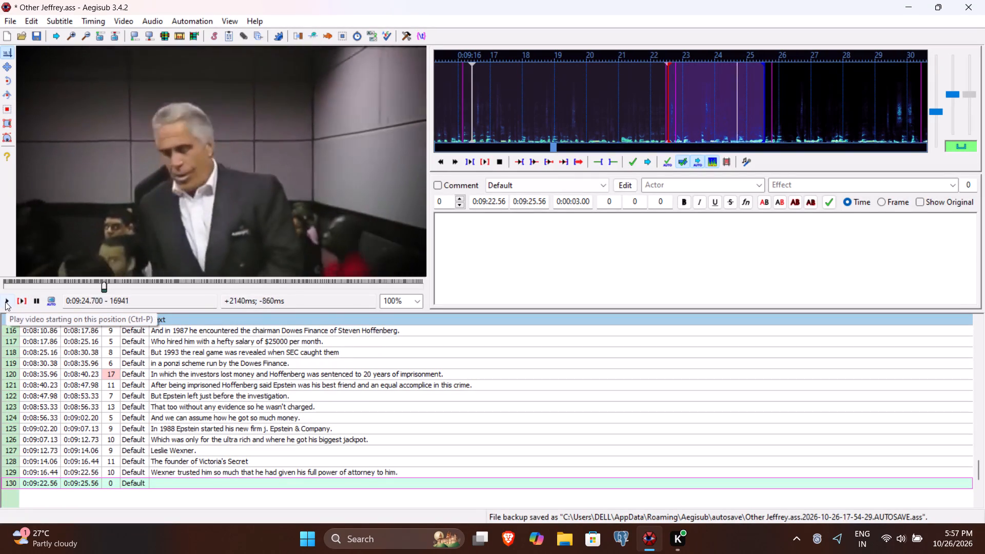
# Play the video on to where the speech of subtitle line 130 ends and set its end time to 0:09:26.16.
pyautogui.click(5, 302)
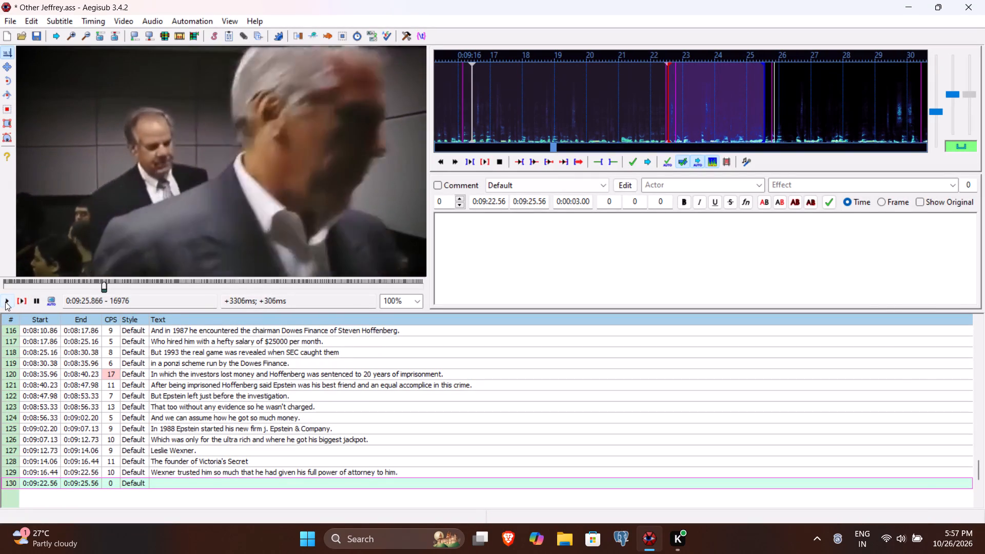
pyautogui.click(5, 302)
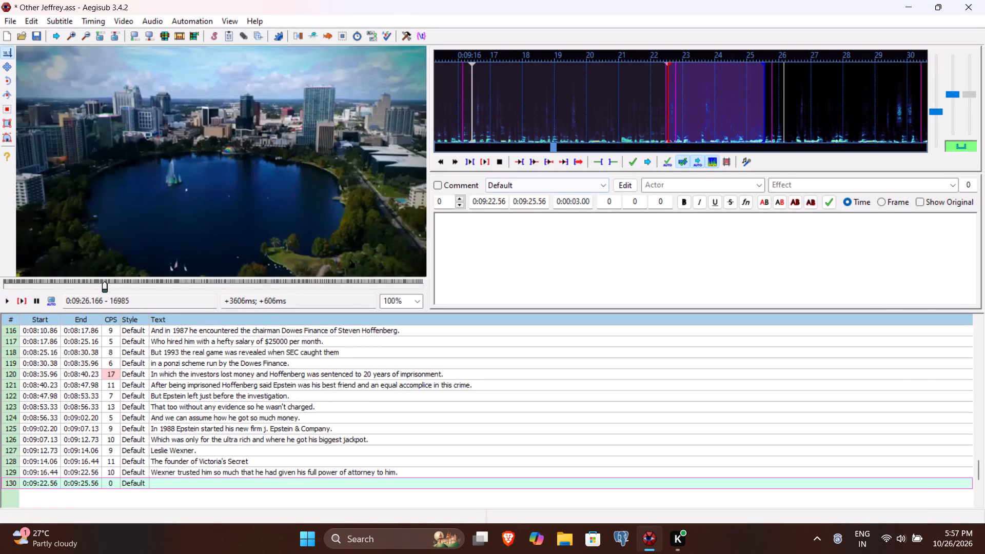
pyautogui.click(533, 206)
pyautogui.write('616')
# Enter "Due to which he became a billionaire." as the text of line 130 and commit the line.
pyautogui.click(513, 254)
pyautogui.write('Due to which he b')
pyautogui.press('c')
pyautogui.press('BackSpace')
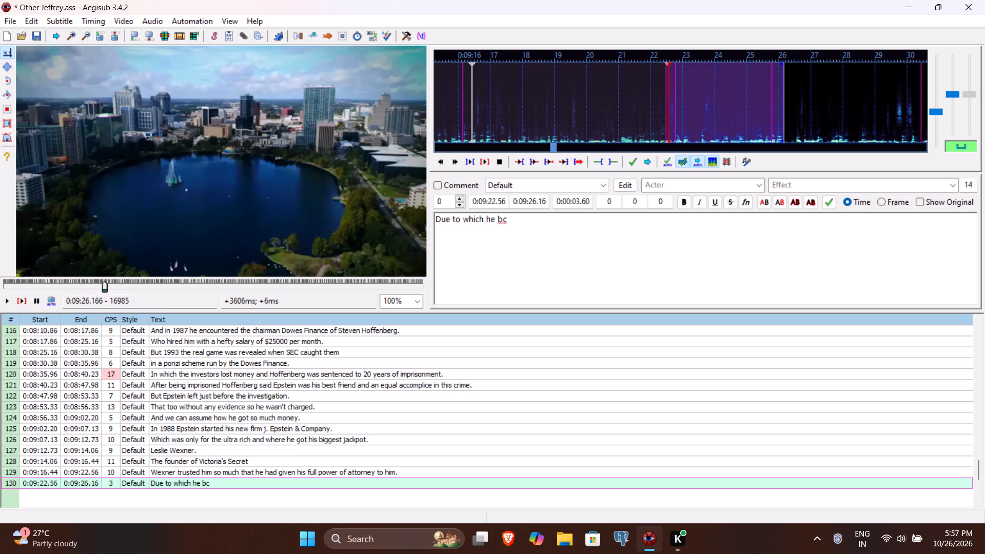
pyautogui.write('eca')
pyautogui.write('me a billo')
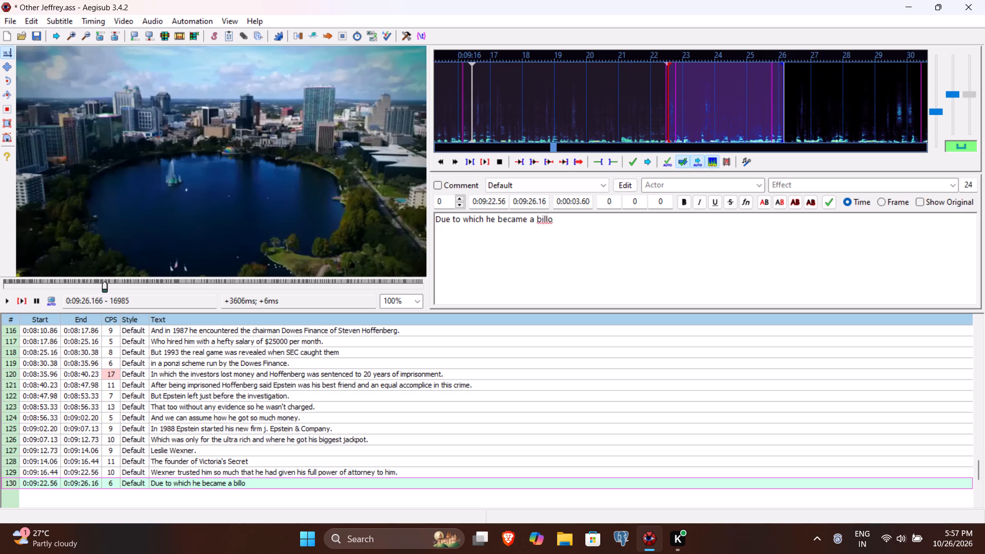
pyautogui.press('BackSpace')
pyautogui.write('ionaire')
pyautogui.press('space')
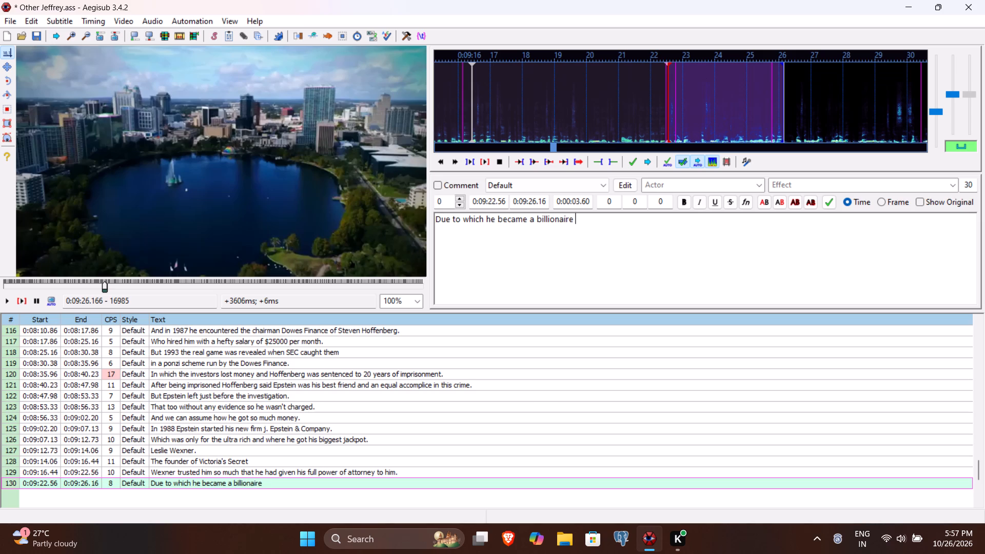
pyautogui.press('.')
pyautogui.press('BackSpace')
pyautogui.press('BackSpace')
pyautogui.press('.')
pyautogui.press('Return')
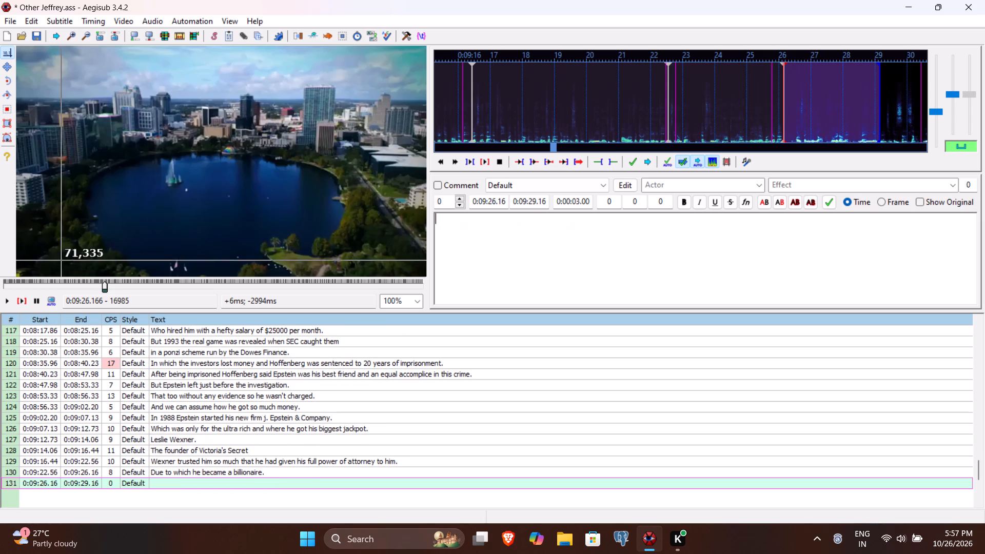
# Play the video through the following sentence and set the end time of line 131 to 0:09:33.86.
pyautogui.click(18, 302)
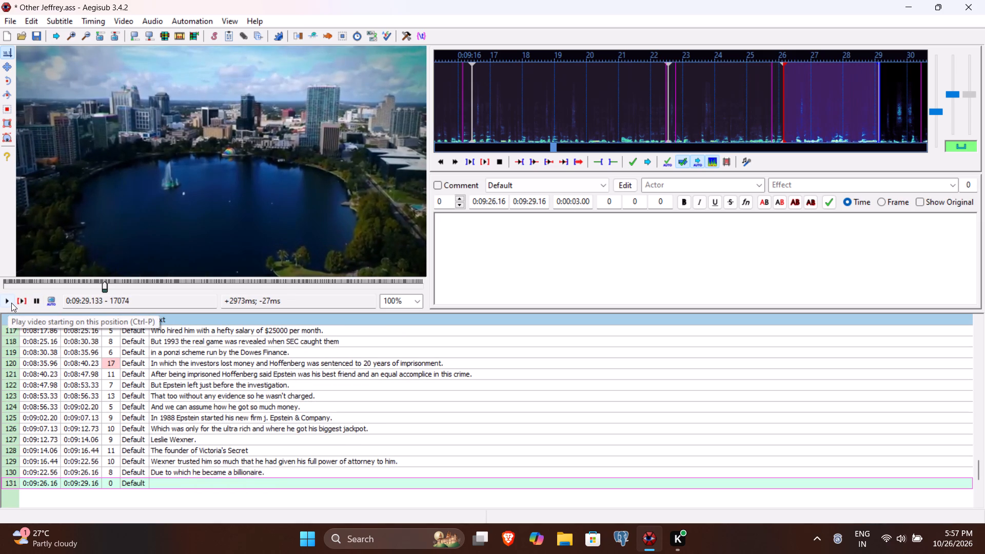
pyautogui.click(11, 303)
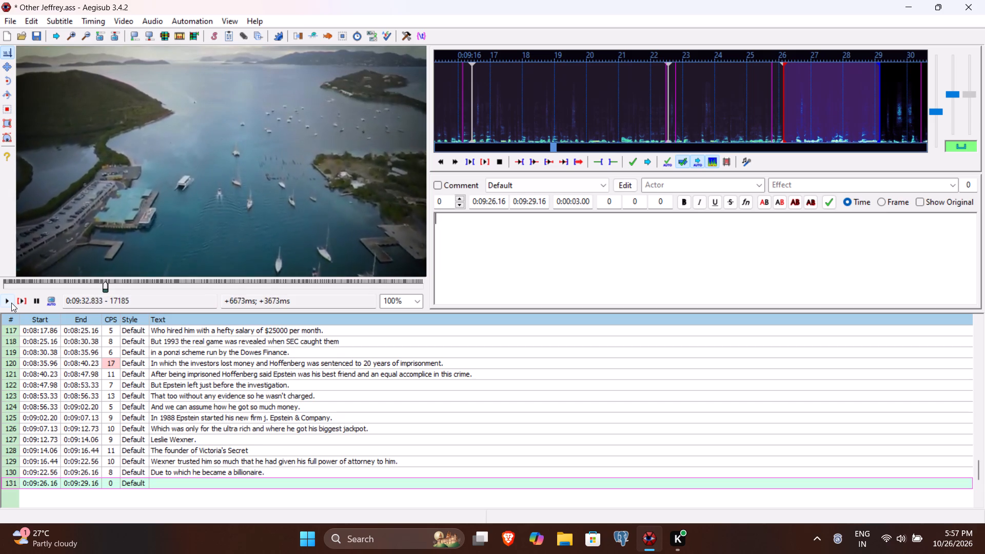
pyautogui.click(11, 303)
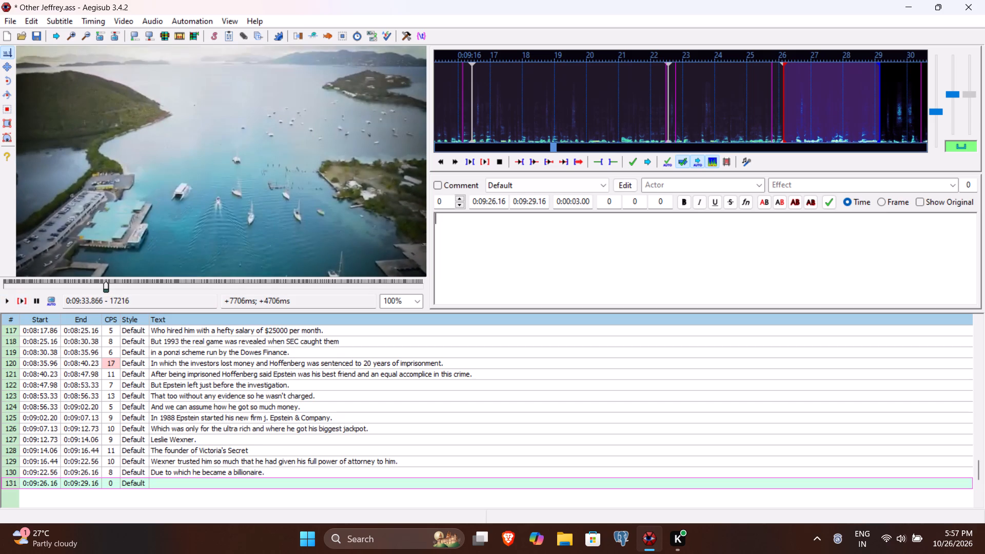
pyautogui.click(529, 203)
pyautogui.write('3386')
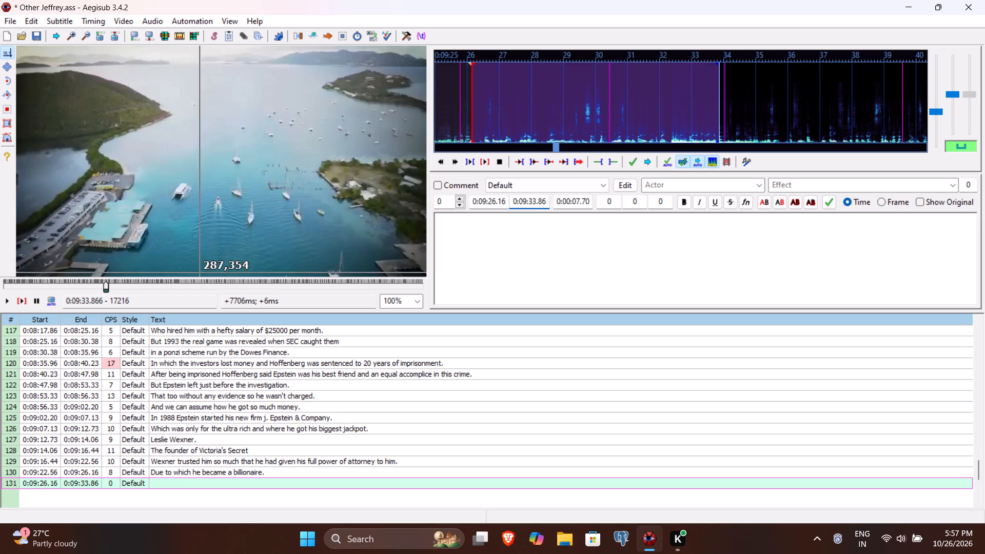
# Replay line 131 and enter its text: "And he New York Florida he brought some properties and even a private island in Virginia".
pyautogui.click(26, 296)
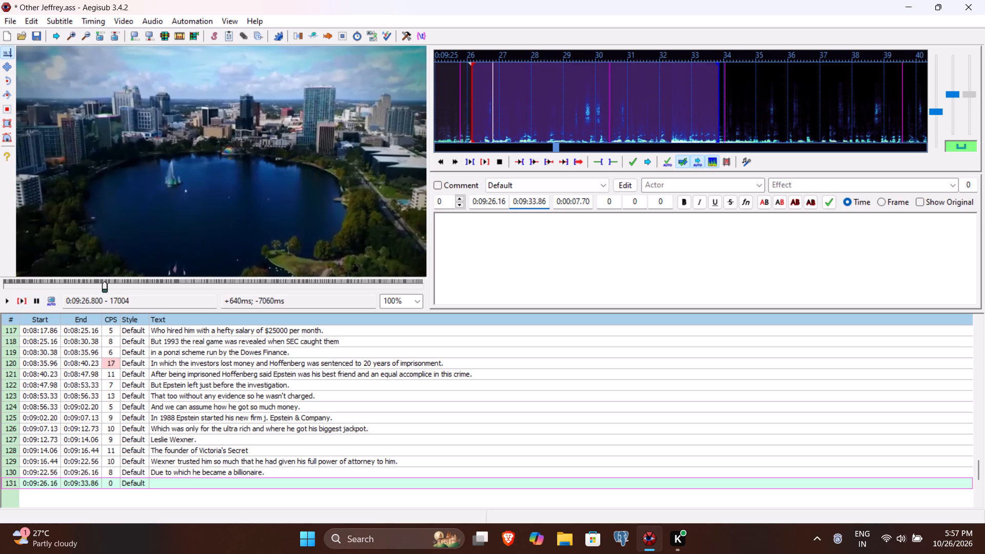
pyautogui.click(486, 245)
pyautogui.write('And he New')
pyautogui.press('space')
pyautogui.write('York Florida')
pyautogui.press('space')
pyautogui.write('he')
pyautogui.press('space')
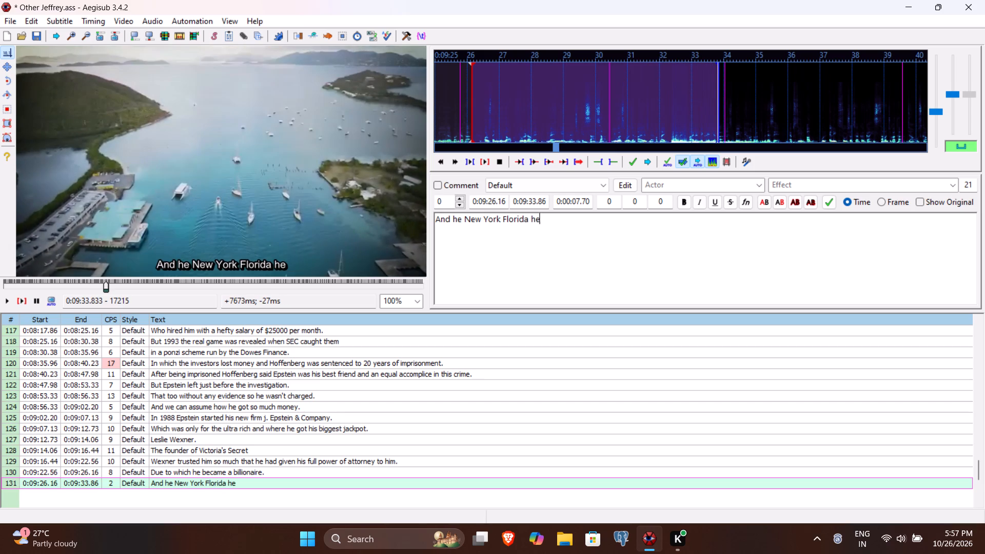
pyautogui.write('brought some properties and even a private island in')
pyautogui.press('space')
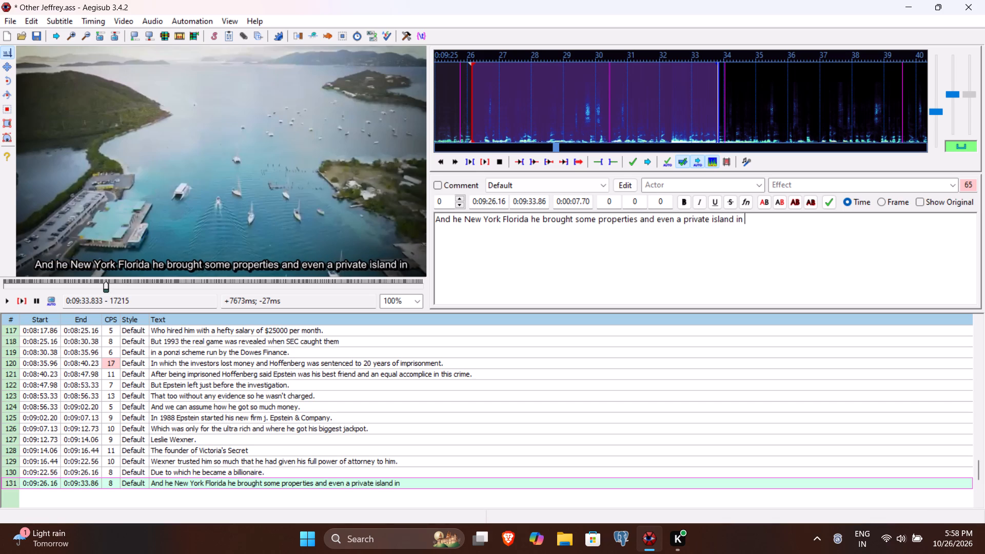
pyautogui.write('virginia')
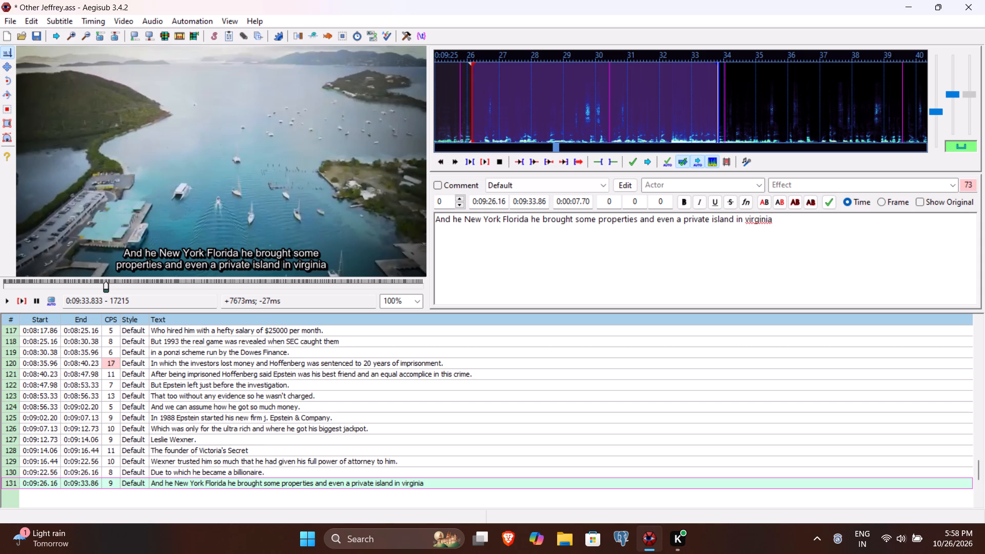
pyautogui.hotkey('ctrl', 'Left')
pyautogui.press('Delete')
pyautogui.hotkey('shift', 'v')
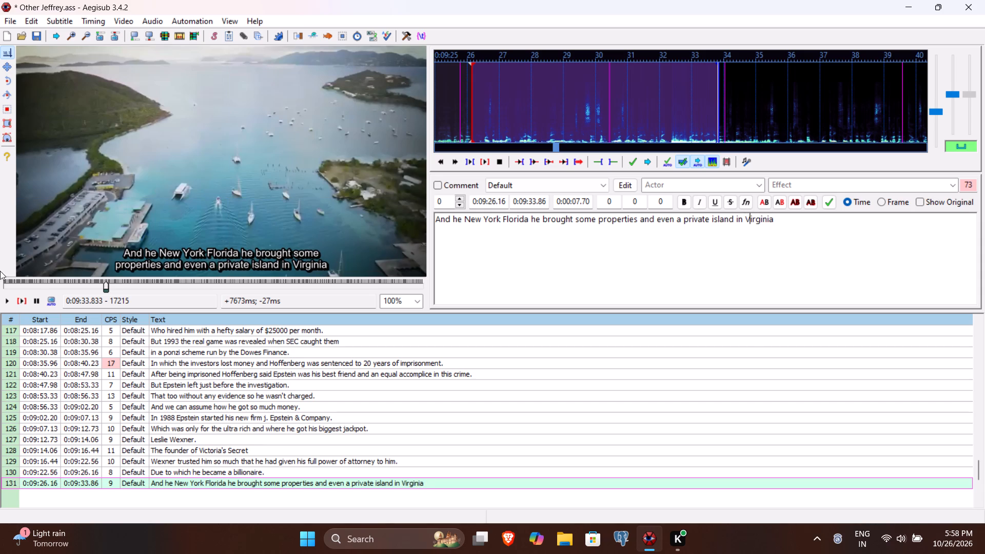
# Replay line 131, reword "some properties" as "an expensive property", and commit the line with a closing period.
pyautogui.click(18, 299)
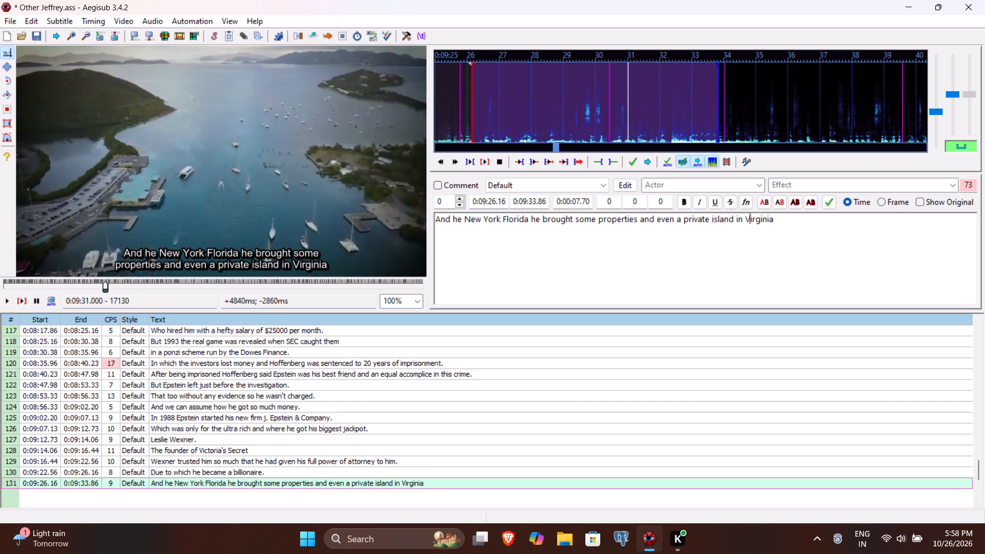
pyautogui.doubleClick(585, 223)
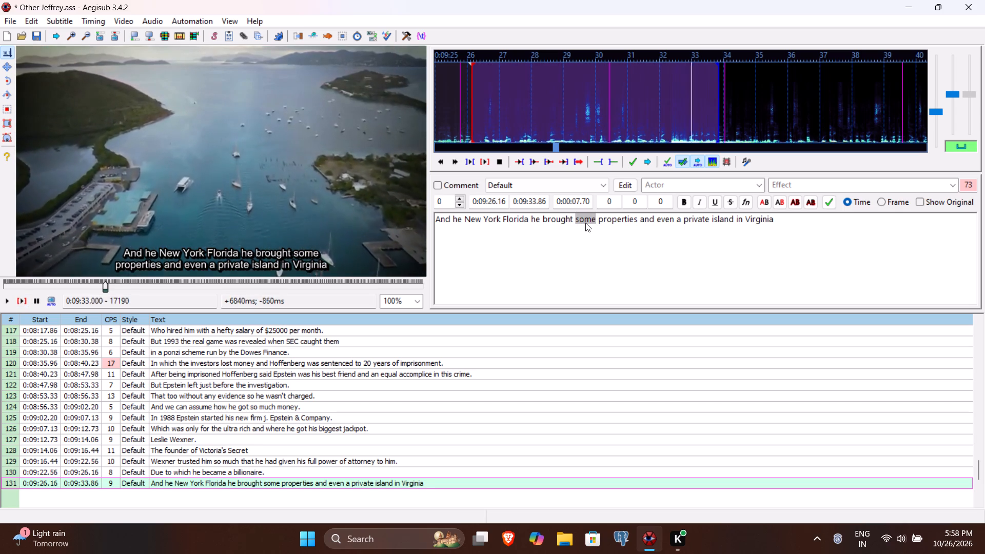
pyautogui.write('expe')
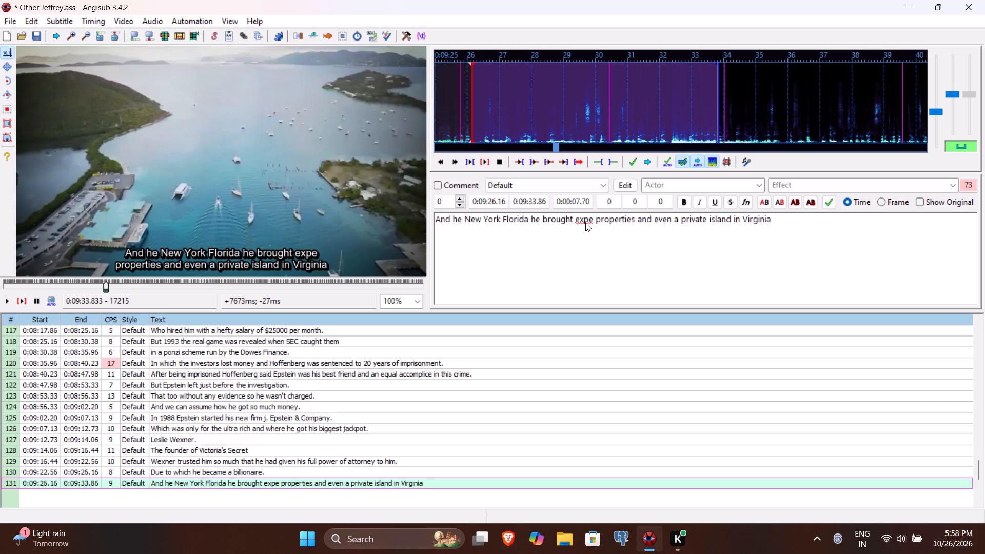
pyautogui.write('nc')
pyautogui.press('BackSpace')
pyautogui.write('sive')
pyautogui.click(653, 220)
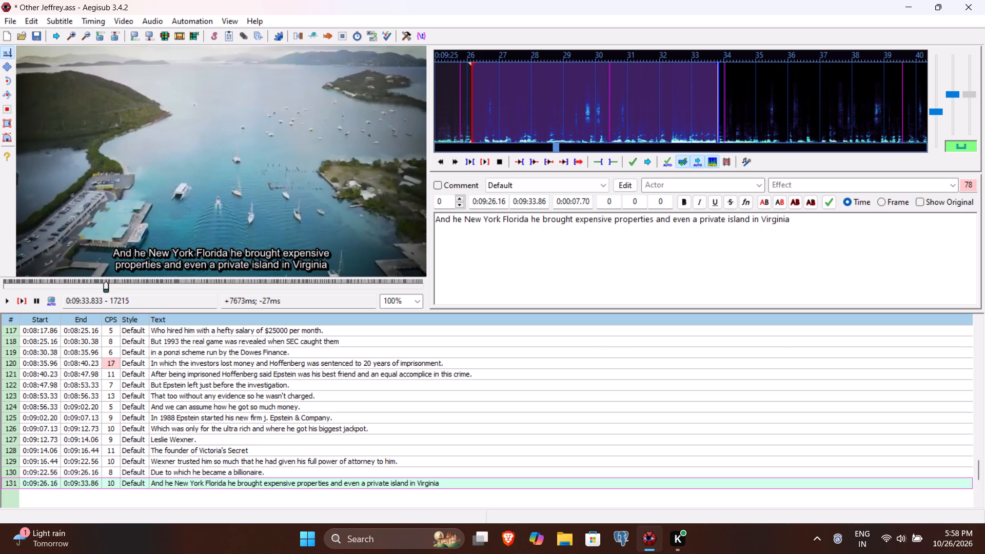
pyautogui.press('BackSpace')
pyautogui.press('BackSpace')
pyautogui.press('BackSpace')
pyautogui.press('y')
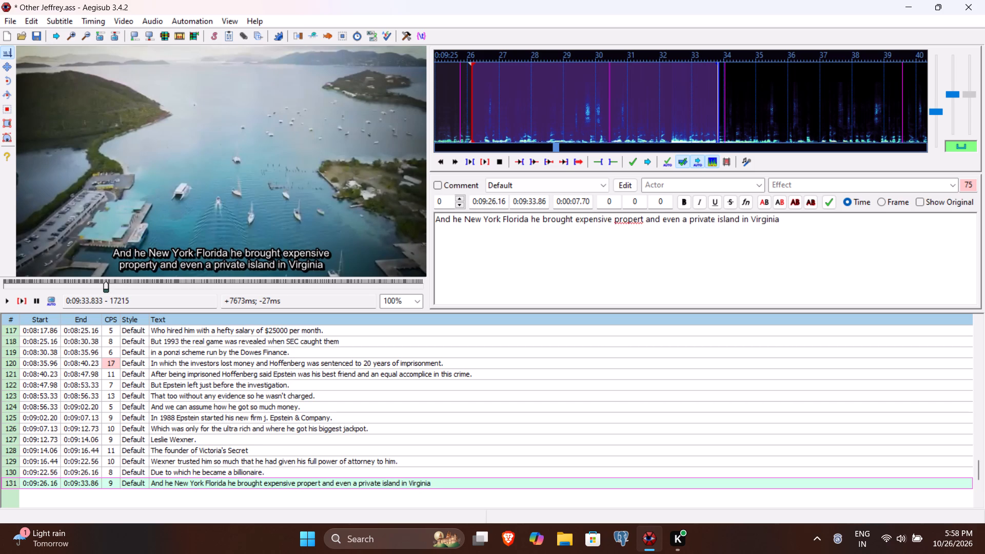
pyautogui.click(573, 219)
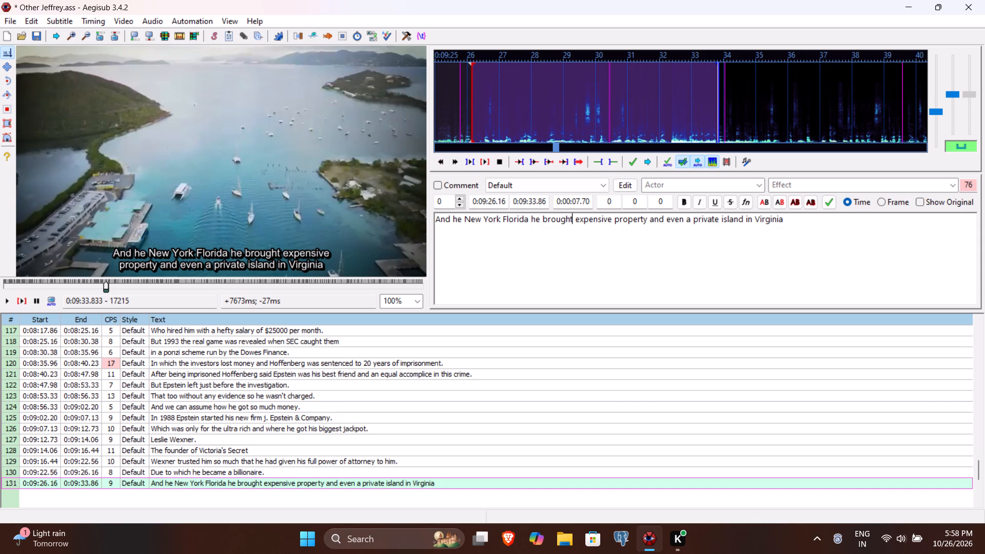
pyautogui.press('space')
pyautogui.write('an')
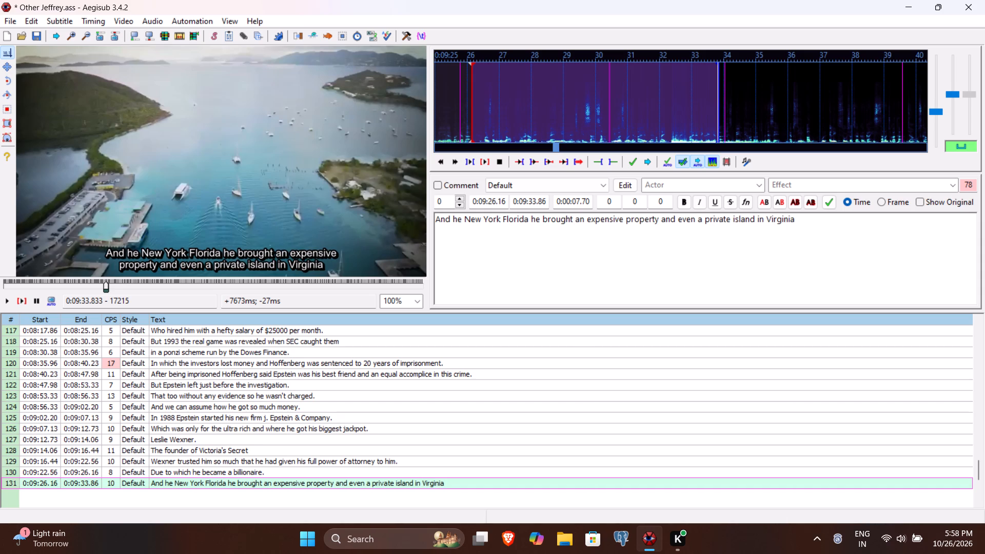
pyautogui.press('Down')
pyautogui.press('.')
pyautogui.press('Return')
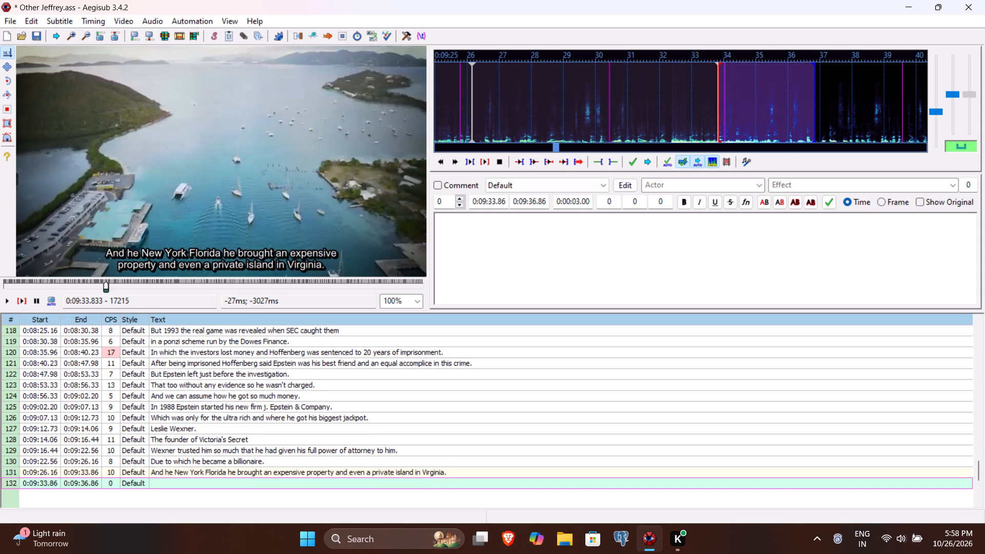
# Play the video through the following sentence and set the end time of line 132 to 0:09:39.63.
pyautogui.click(17, 301)
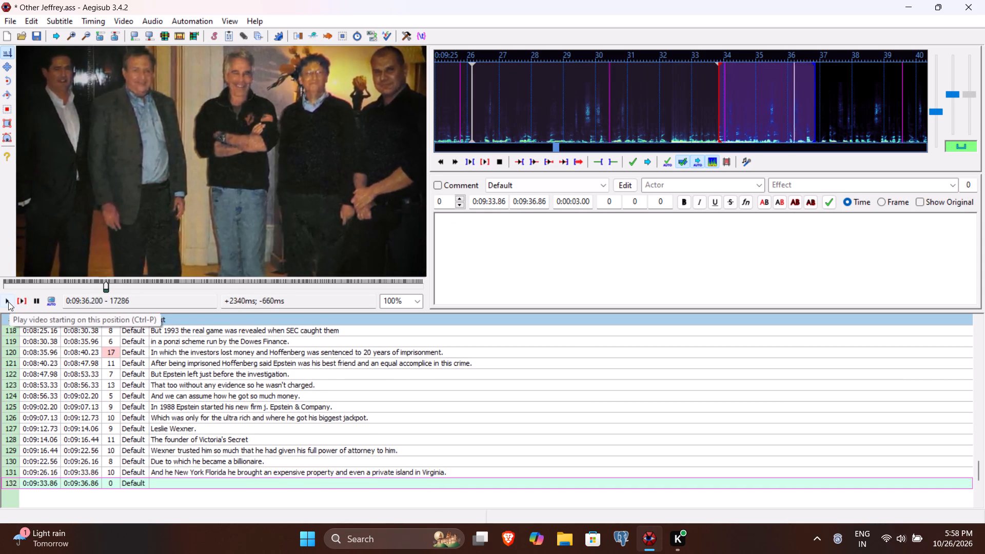
pyautogui.click(8, 302)
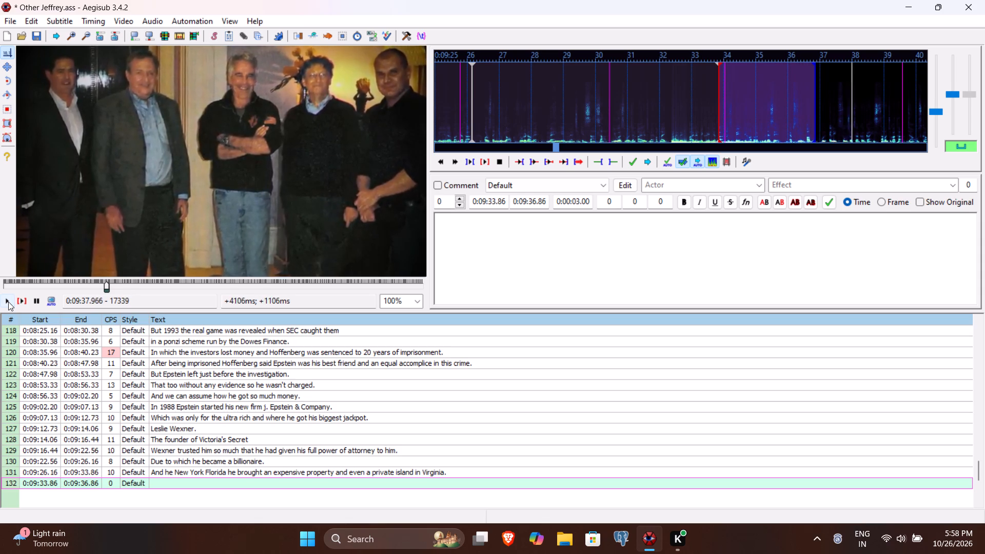
pyautogui.click(8, 302)
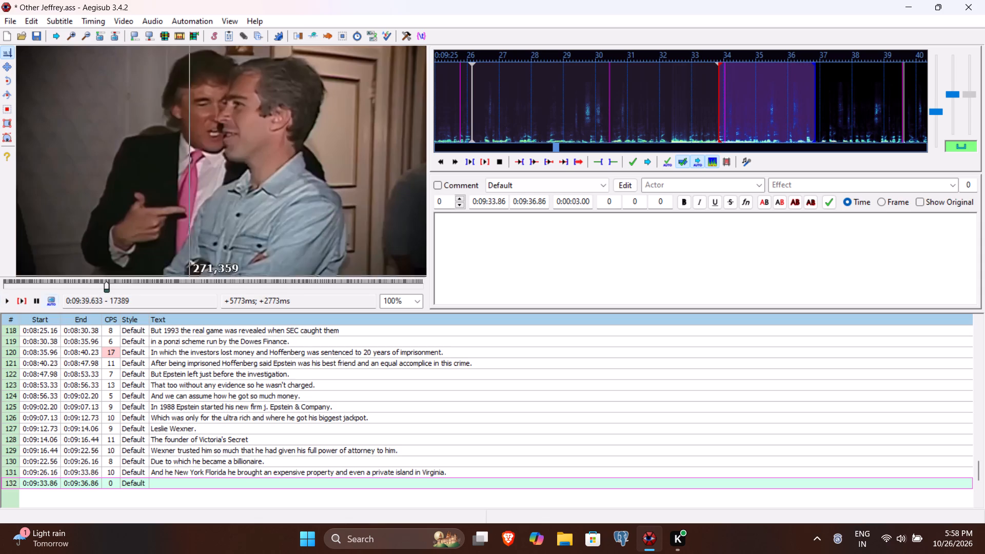
pyautogui.click(531, 202)
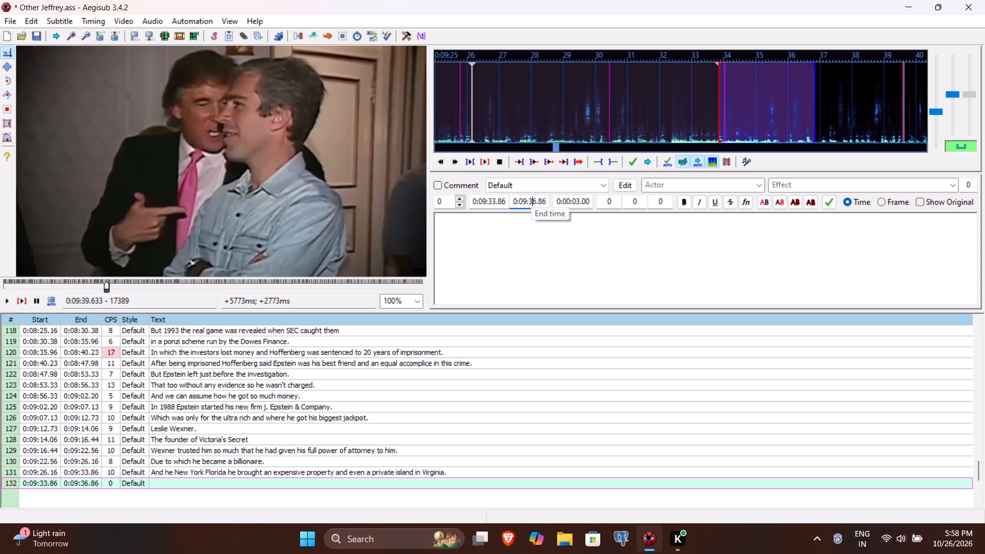
pyautogui.press('9')
pyautogui.write('63')
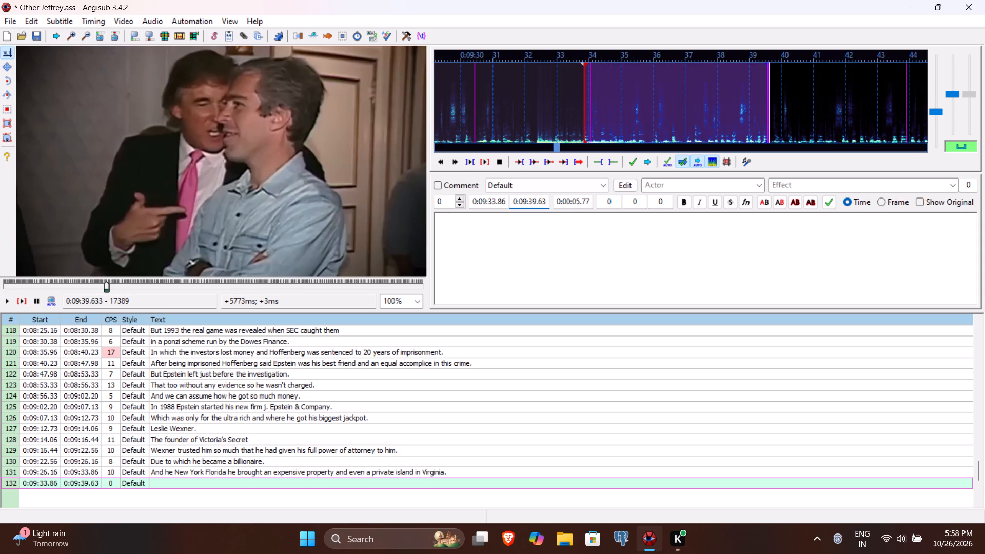
# Replay line 132 and begin its text with "Because of this immeasurable amount of money he became".
pyautogui.click(22, 301)
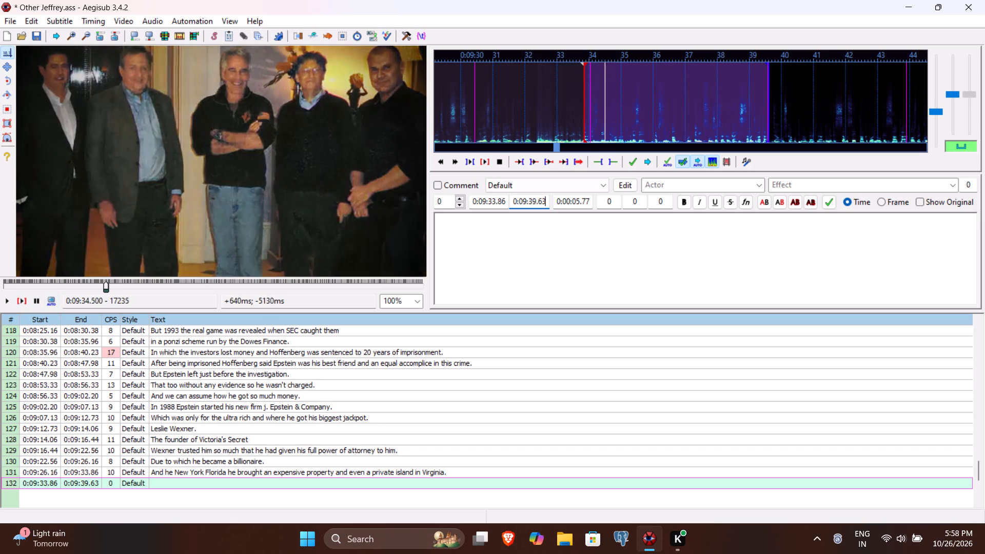
pyautogui.click(532, 270)
pyautogui.write('Because of this immesr')
pyautogui.press('BackSpace')
pyautogui.write('urely')
pyautogui.press('BackSpace')
pyautogui.press('BackSpace')
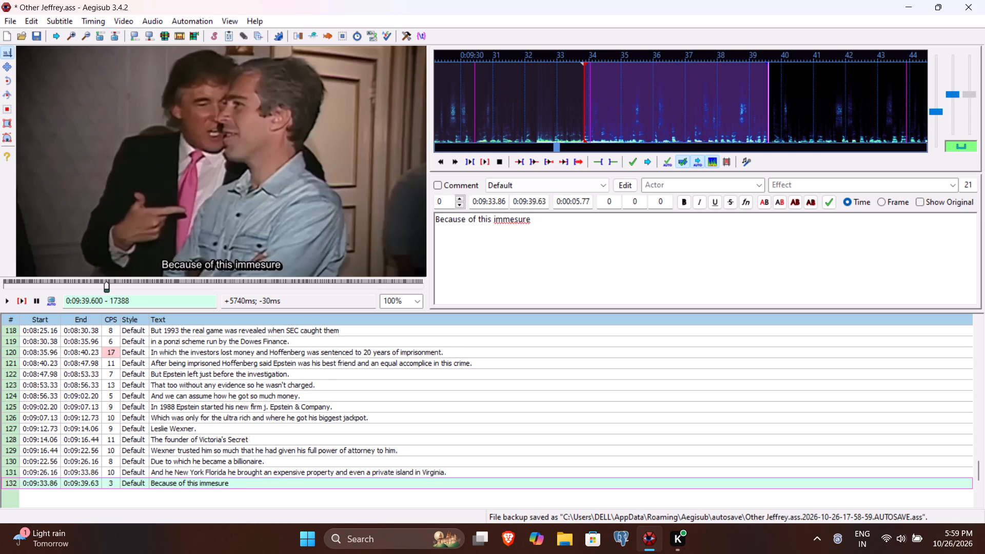
pyautogui.write('able')
pyautogui.press('BackSpace')
pyautogui.press('BackSpace')
pyautogui.press('BackSpace')
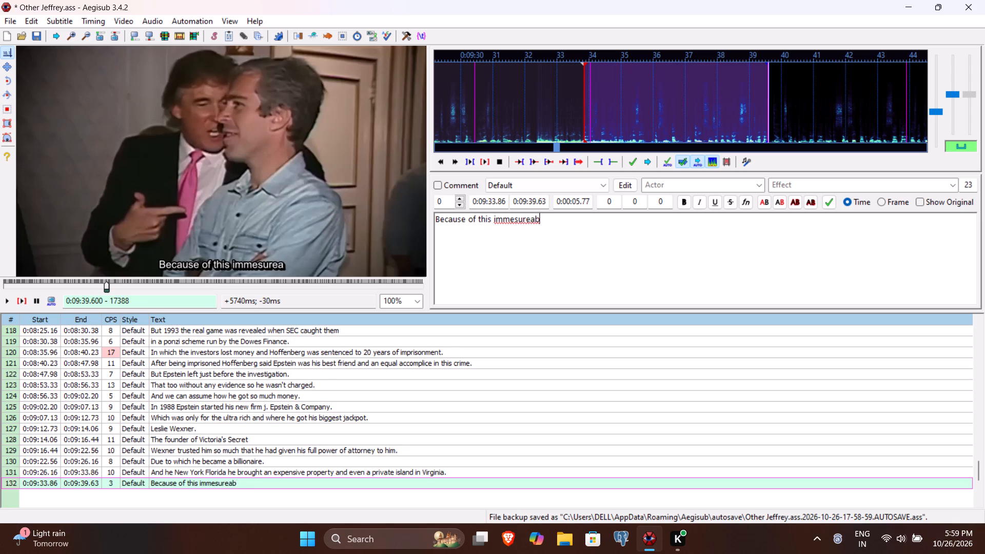
pyautogui.press('BackSpace')
pyautogui.write('ble')
pyautogui.press('BackSpace')
pyautogui.press('BackSpace')
pyautogui.press('BackSpace')
pyautogui.press('BackSpace')
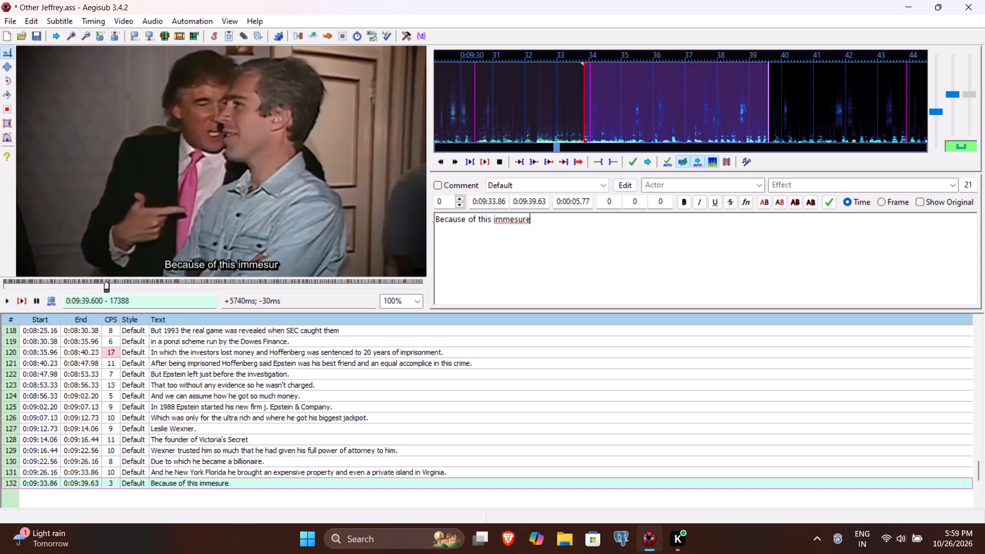
pyautogui.press('BackSpace')
pyautogui.press('BackSpace')
pyautogui.press('BackSpace')
pyautogui.press('BackSpace')
pyautogui.press('BackSpace')
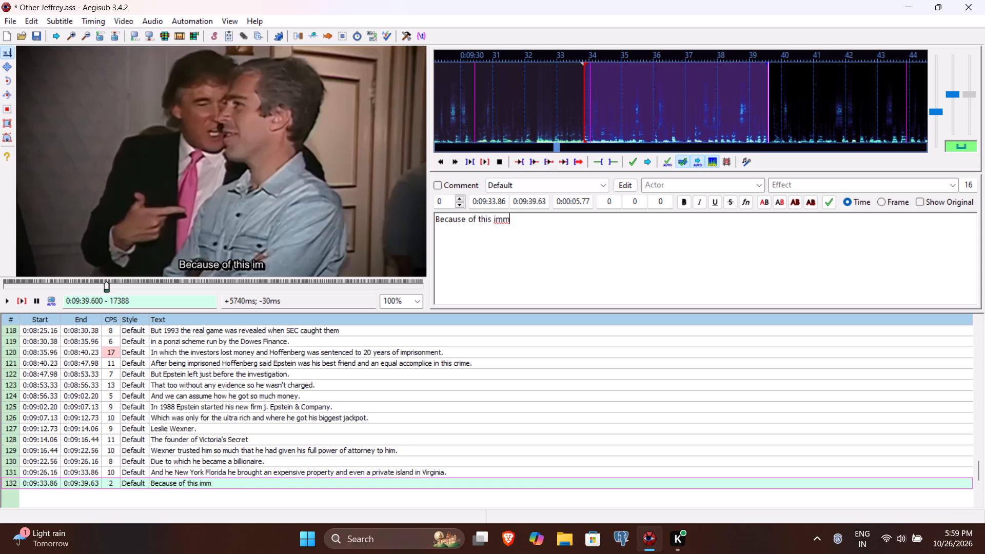
pyautogui.press('space')
pyautogui.write('mesu')
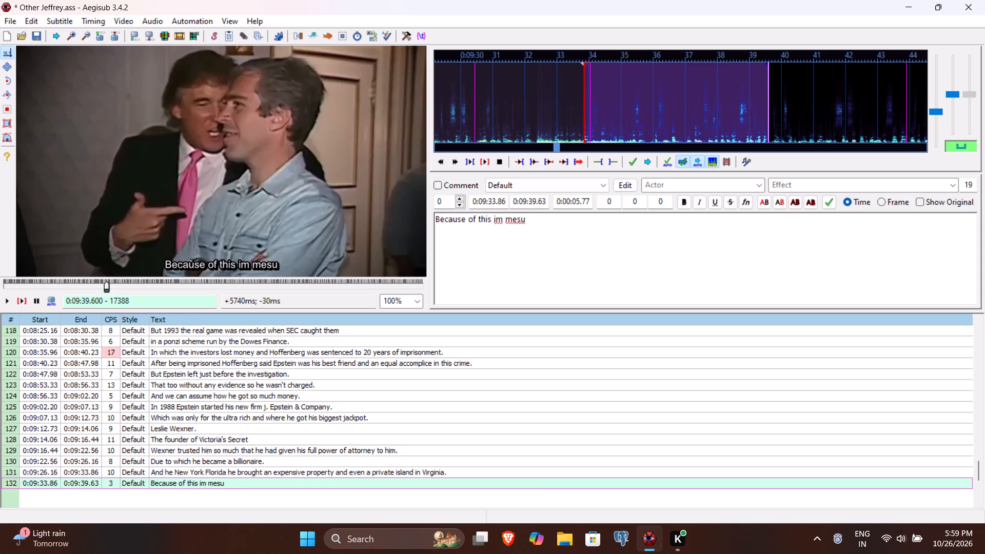
pyautogui.press('BackSpace')
pyautogui.press('BackSpace')
pyautogui.press('BackSpace')
pyautogui.press('BackSpace')
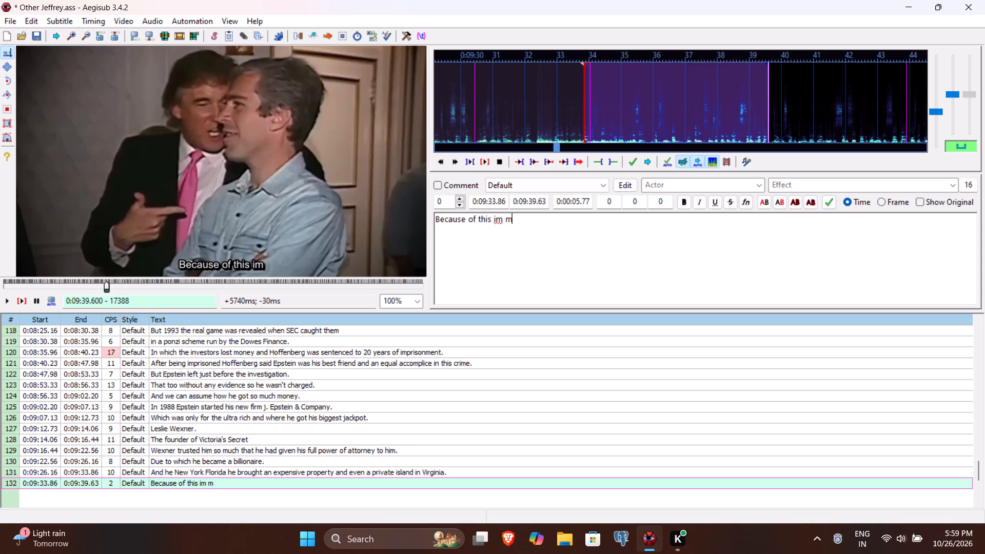
pyautogui.press('BackSpace')
pyautogui.write('measureable')
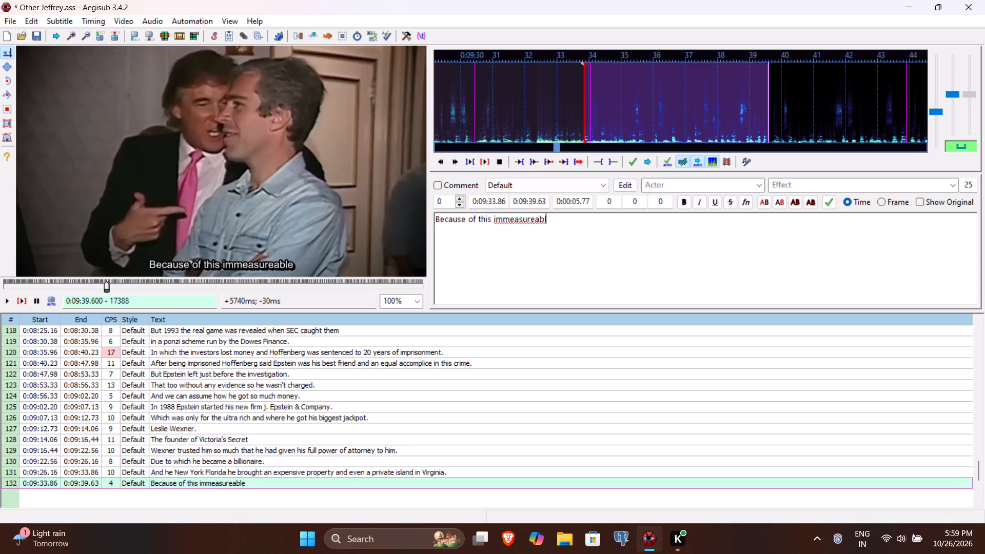
pyautogui.press('BackSpace')
pyautogui.press('BackSpace')
pyautogui.press('BackSpace')
pyautogui.press('BackSpace')
pyautogui.press('BackSpace')
pyautogui.write('able amount of money he became')
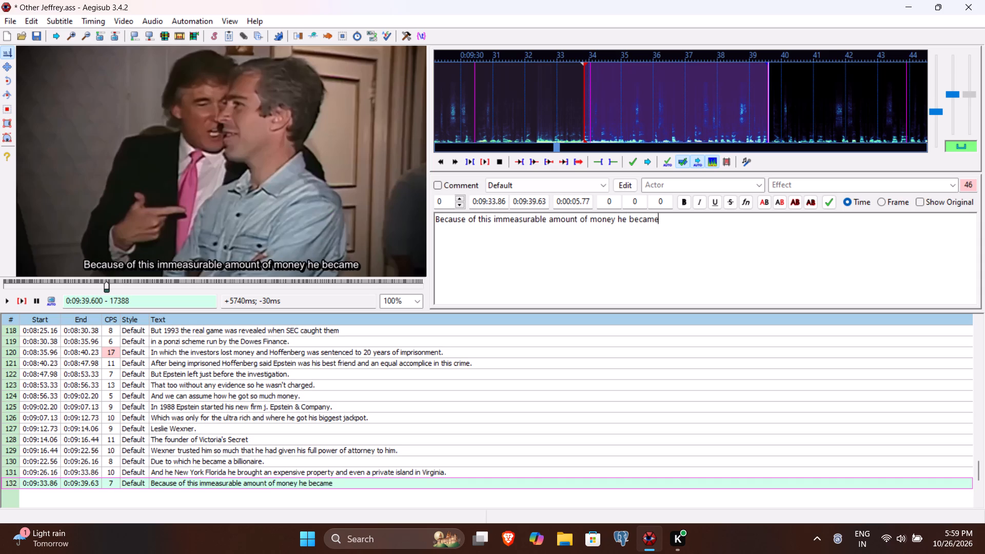
# Complete line 132's text with "a part of that elite circle" and commit the line.
pyautogui.press('space')
pyautogui.write('a part of that elie')
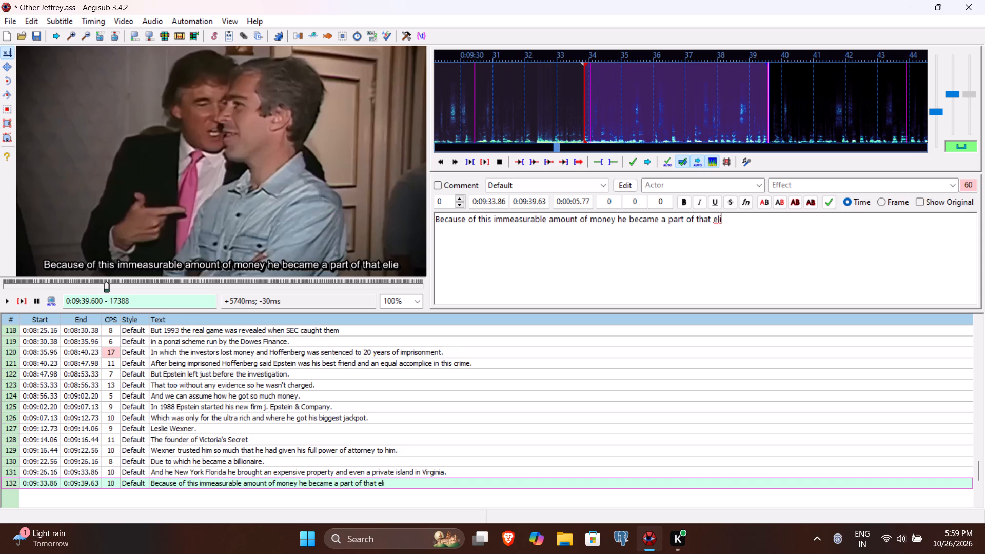
pyautogui.press('BackSpace')
pyautogui.write('te circle')
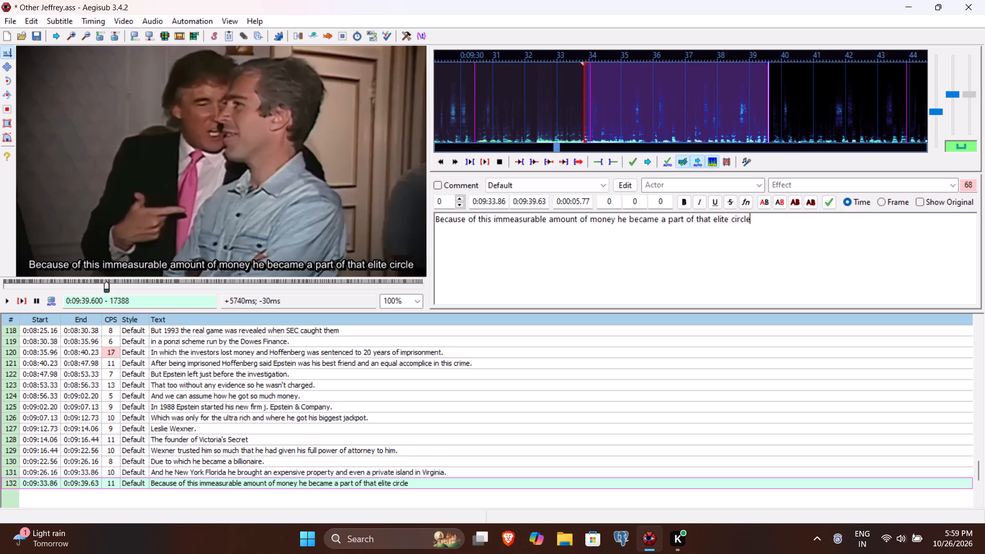
pyautogui.press('Return')
# Play the video through the following sentence and set the end time of line 133 to 0:09:43.93.
pyautogui.click(22, 300)
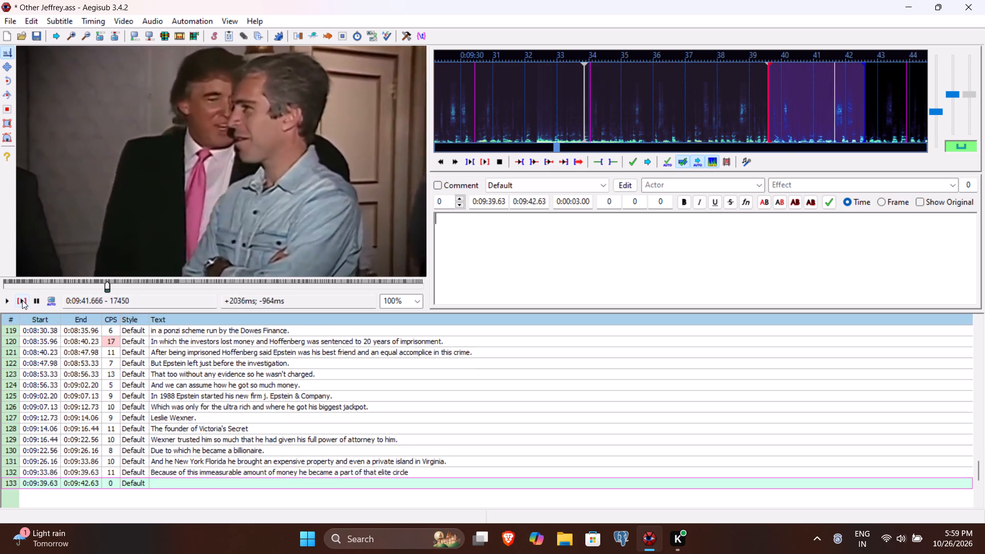
pyautogui.click(7, 296)
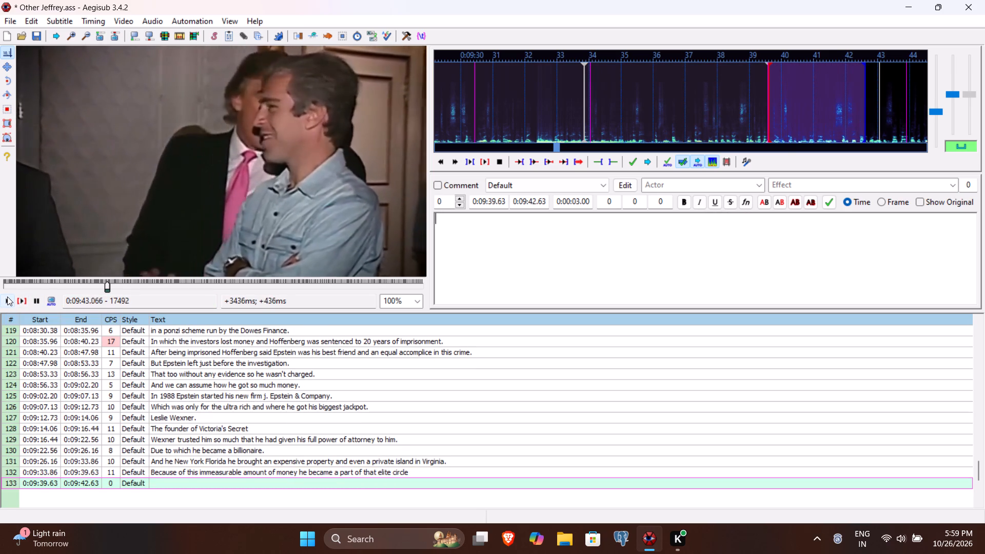
pyautogui.click(7, 296)
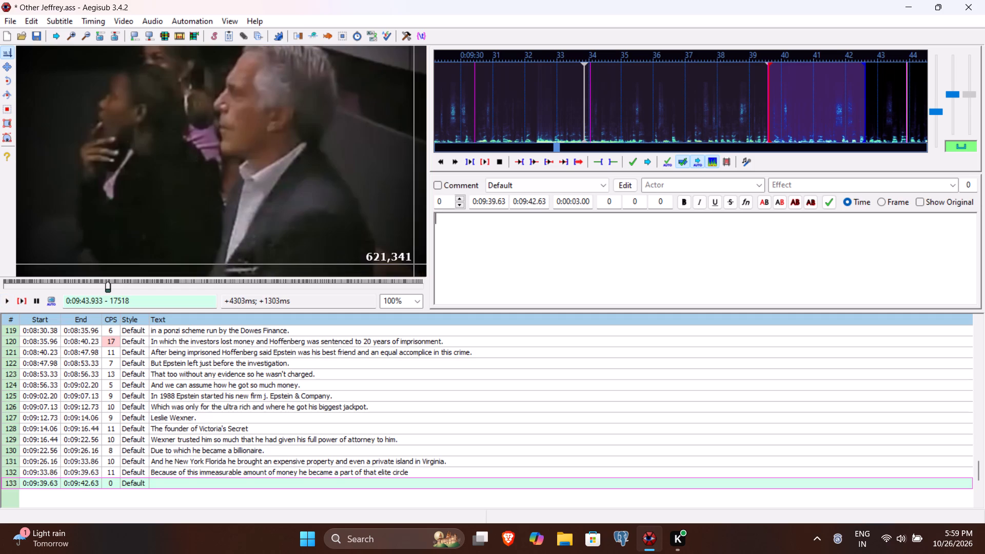
pyautogui.click(531, 203)
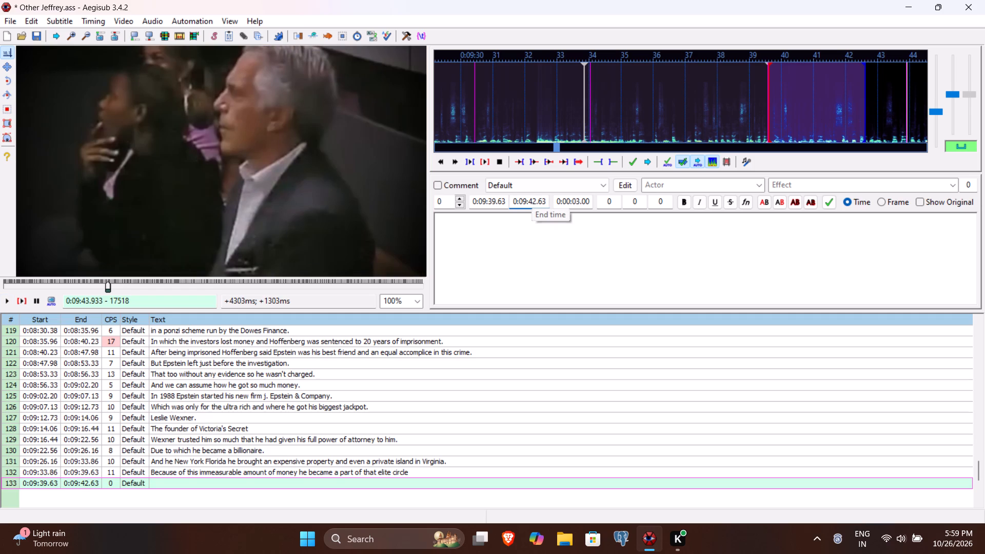
pyautogui.write('33')
pyautogui.press('BackSpace')
pyautogui.write('93')
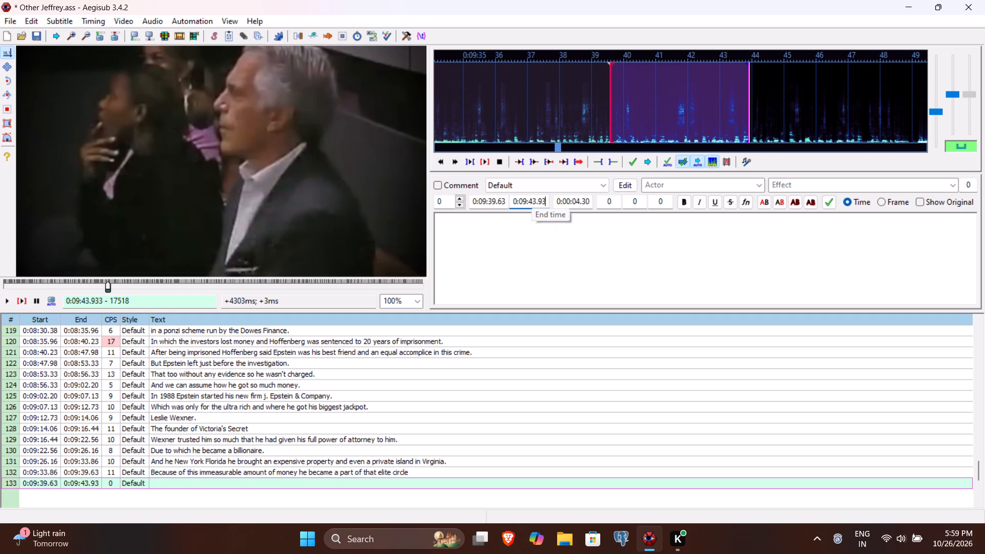
# Enter "in which he was roaming around with the most powerful people in the country." as line 133's text, save, and commit the line.
pyautogui.click(523, 229)
pyautogui.write('In')
pyautogui.press('BackSpace')
pyautogui.press('BackSpace')
pyautogui.write('in which he was')
pyautogui.press('space')
pyautogui.write('roma')
pyautogui.press('BackSpace')
pyautogui.press('BackSpace')
pyautogui.write('aming around with t')
pyautogui.press('space')
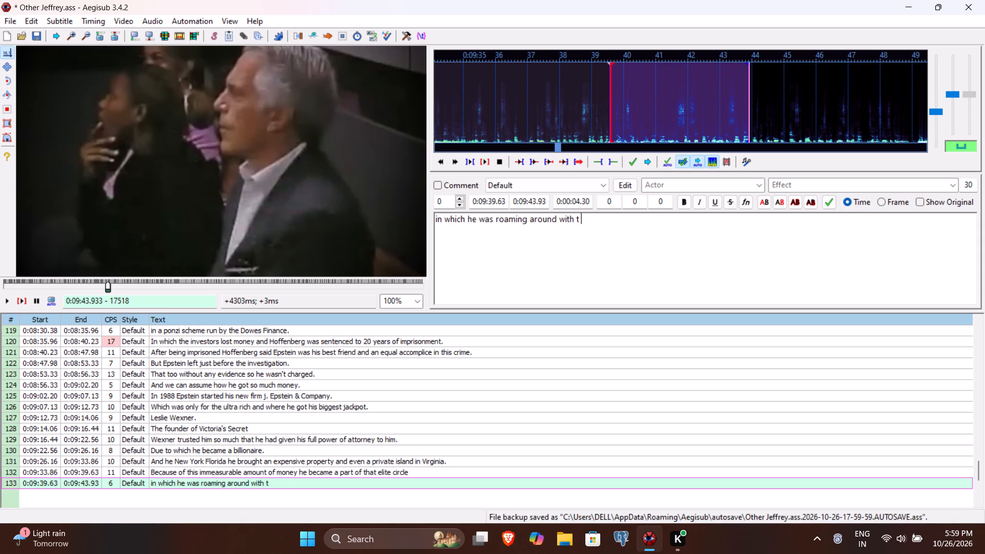
pyautogui.press('BackSpace')
pyautogui.write('he most powerful pers')
pyautogui.press('BackSpace')
pyautogui.press('BackSpace')
pyautogui.press('BackSpace')
pyautogui.write('eople')
pyautogui.press('space')
pyautogui.write('in the country.')
pyautogui.hotkey('ctrl', 's')
pyautogui.press('Return')
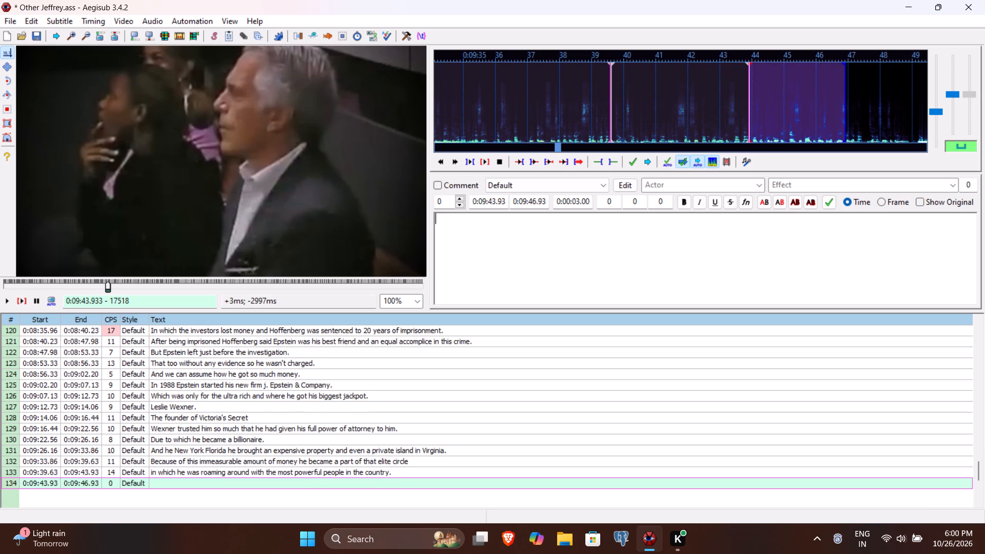
# Play the video through the following sentence and set the end time of line 134 to 0:09:50.10.
pyautogui.click(24, 296)
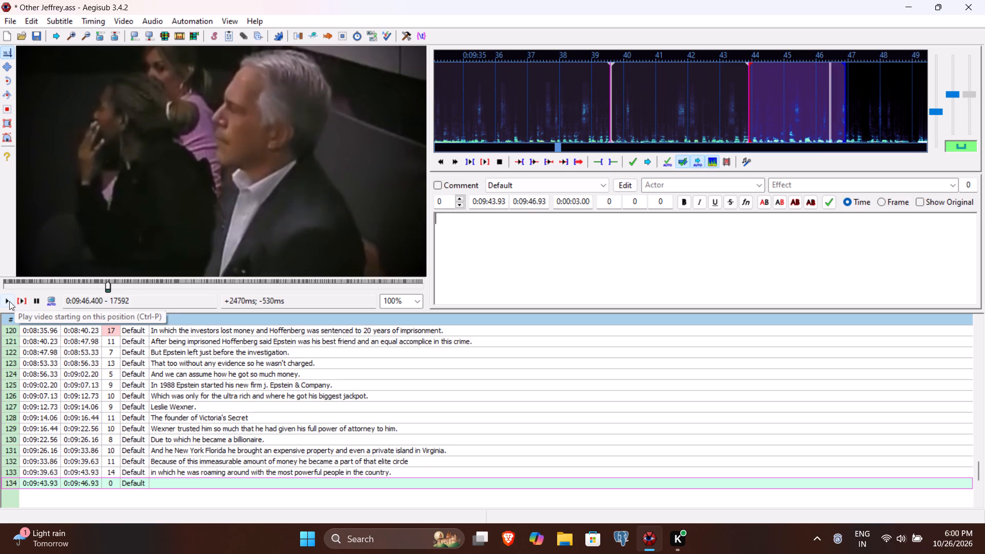
pyautogui.click(9, 301)
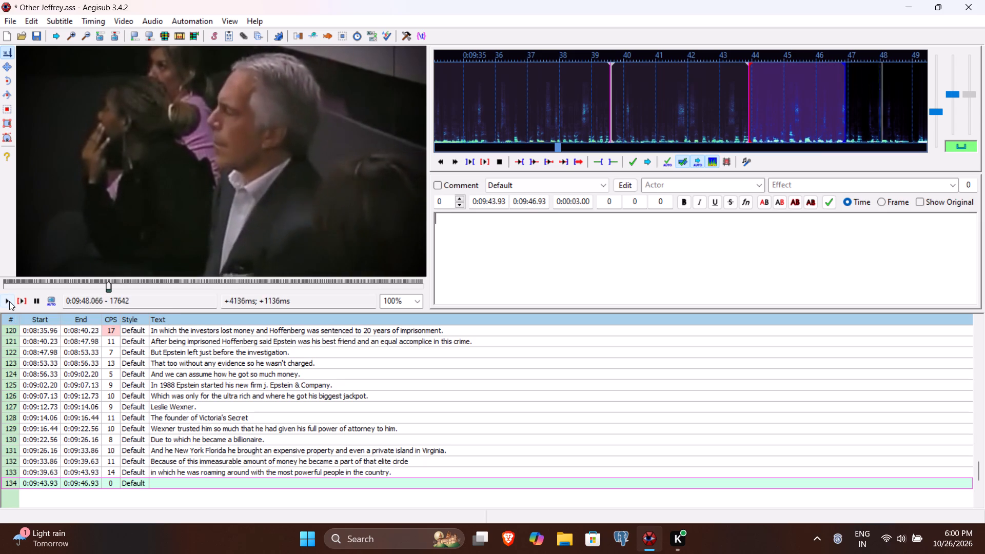
pyautogui.click(9, 301)
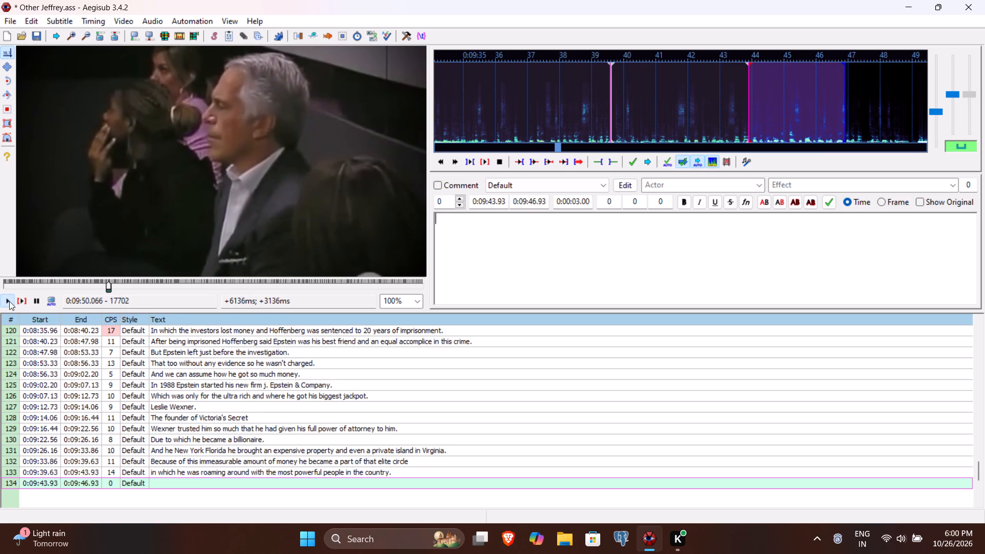
pyautogui.click(528, 200)
pyautogui.write('5010')
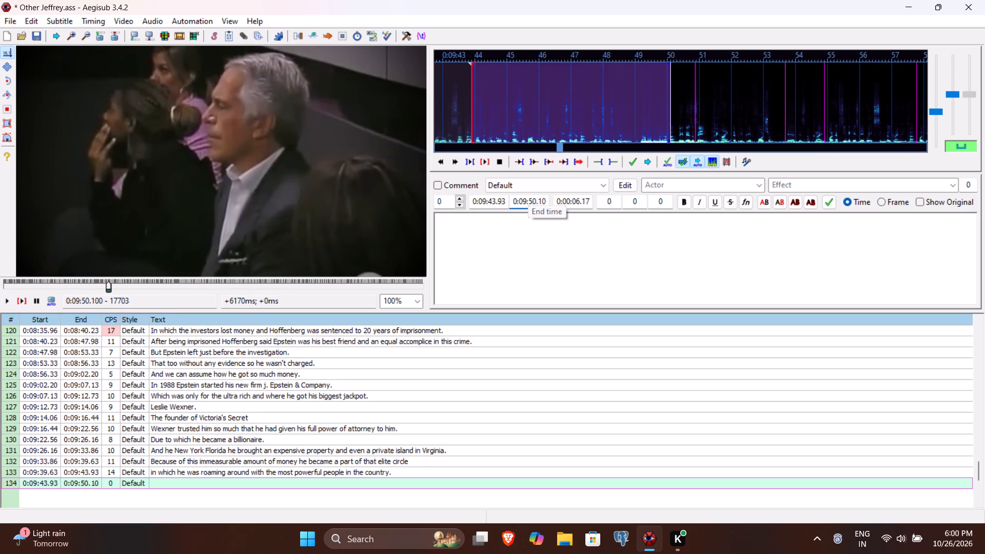
# Enter "And he placed himself in such a position that taking him down seemed impossible." as line 134's text and commit the line.
pyautogui.click(515, 241)
pyautogui.write('And he placed himself in such a')
pyautogui.press('space')
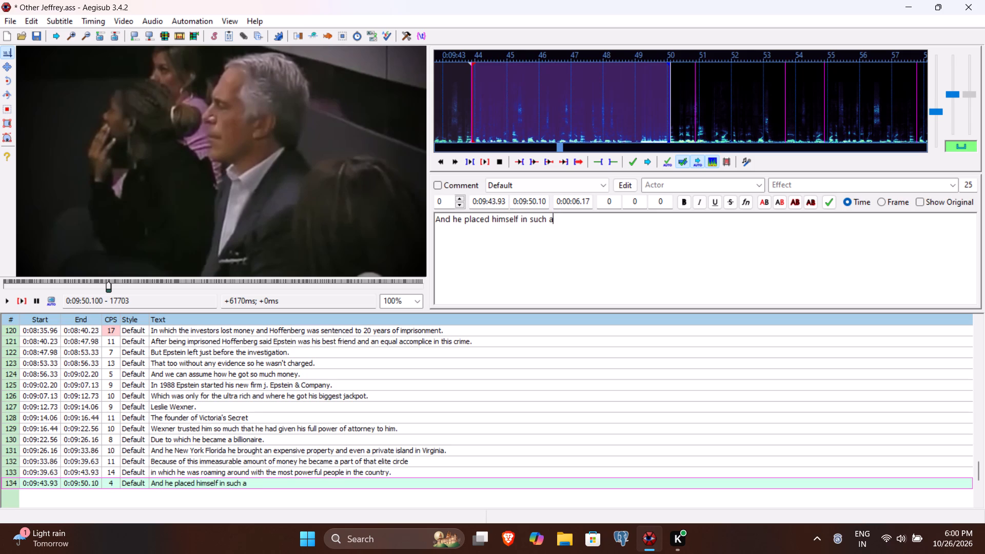
pyautogui.write('position')
pyautogui.press('space')
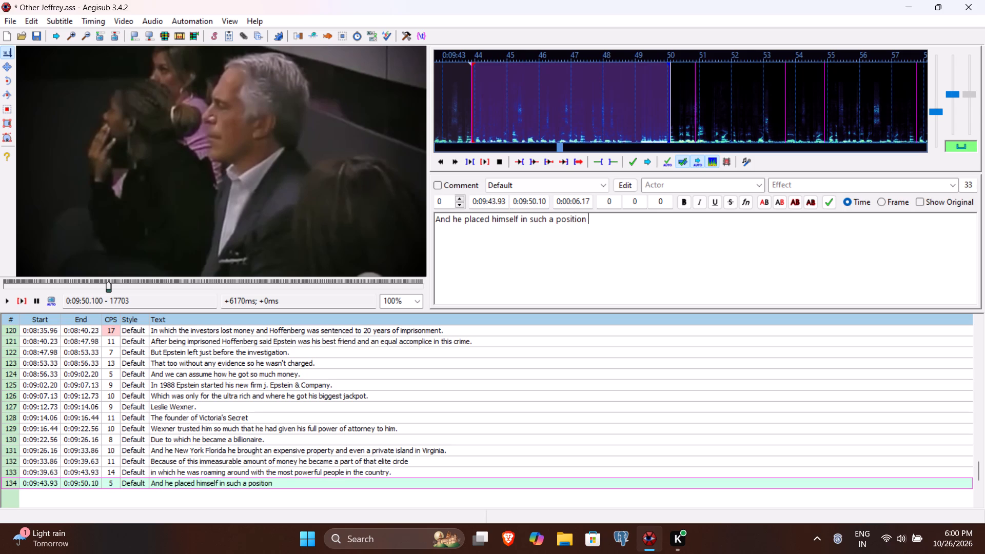
pyautogui.press('BackSpace')
pyautogui.press(',')
pyautogui.press('BackSpace')
pyautogui.press('space')
pyautogui.write('ta')
pyautogui.press('BackSpace')
pyautogui.write('hat tal')
pyautogui.press('BackSpace')
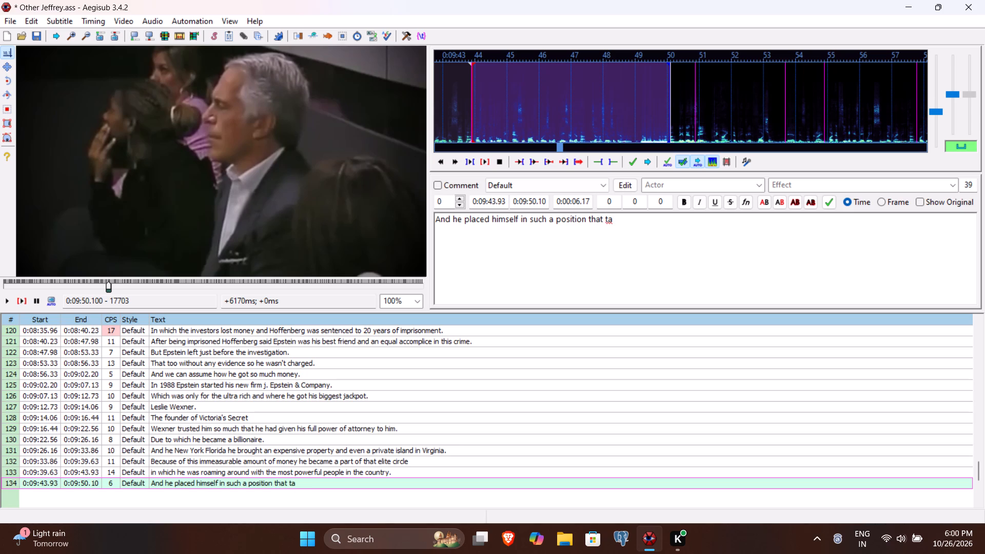
pyautogui.write('king')
pyautogui.press('space')
pyautogui.write('him down seemed impossibel')
pyautogui.press('BackSpace')
pyautogui.press('BackSpace')
pyautogui.write('le.')
pyautogui.press('Return')
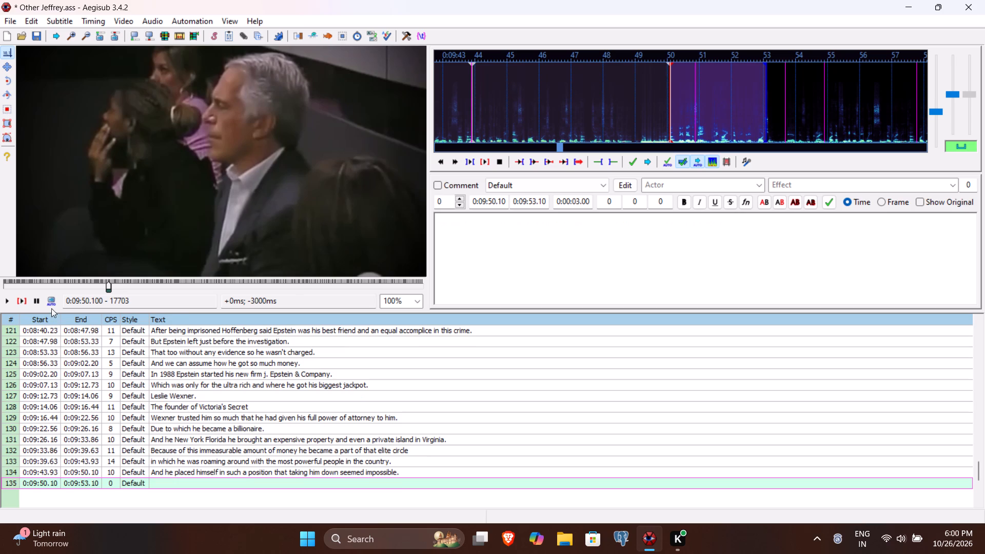
# Play the video through the following sentence and set the end time of line 135 to 0:09:55.00.
pyautogui.click(22, 301)
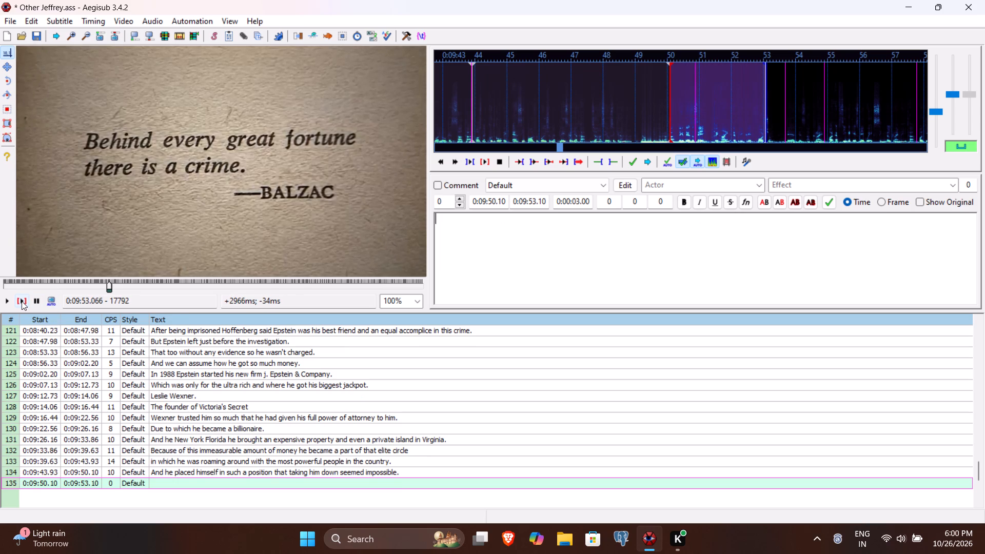
pyautogui.click(6, 299)
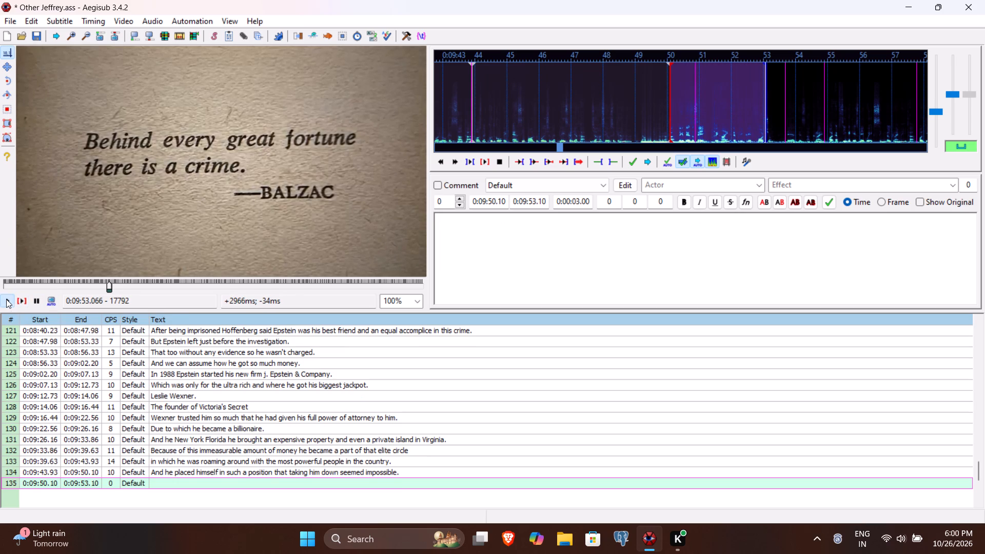
pyautogui.click(6, 299)
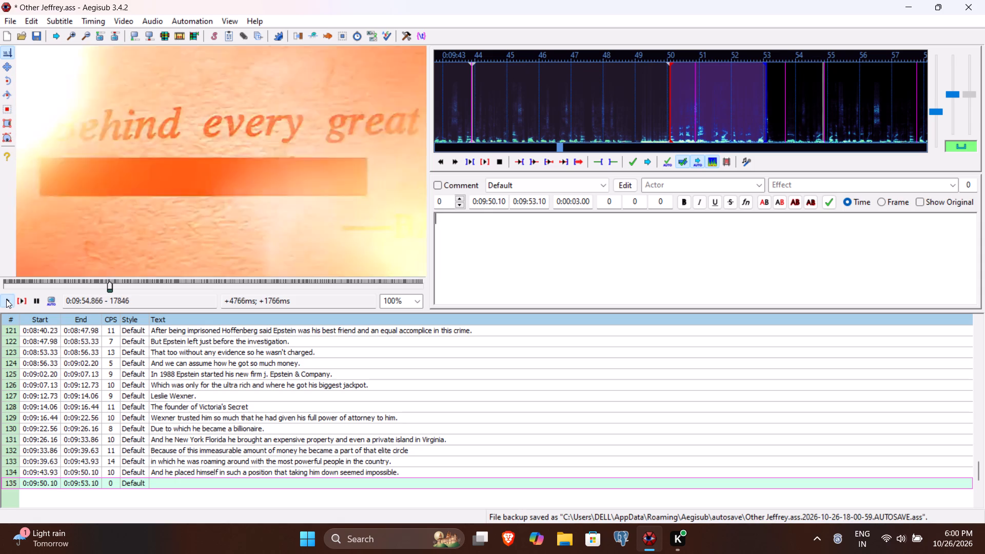
pyautogui.click(531, 202)
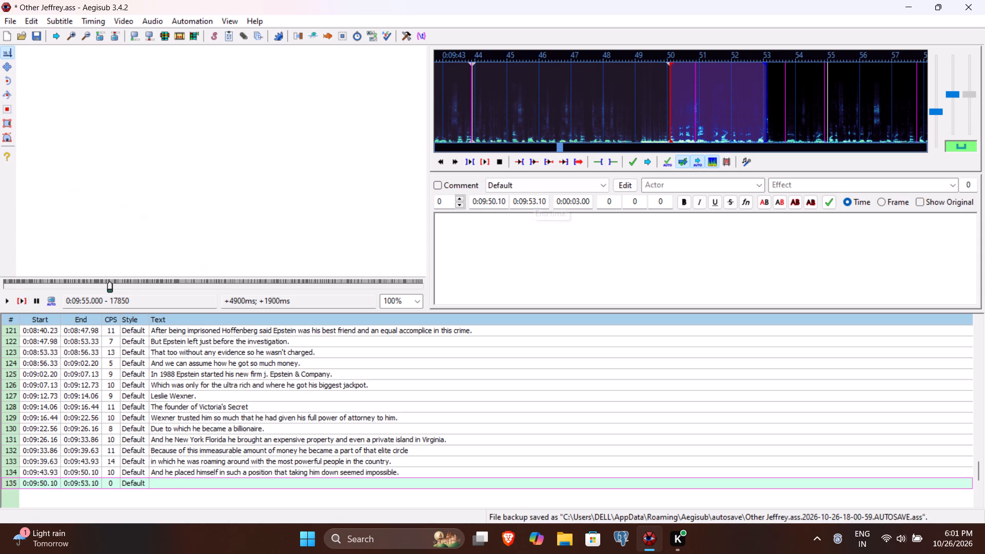
pyautogui.write('500')
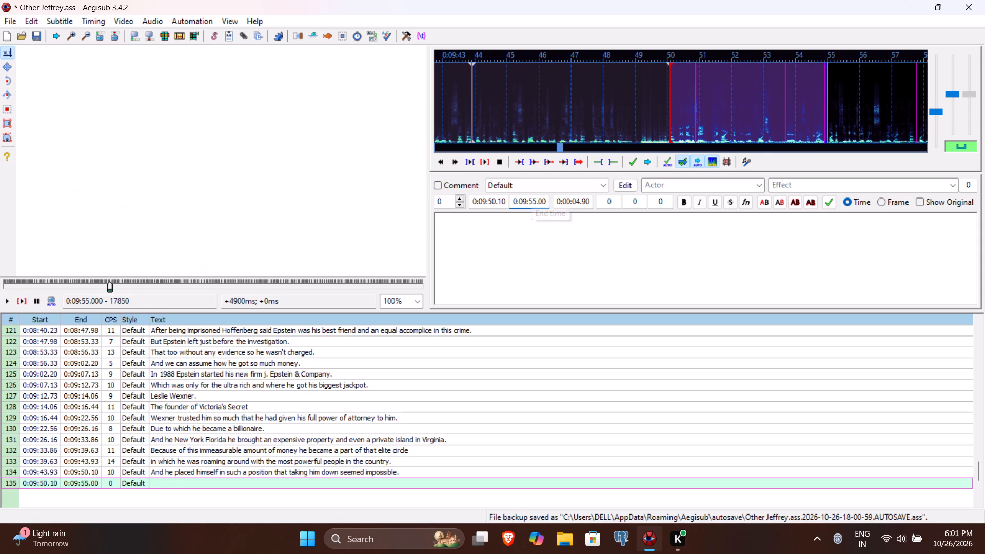
# Enter 'But there is a saying, "Behind every great fortune there is a crime".' as line 135's text and commit the line.
pyautogui.click(511, 250)
pyautogui.write('But there is a saying')
pyautogui.press('space')
pyautogui.press('BackSpace')
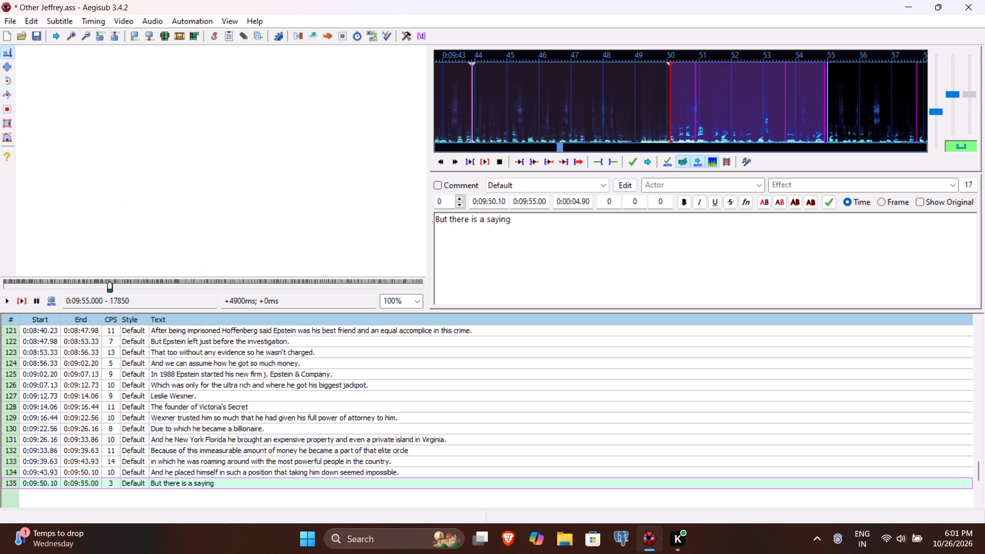
pyautogui.write(", '")
pyautogui.press('BackSpace')
pyautogui.write('"')
pyautogui.press('space')
pyautogui.press('BackSpace')
pyautogui.write('Behind every great fortune there is a crime')
pyautogui.write('".')
pyautogui.press('Return')
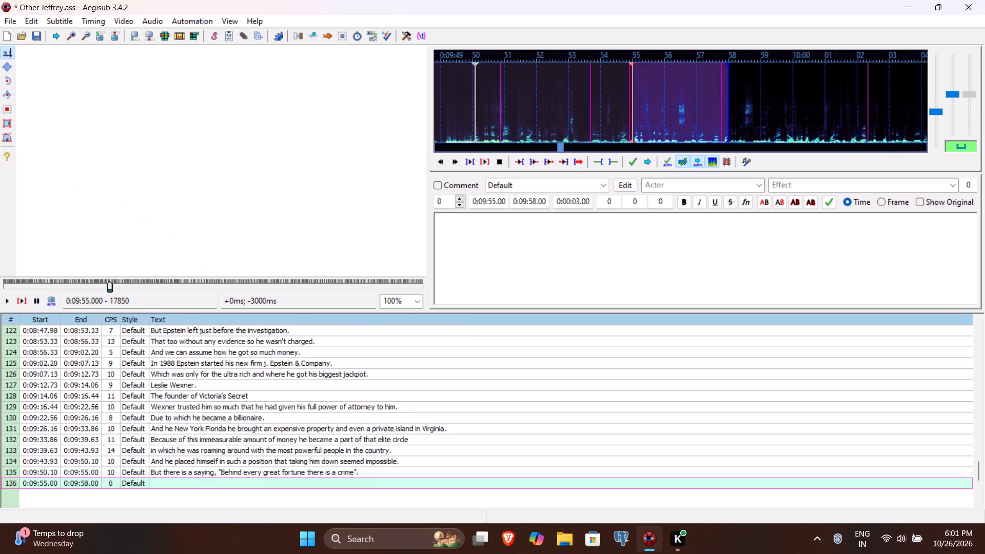
# Play the video through the following sentence and set the end time of line 136 to 0:09:57.80.
pyautogui.click(22, 299)
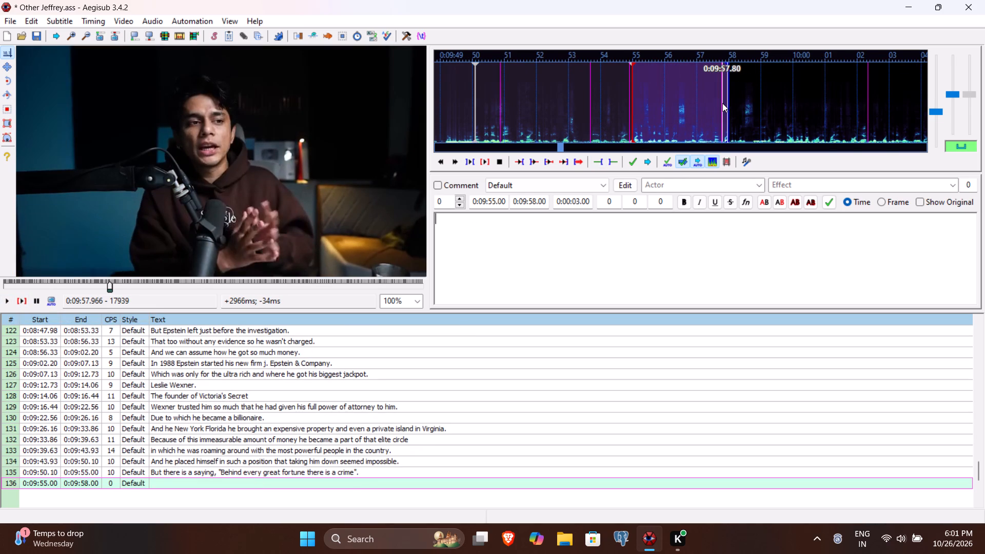
pyautogui.click(536, 205)
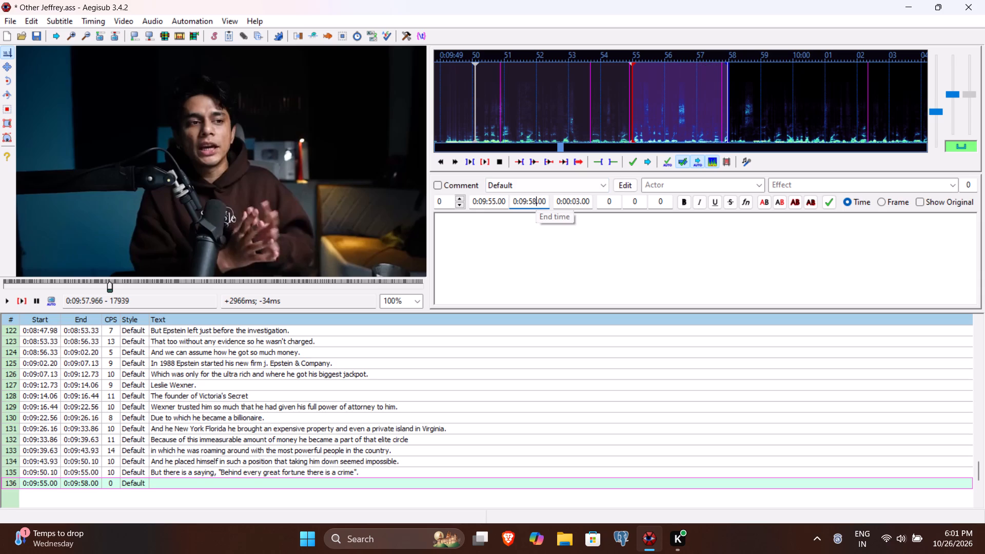
pyautogui.press('BackSpace')
pyautogui.write('78')
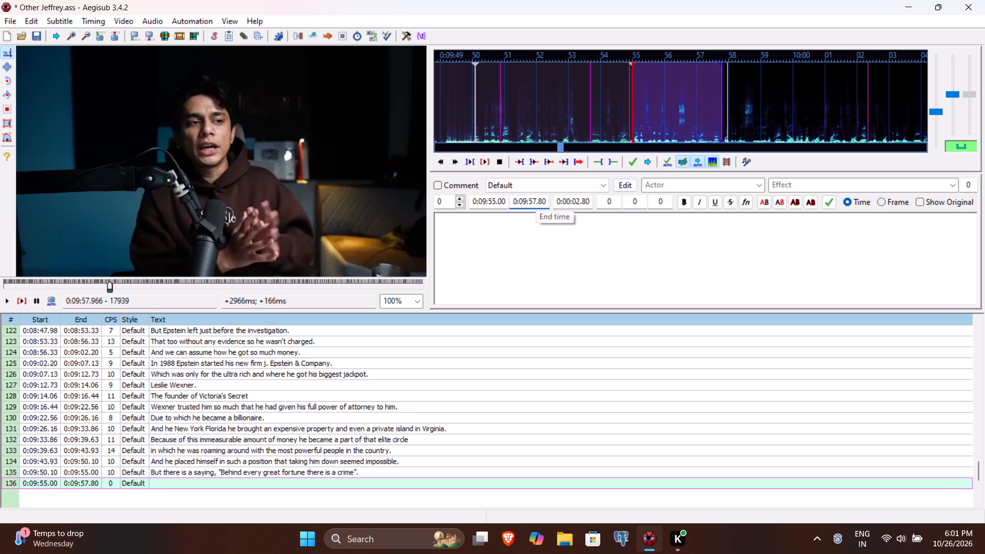
# Enter "And in Epstein's case this wasn't a single crime" as line 136's text and commit the line.
pyautogui.click(524, 244)
pyautogui.write('ANd')
pyautogui.press('space')
pyautogui.press('BackSpace')
pyautogui.press('BackSpace')
pyautogui.press('BackSpace')
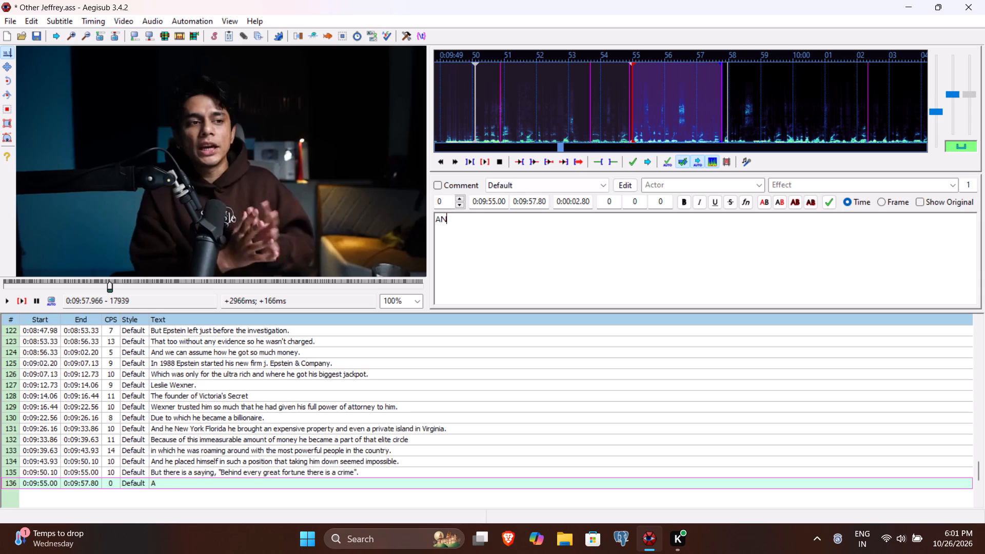
pyautogui.write('nd in Epstein')
pyautogui.press('space')
pyautogui.press('BackSpace')
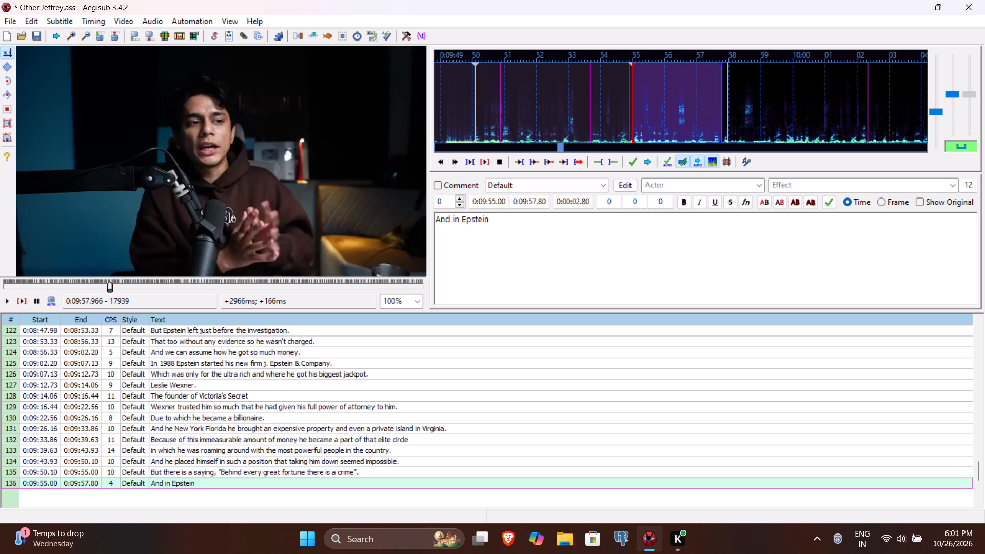
pyautogui.write("'c")
pyautogui.press('BackSpace')
pyautogui.write('s case thi')
pyautogui.write('s wasn')
pyautogui.write("'t a single crime")
pyautogui.press('Return')
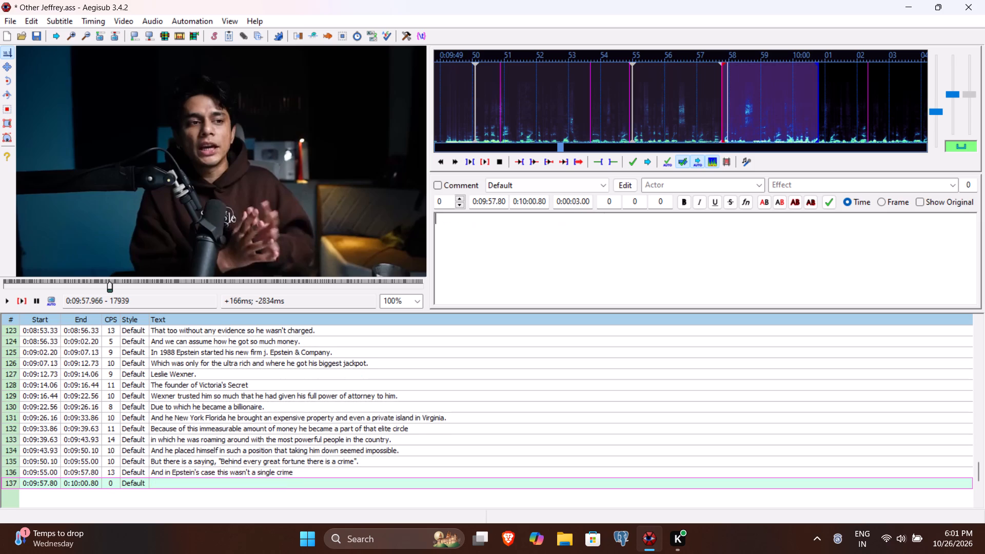
# Play the video through the following phrase, set the end time of line 137 to 0:09:59.80, and replay the line.
pyautogui.click(24, 302)
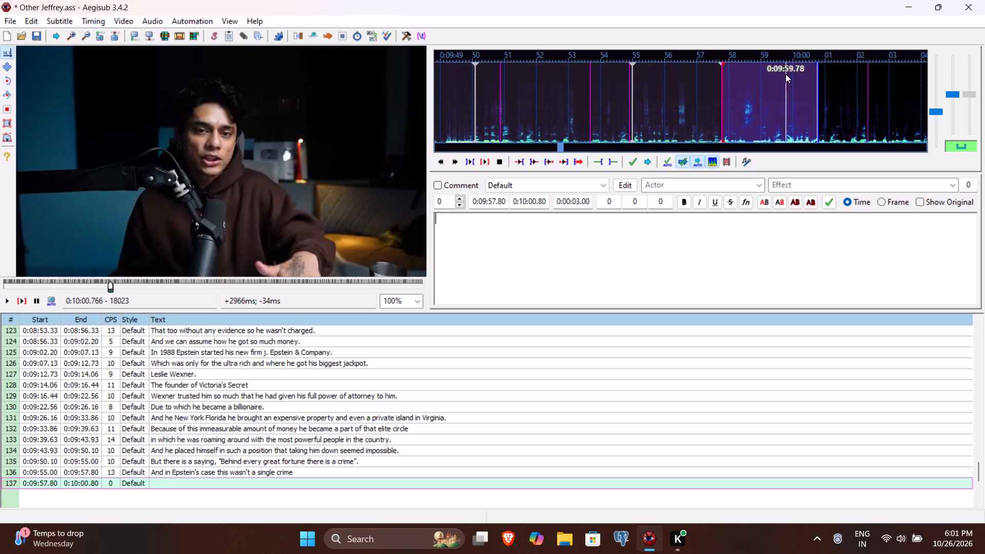
pyautogui.click(522, 202)
pyautogui.press('BackSpace')
pyautogui.write('09')
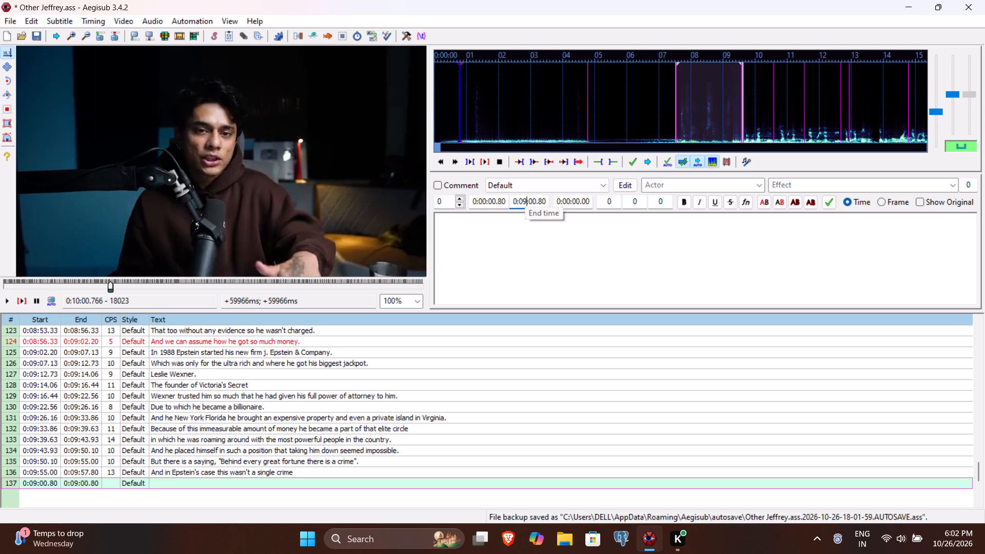
pyautogui.write('59')
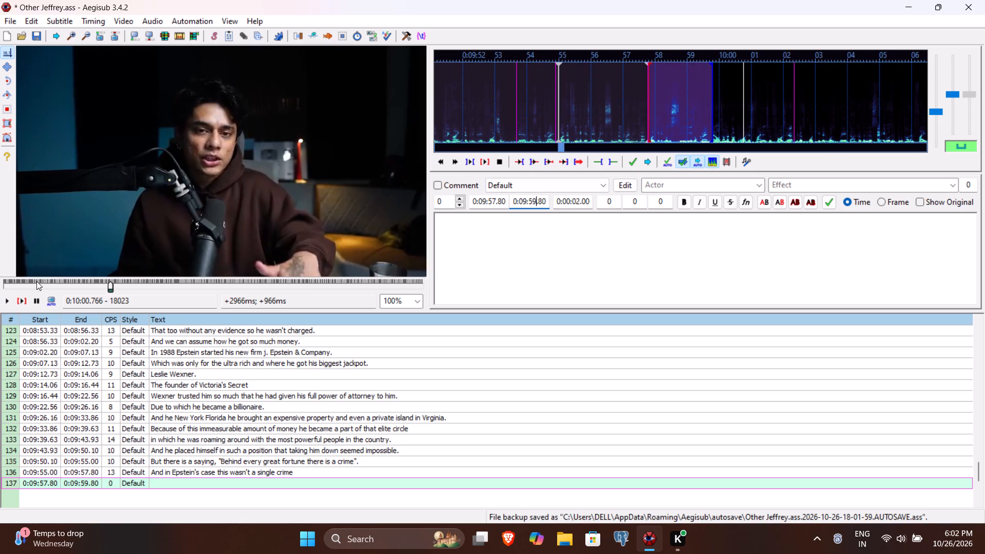
pyautogui.click(22, 298)
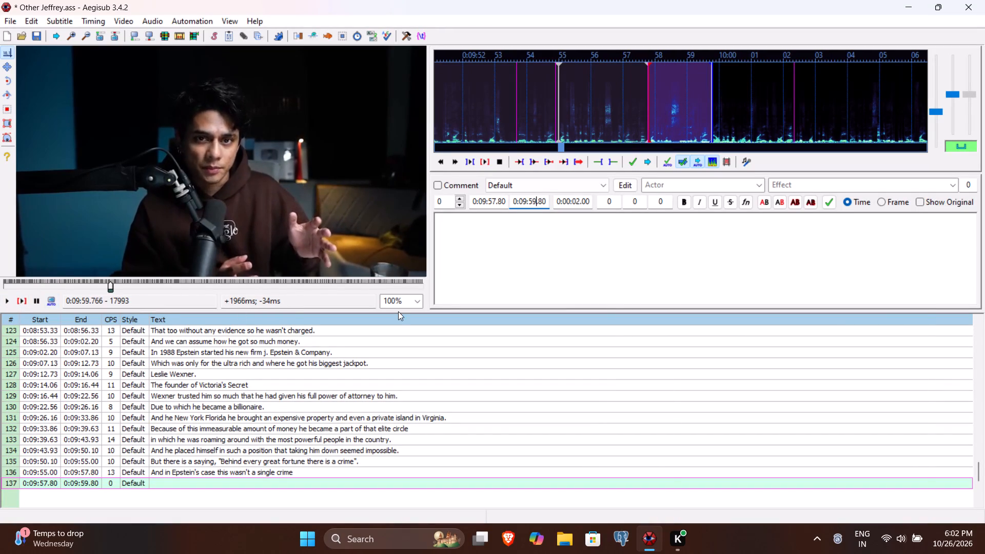
# Enter "but rather a series of crimes." as line 137's text, in lowercase, and commit the line.
pyautogui.click(521, 230)
pyautogui.hotkey('shift', 'b')
pyautogui.press('BackSpace')
pyautogui.write('bt')
pyautogui.press('BackSpace')
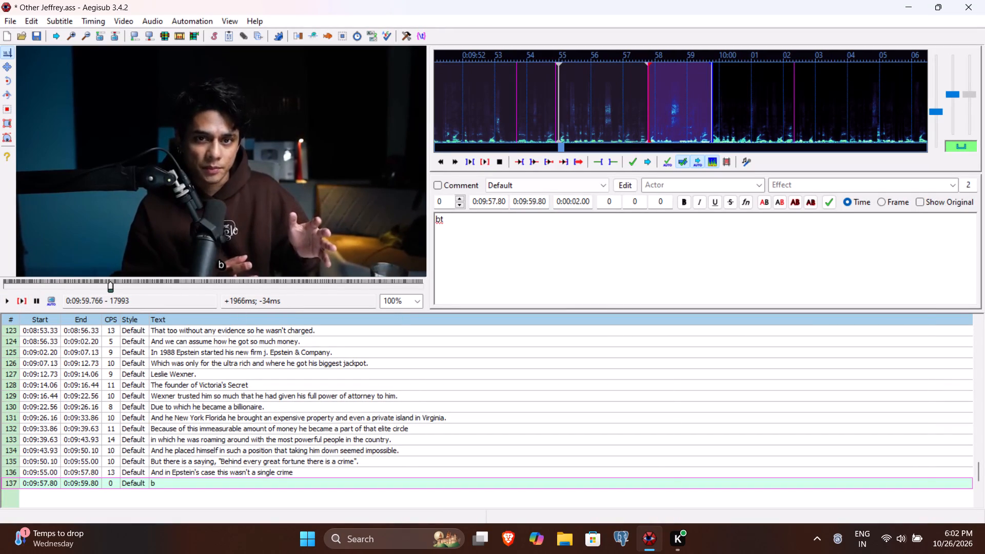
pyautogui.write('ut t')
pyautogui.press('BackSpace')
pyautogui.write('rather s')
pyautogui.press('BackSpace')
pyautogui.write('a series of crimes.')
pyautogui.click(26, 297)
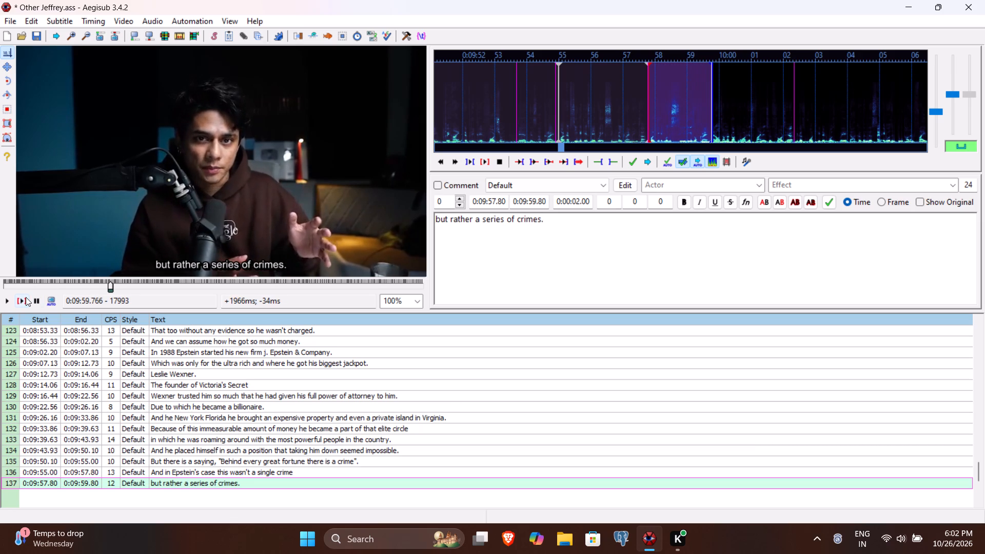
pyautogui.press('Return')
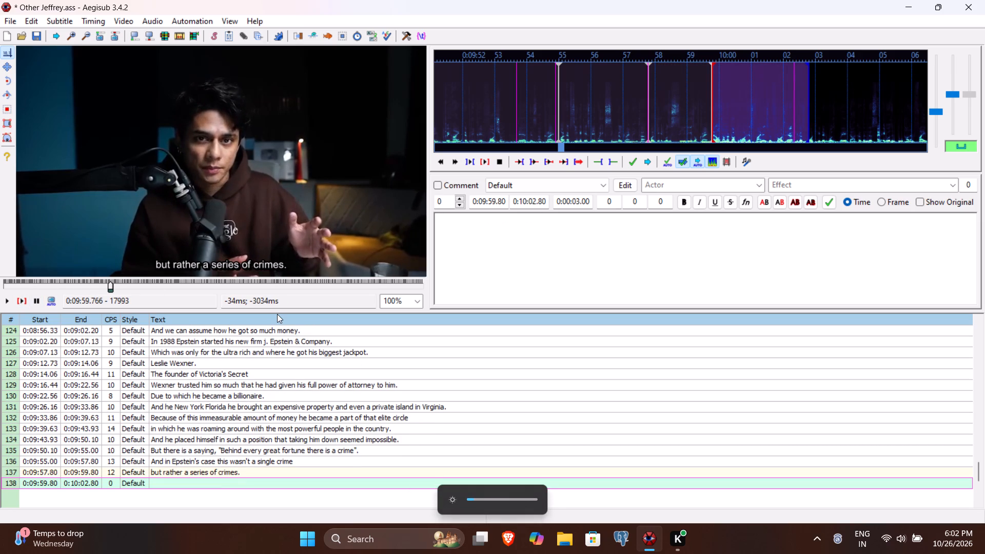
# Play the video through the following sentence and set the end time of line 138 to 0:10:04.80.
pyautogui.click(26, 300)
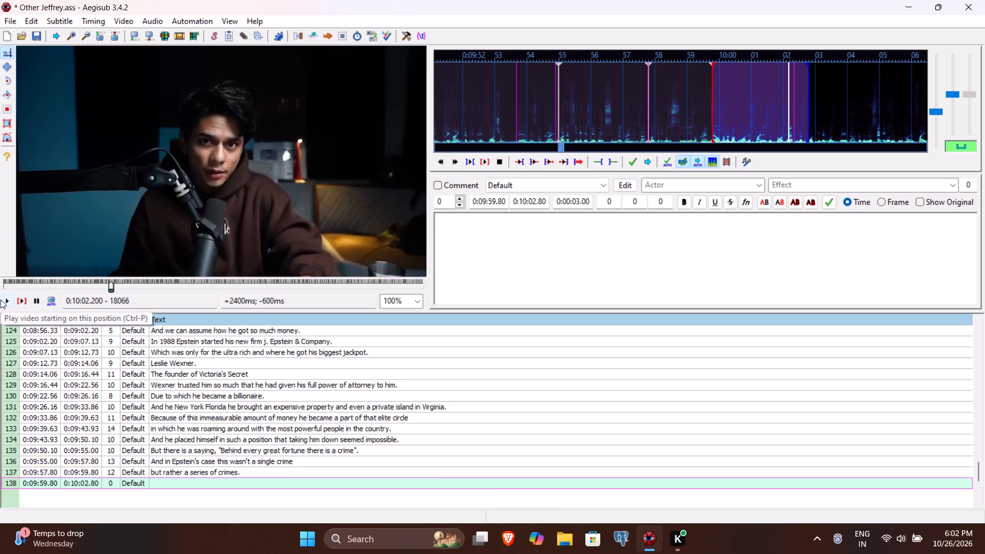
pyautogui.click(1, 300)
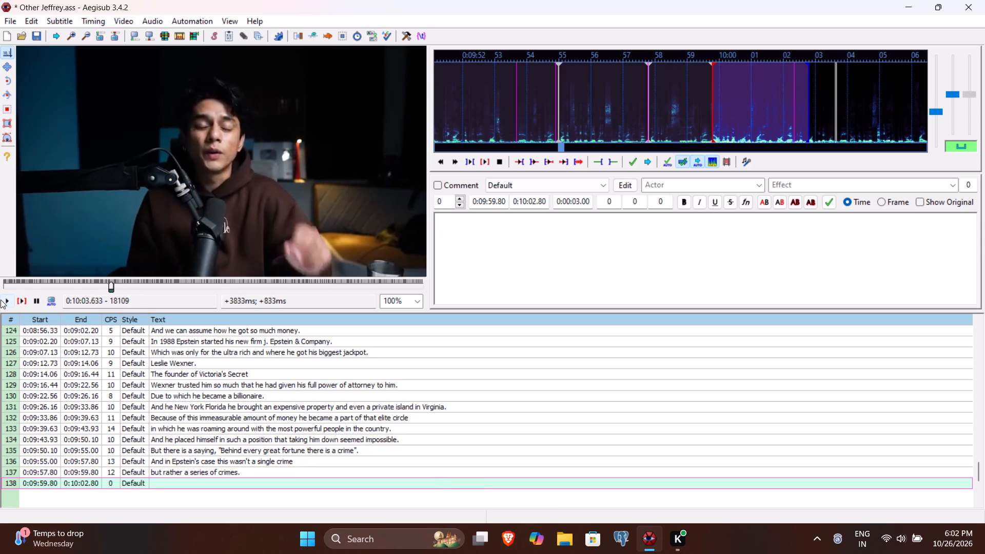
pyautogui.click(1, 300)
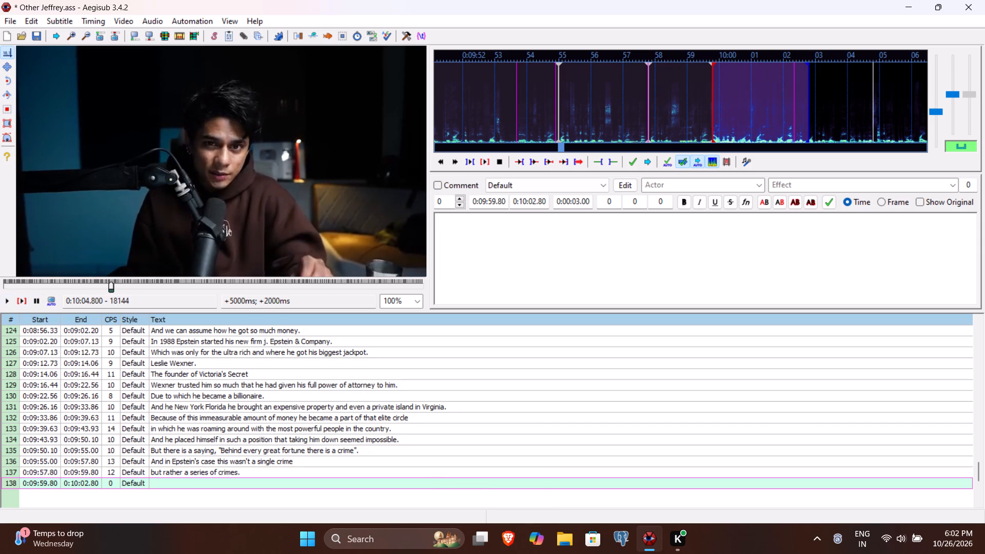
pyautogui.click(532, 201)
pyautogui.press('4')
# Enter "And I'm not talking about the financial crimes because what he did later was way darker than those." as line 138's text and commit the line.
pyautogui.click(523, 259)
pyautogui.write('And I')
pyautogui.write("'m not talking about the financial crimes but")
pyautogui.press('space')
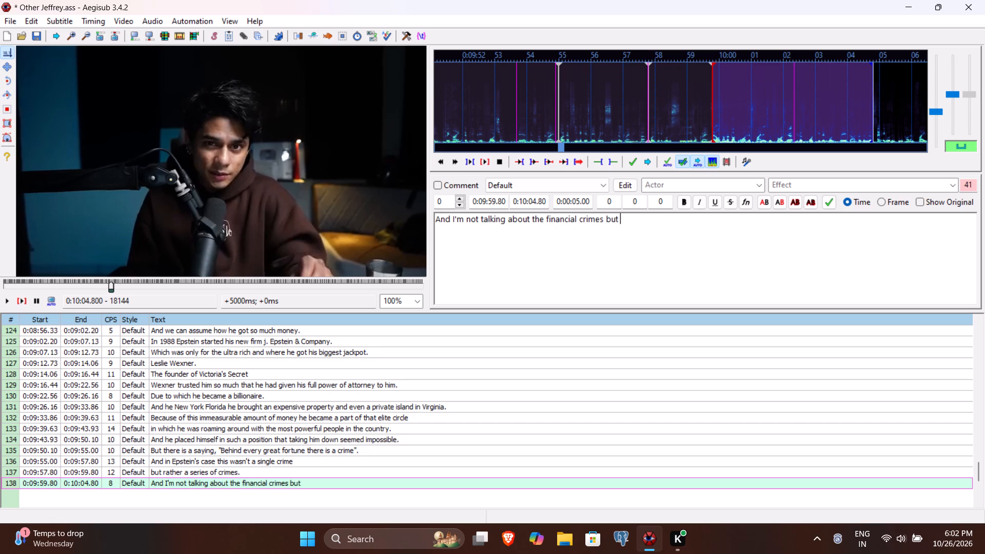
pyautogui.press('BackSpace')
pyautogui.press('BackSpace')
pyautogui.press('BackSpace')
pyautogui.write('ecuase')
pyautogui.press('space')
pyautogui.press('BackSpace')
pyautogui.press('BackSpace')
pyautogui.press('BackSpace')
pyautogui.press('BackSpace')
pyautogui.press('BackSpace')
pyautogui.write('ause what he did later was way')
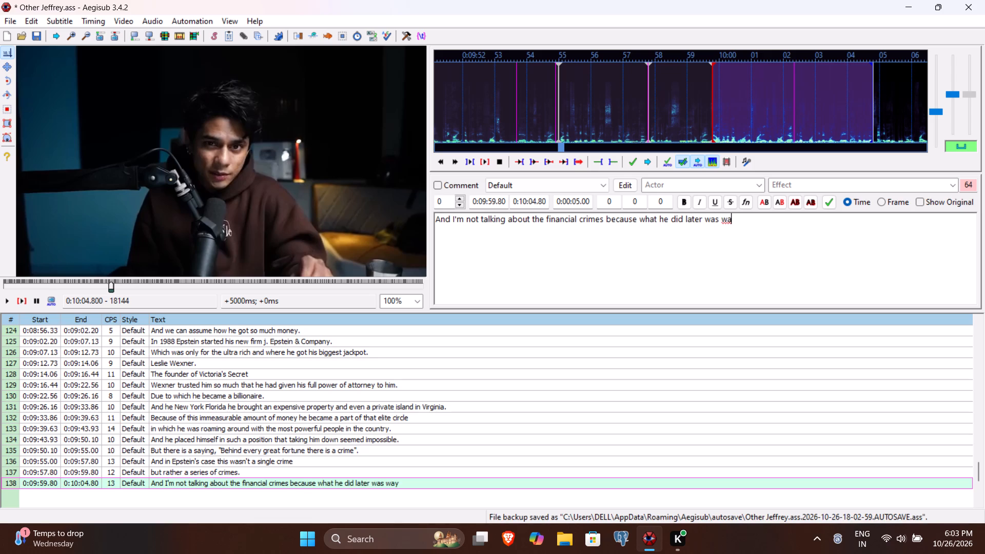
pyautogui.press('space')
pyautogui.write('dar')
pyautogui.write('ker th')
pyautogui.write('an those.')
pyautogui.press('Return')
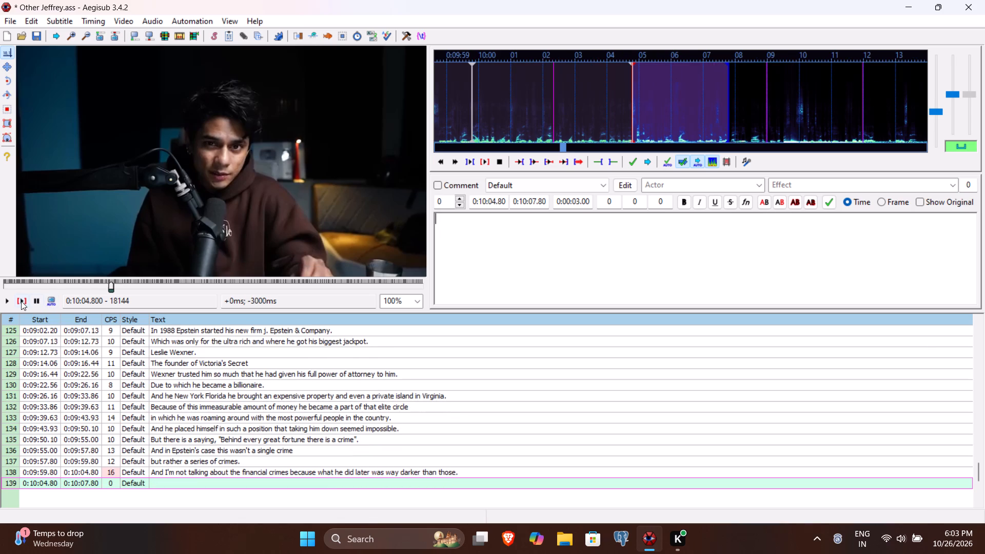
# Play the video through the following sentence and set the end time of line 139 to 0:10:11.13.
pyautogui.click(21, 301)
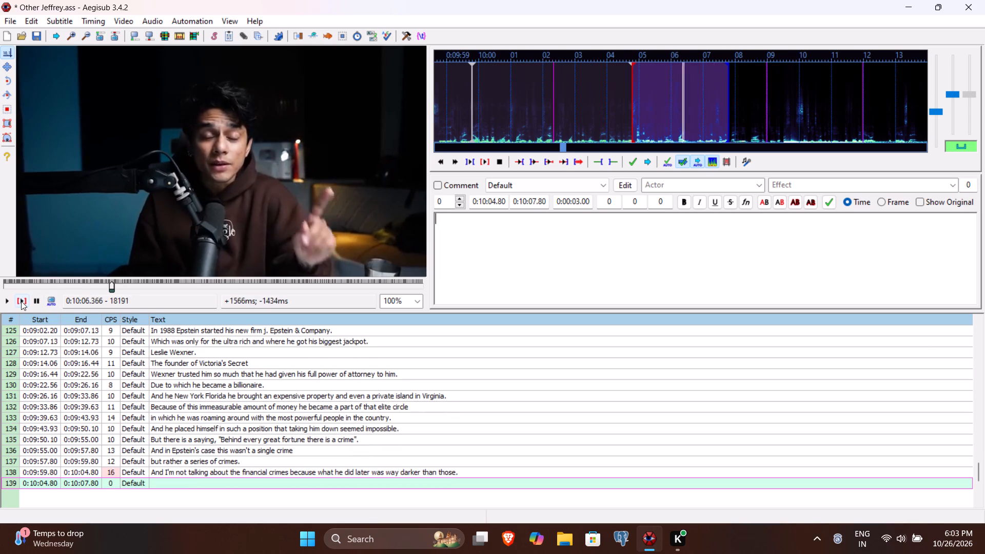
pyautogui.click(7, 301)
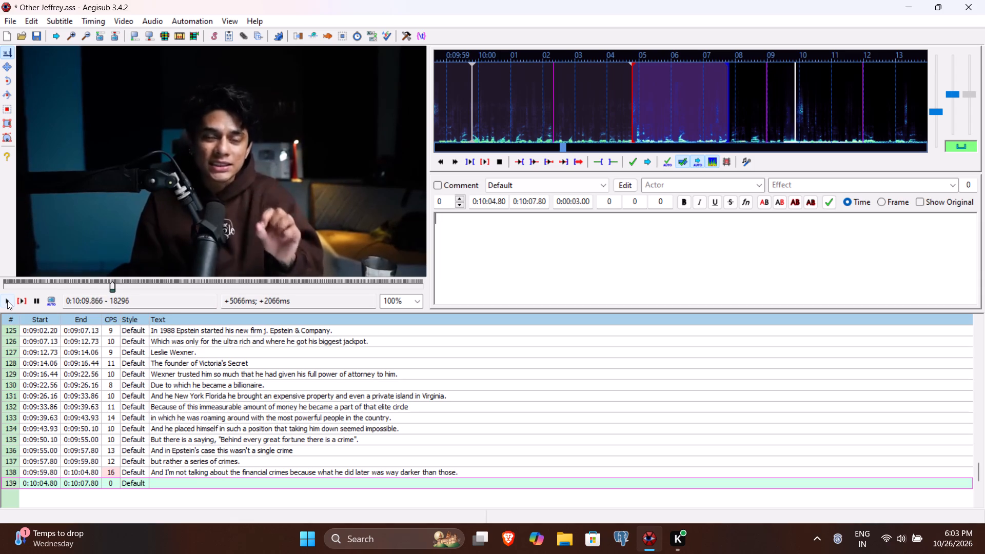
pyautogui.click(7, 301)
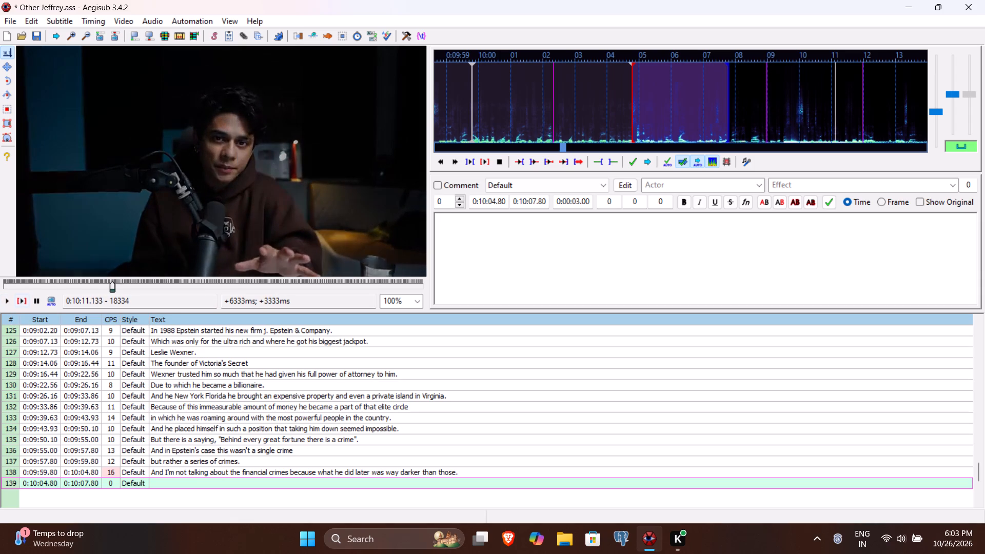
pyautogui.click(529, 199)
pyautogui.write('1113')
# Enter "And in 2005 first glimpse of his true face was seen." as line 139's text, replay it, and commit the line.
pyautogui.click(518, 239)
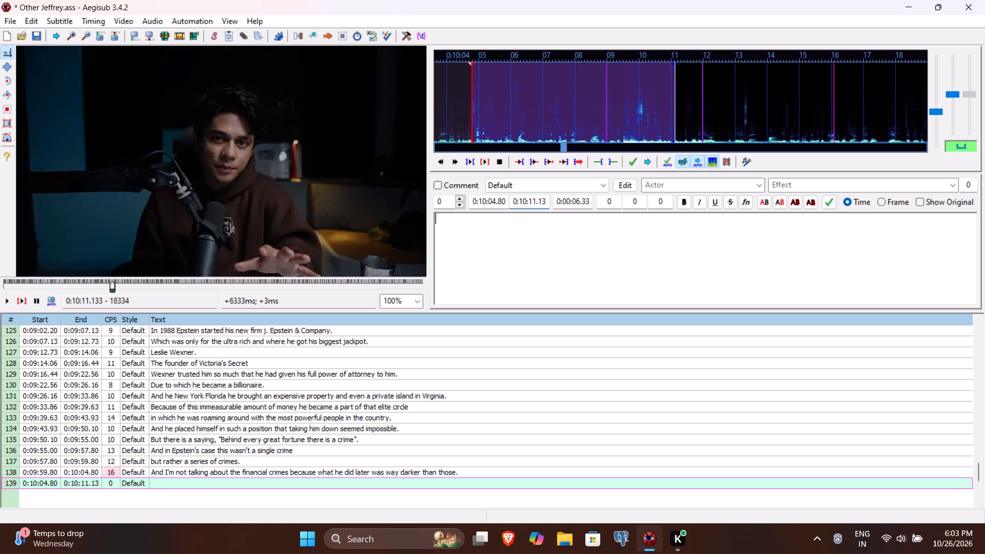
pyautogui.write('And in 2005')
pyautogui.press('space')
pyautogui.write('first glimpse of his true face was')
pyautogui.press('space')
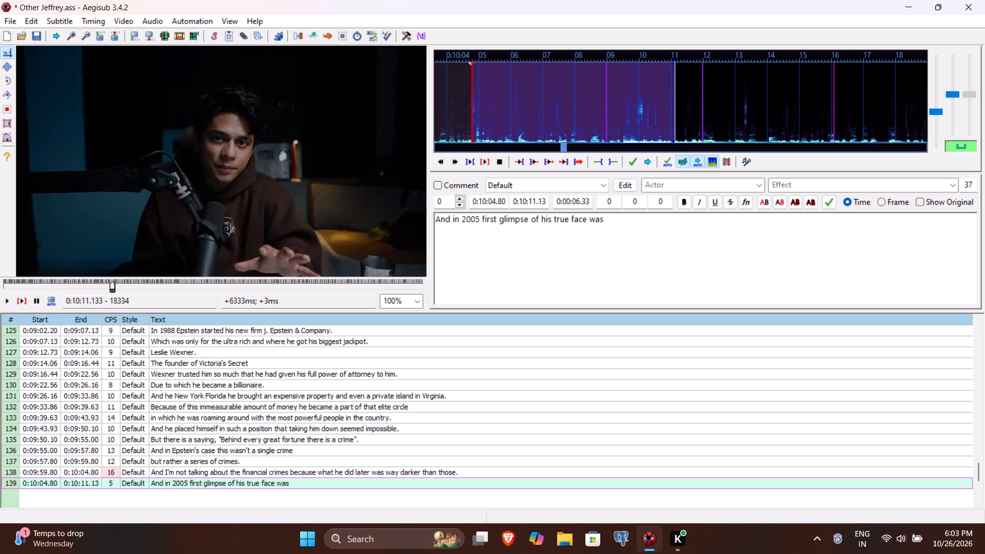
pyautogui.write('seen.')
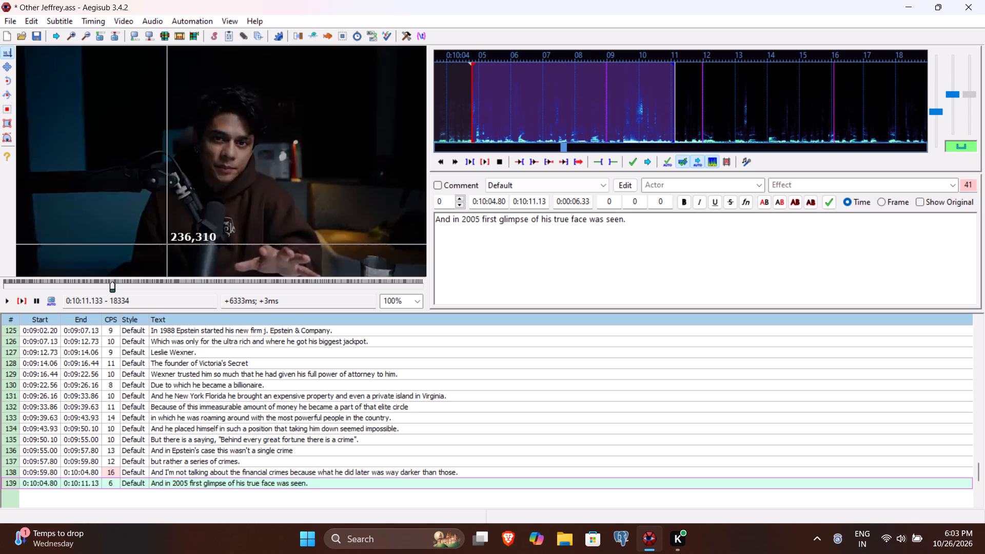
pyautogui.click(18, 303)
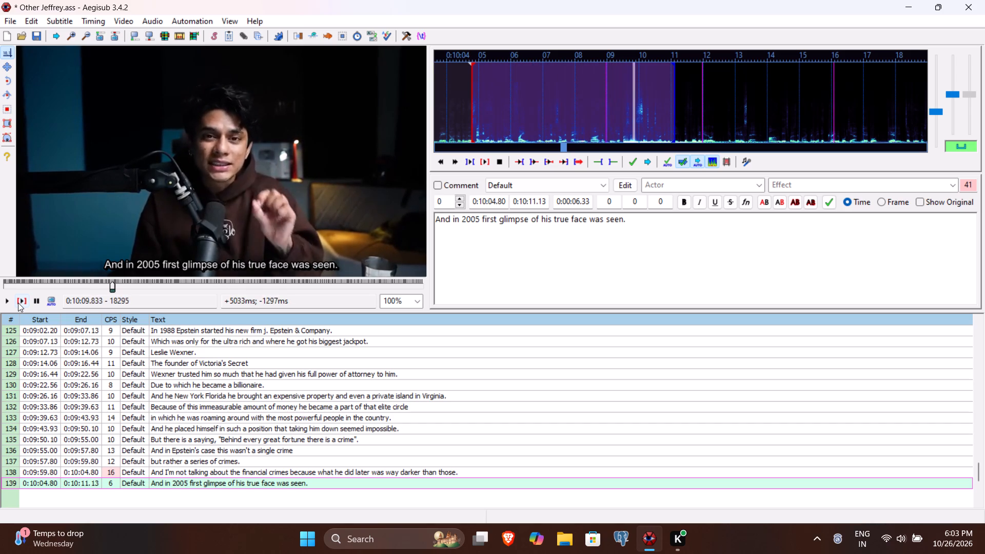
pyautogui.press('Return')
# Play the video through the following sentence and set the end time of line 140 to 0:10:16.90.
pyautogui.click(18, 303)
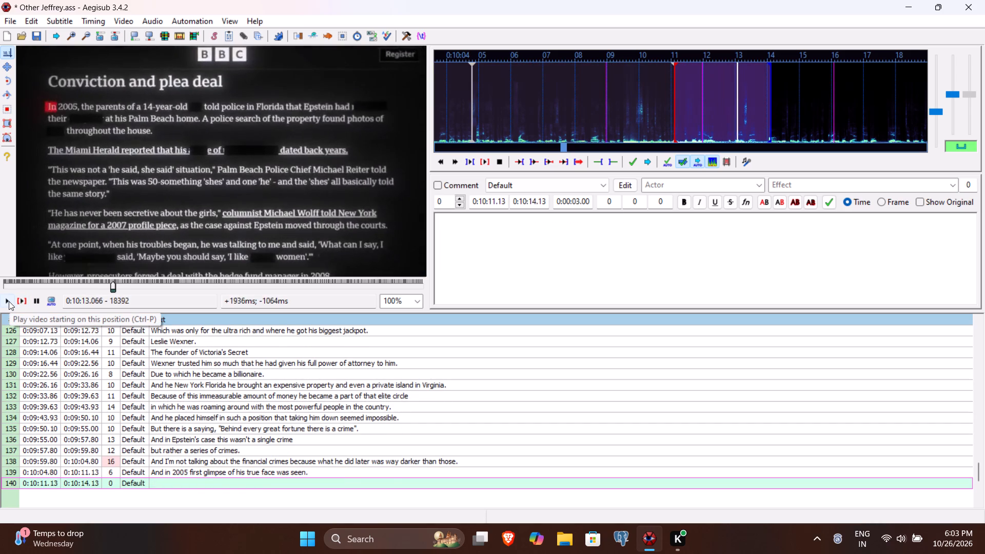
pyautogui.click(9, 301)
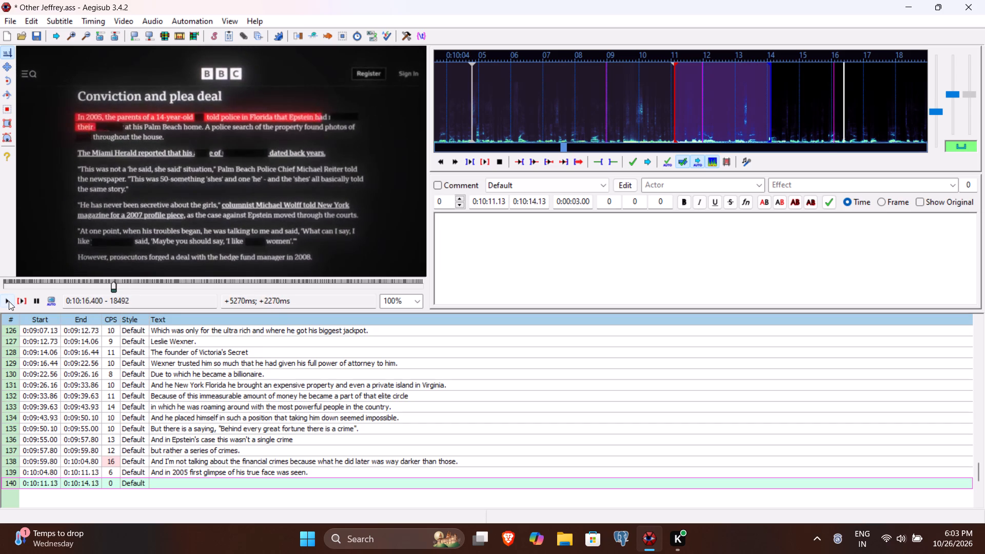
pyautogui.click(9, 301)
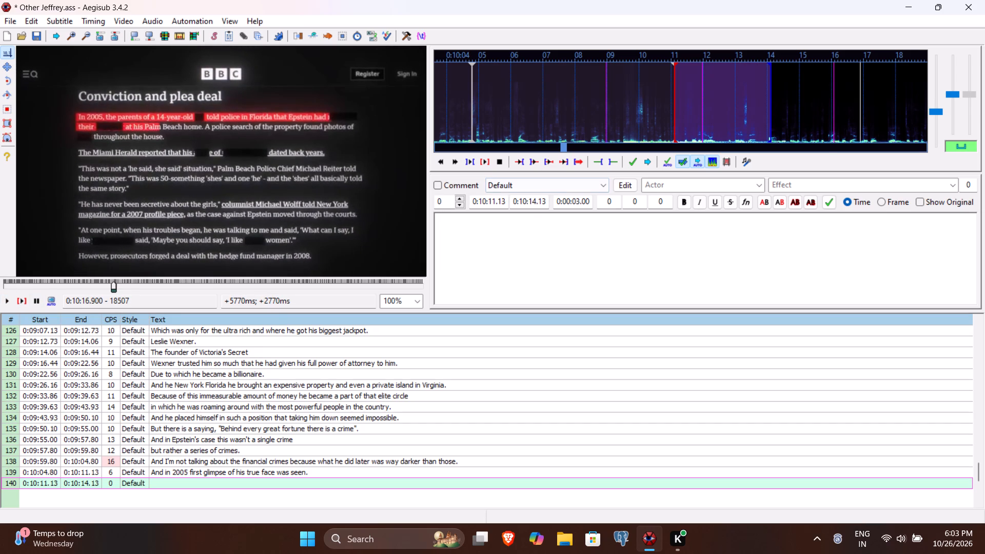
pyautogui.click(530, 205)
pyautogui.write('16')
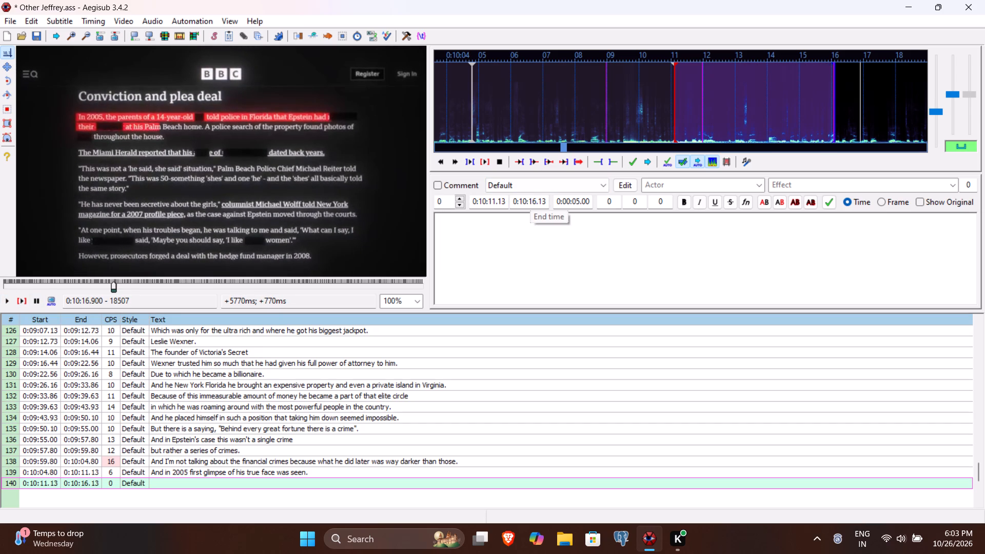
pyautogui.write('90')
pyautogui.click(518, 238)
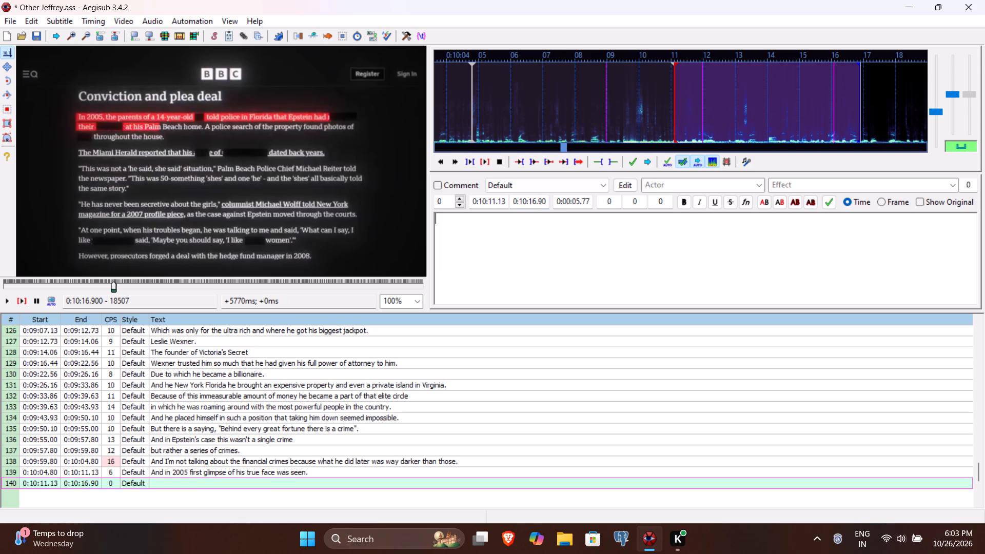
# Replay the sentence, enter "Parents of a 14 year old minor reported a crime to the Palm Beach Police Dept." as line 140's text, and commit it.
pyautogui.click(23, 299)
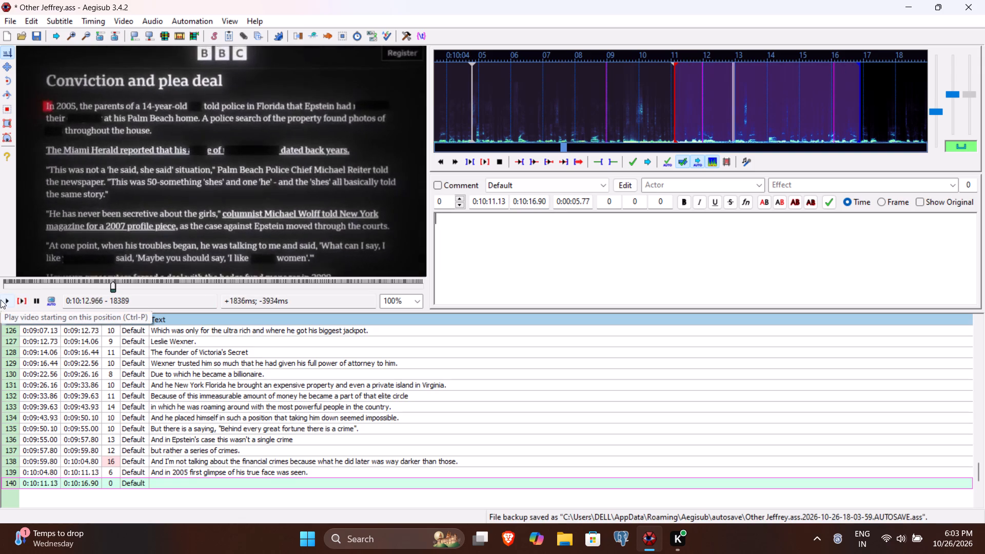
pyautogui.click(1, 300)
pyautogui.write('Parents of a 14 year old minor')
pyautogui.press('space')
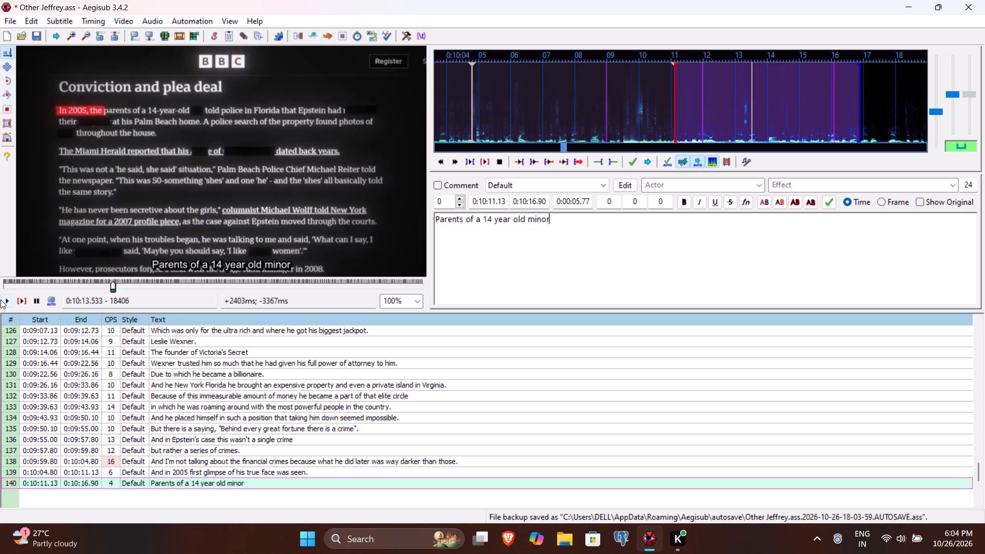
pyautogui.write('repoer')
pyautogui.press('BackSpace')
pyautogui.press('BackSpace')
pyautogui.write('rted a crime to the Palm')
pyautogui.press('space')
pyautogui.write('Beach')
pyautogui.press('space')
pyautogui.write('Poll')
pyautogui.press('BackSpace')
pyautogui.write('ice Dept.')
pyautogui.press('Return')
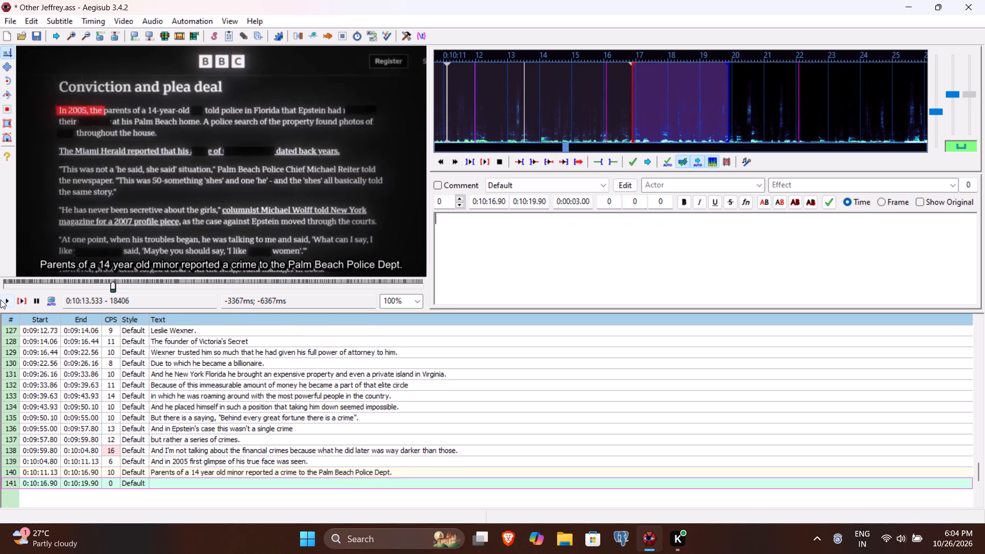
# Play the video through the following sentence and set the end time of line 141 to 0:10:20.40.
pyautogui.click(23, 302)
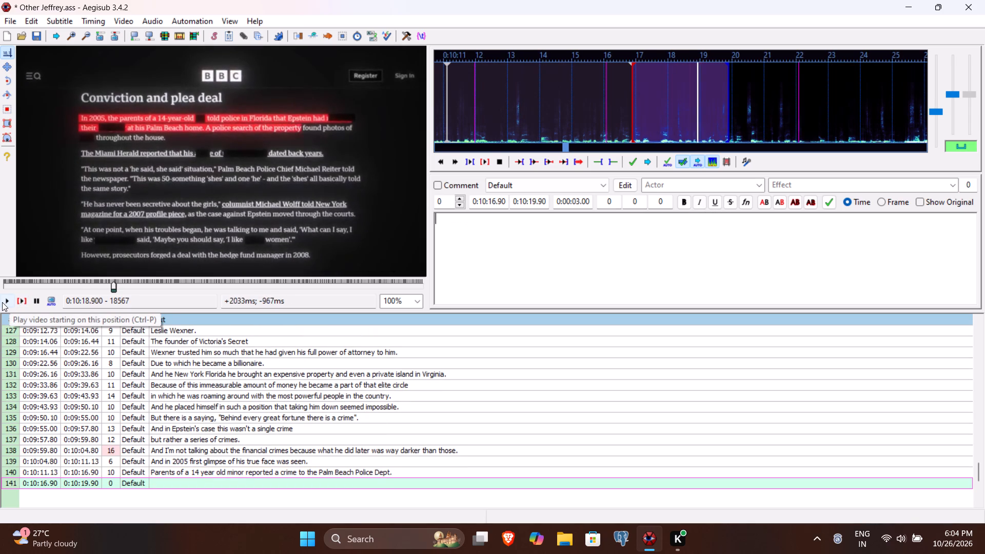
pyautogui.click(2, 302)
pyautogui.click(2, 302)
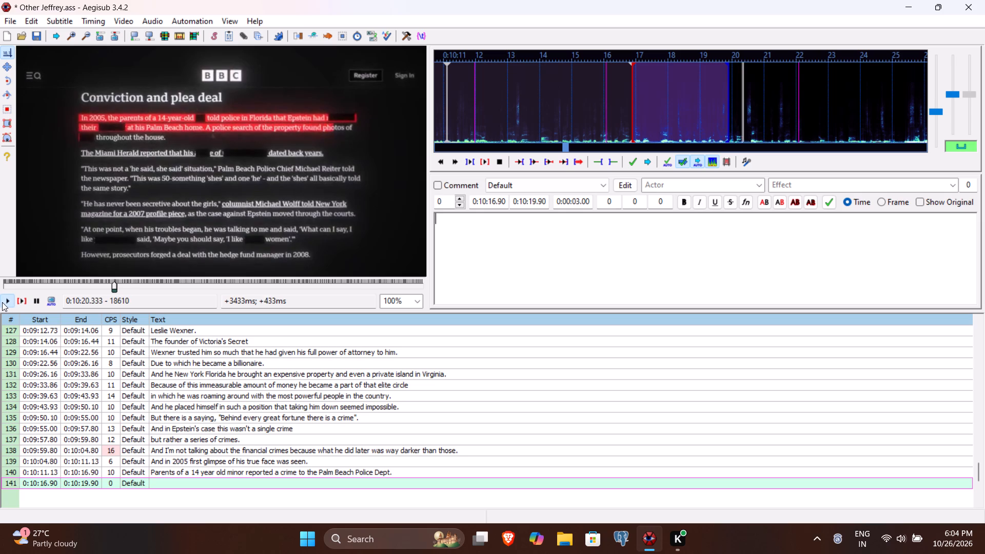
pyautogui.click(528, 201)
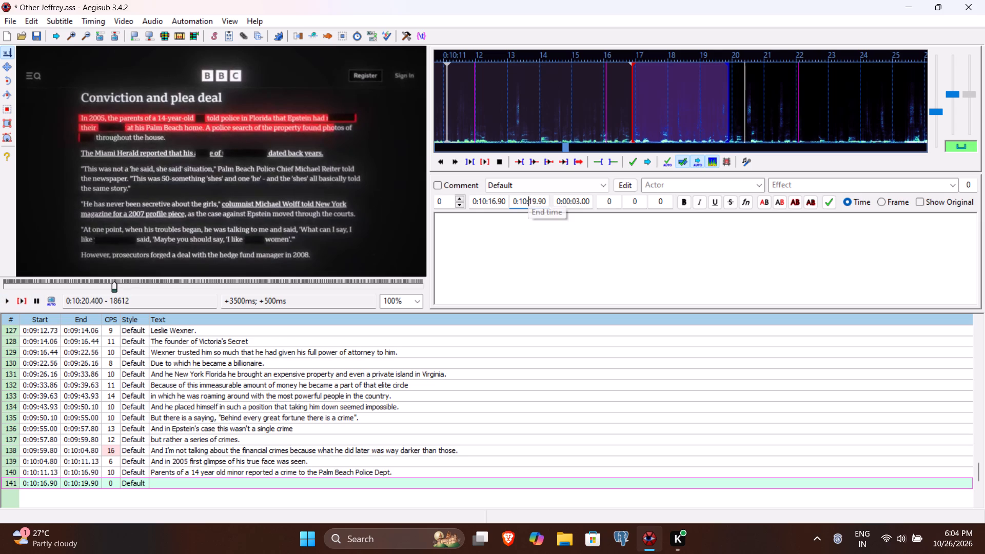
pyautogui.write('2-')
pyautogui.write('040')
pyautogui.click(510, 249)
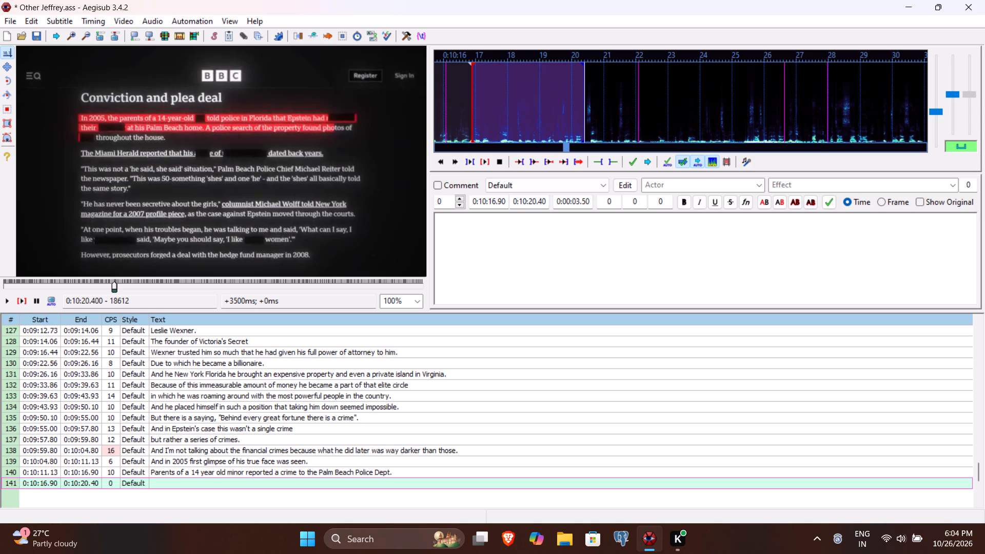
# Enter "This report was clearly accusing Jeffrey Epstein." as line 141's text, replay it, and commit the line.
pyautogui.write('This report was clear')
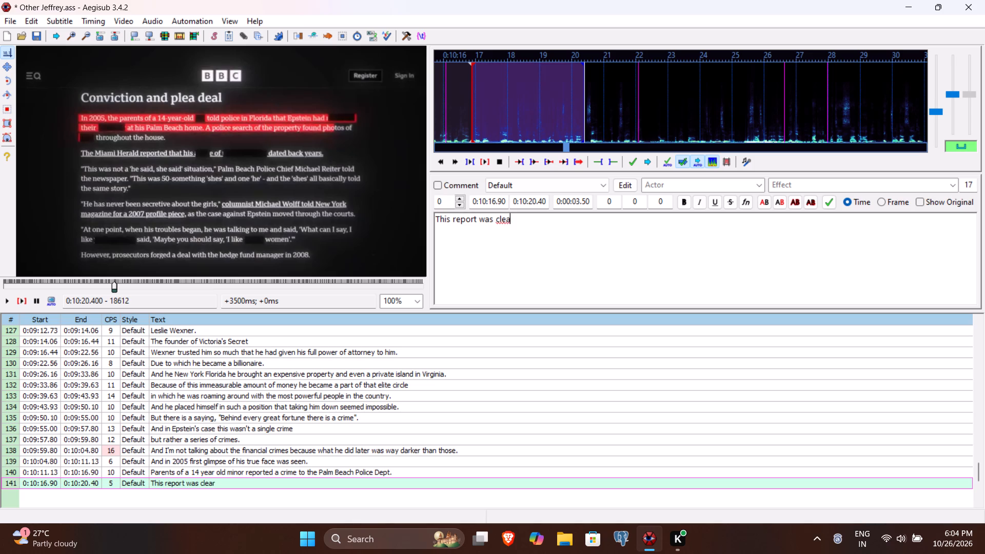
pyautogui.write('ly')
pyautogui.press('space')
pyautogui.write('accusing')
pyautogui.press('space')
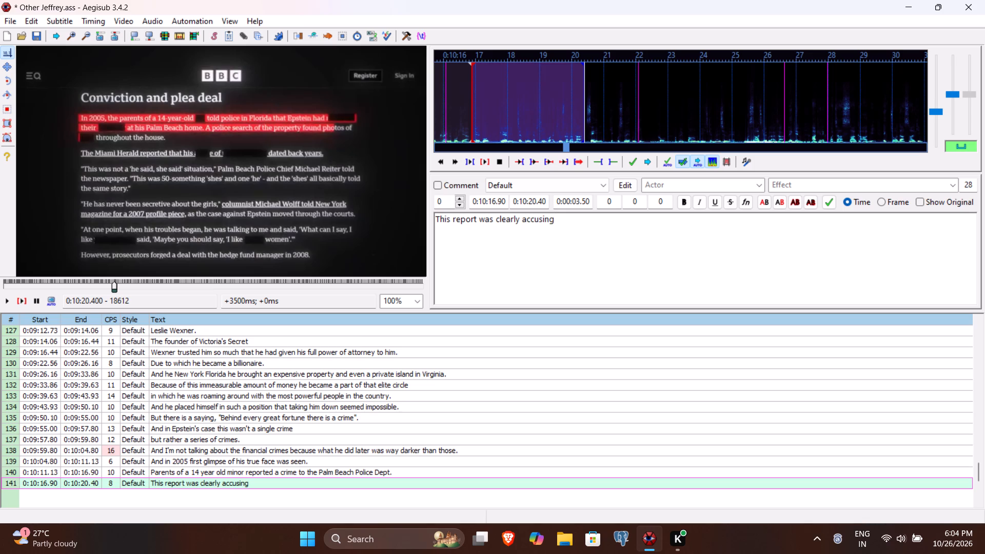
pyautogui.write('Jeffrey Epstein')
pyautogui.press('.')
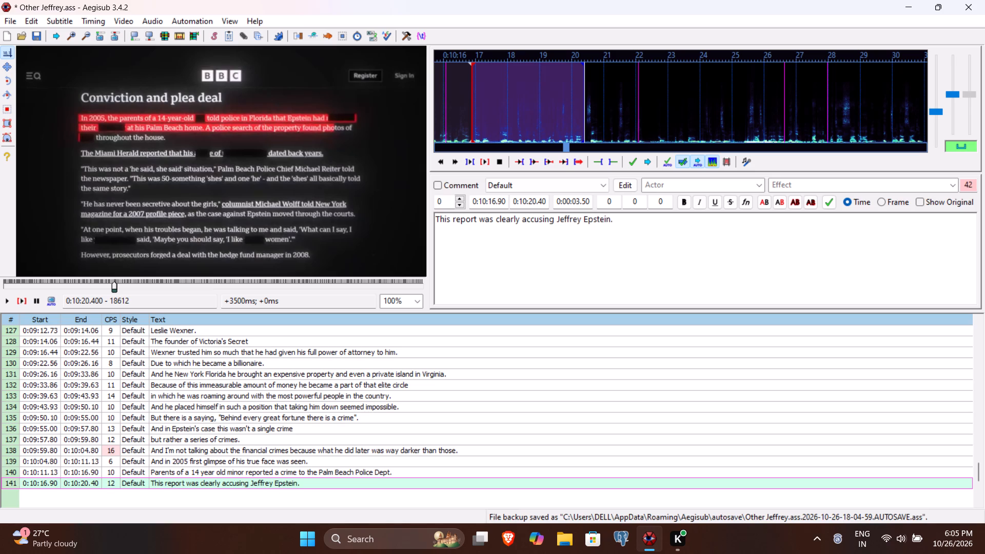
pyautogui.click(22, 299)
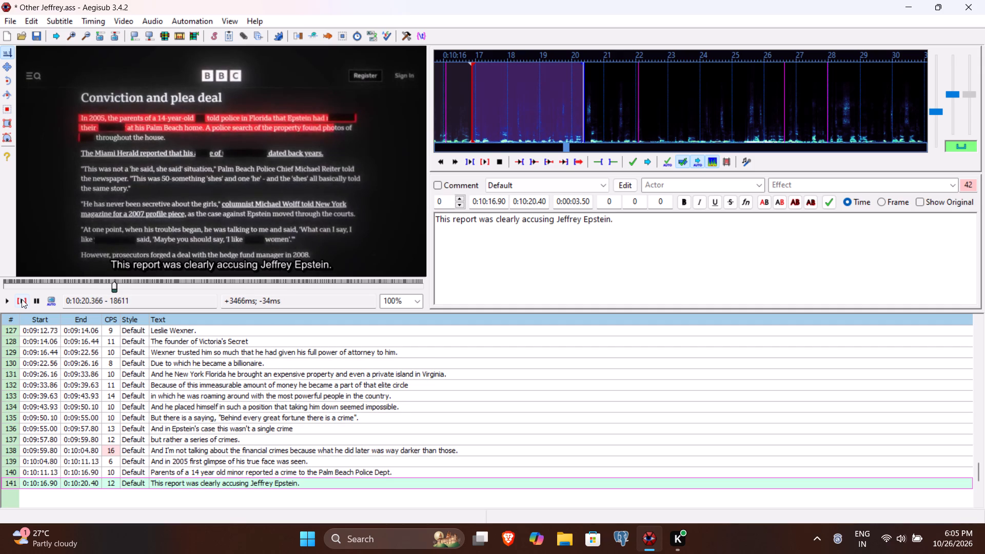
pyautogui.press('Return')
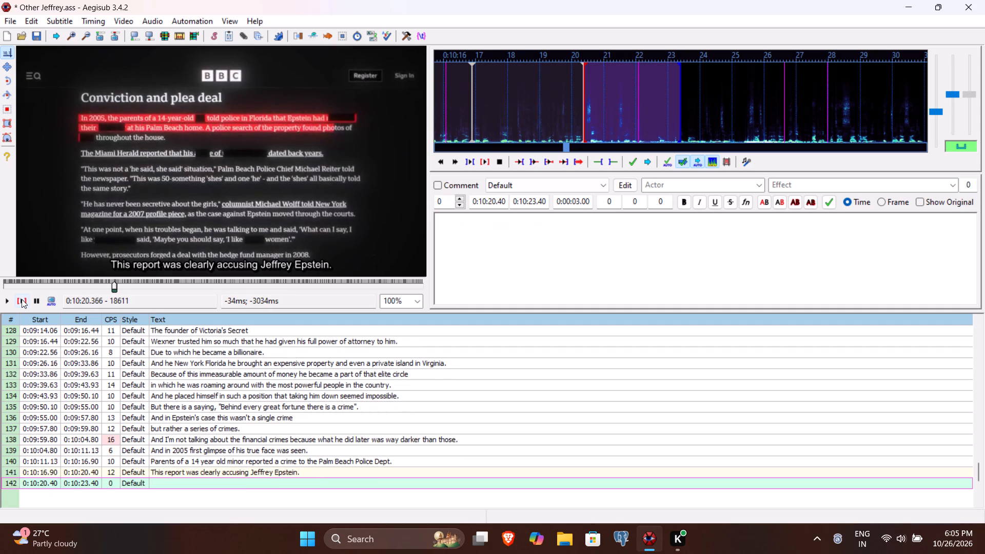
# Play the video through the following sentence and set the end time of line 142 to 0:10:26.80.
pyautogui.click(22, 299)
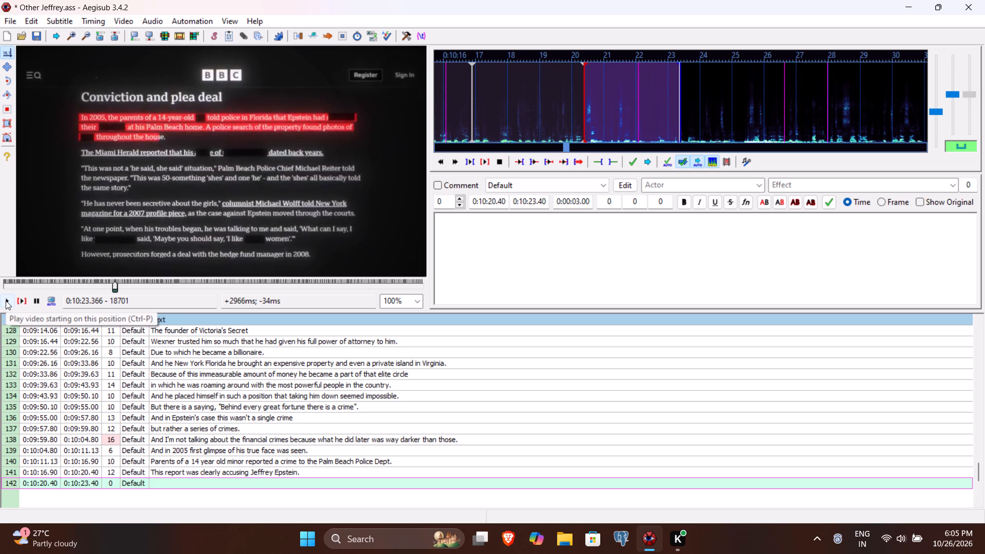
pyautogui.click(6, 301)
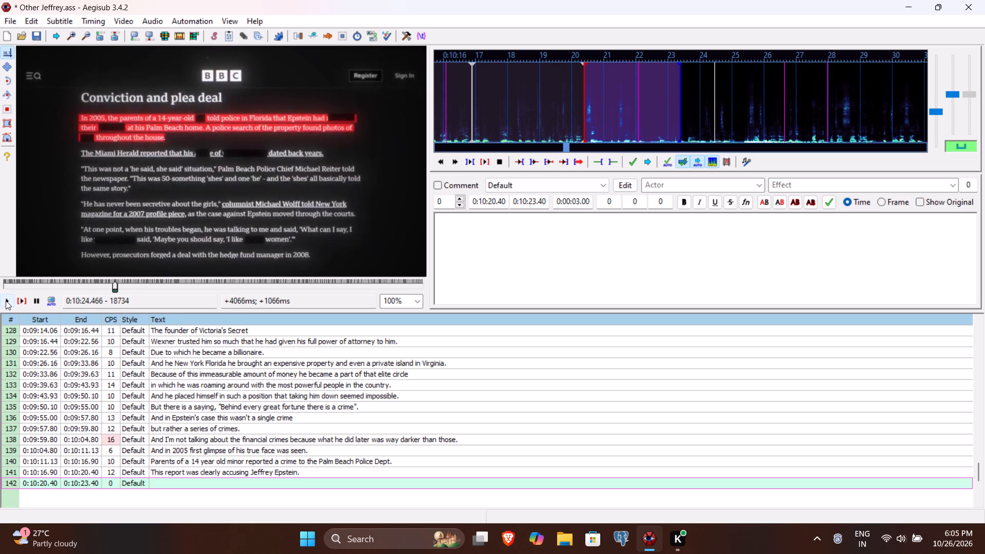
pyautogui.click(6, 301)
pyautogui.click(6, 301)
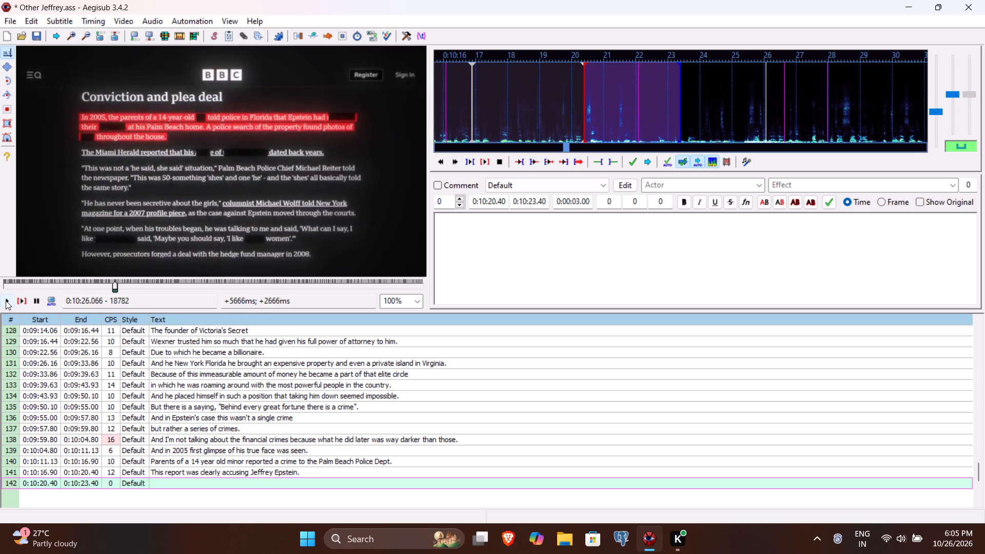
pyautogui.click(6, 301)
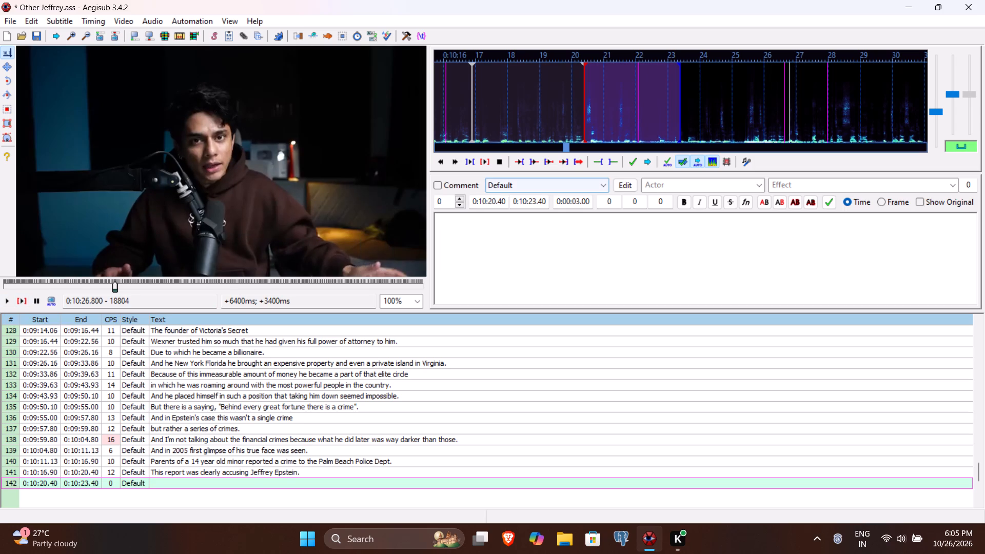
pyautogui.click(530, 201)
pyautogui.write('2680')
pyautogui.click(508, 248)
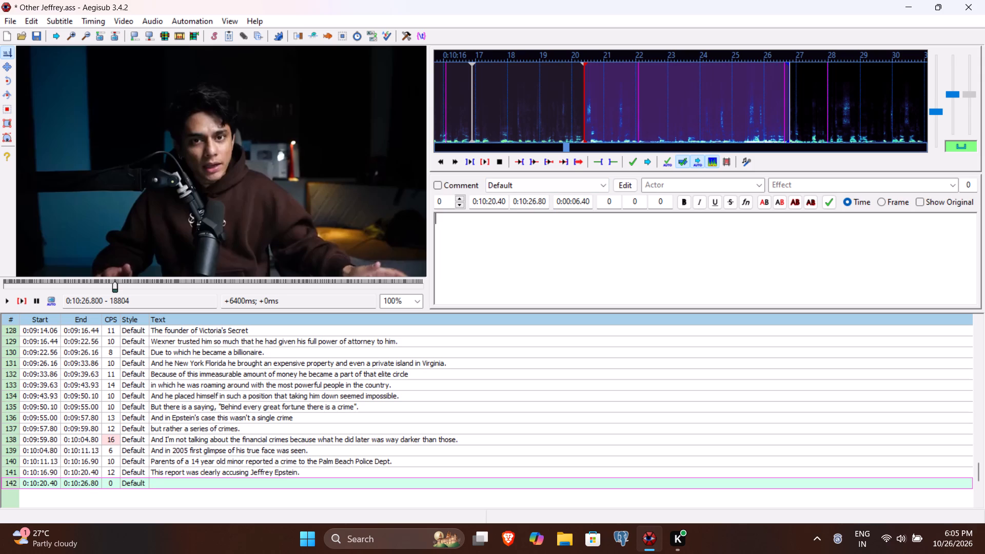
# Enter "Accusing that he called their daughter to his mansion in Palm Beach" as line 142's text and commit the line.
pyautogui.press('c')
pyautogui.press('BackSpace')
pyautogui.write('accusing')
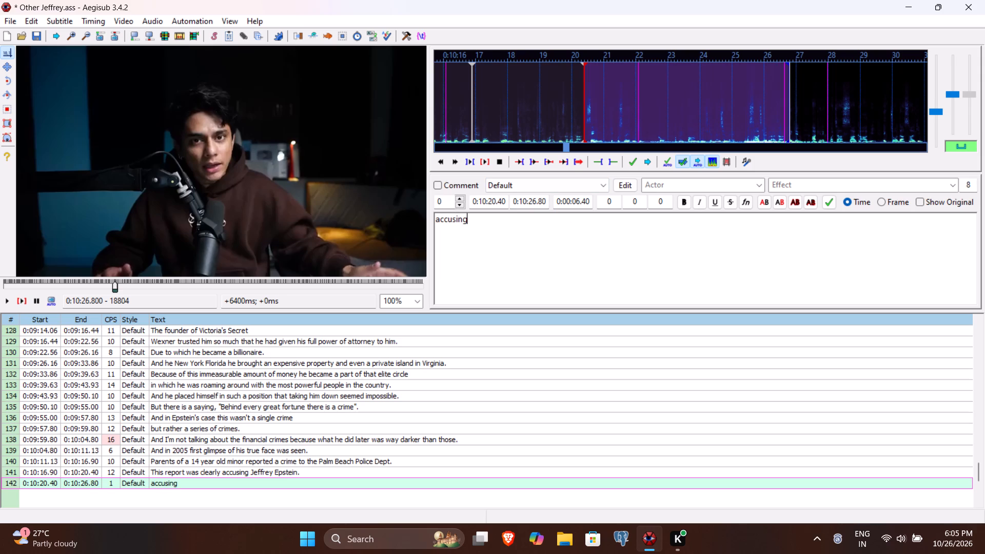
pyautogui.press('Up')
pyautogui.press('Delete')
pyautogui.hotkey('shift', 'a')
pyautogui.press('Down')
pyautogui.press('space')
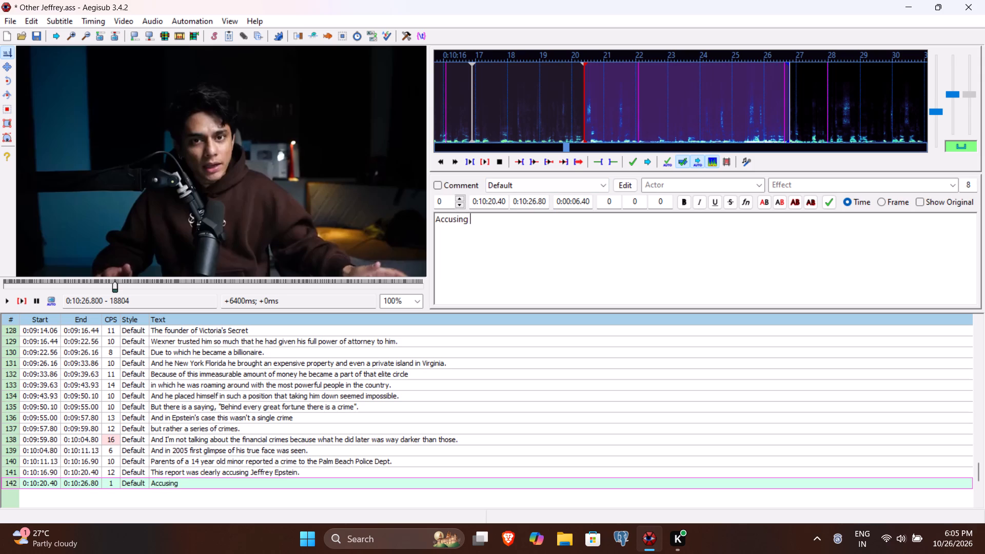
pyautogui.write('him')
pyautogui.press('space')
pyautogui.press('BackSpace')
pyautogui.press('BackSpace')
pyautogui.press('BackSpace')
pyautogui.press('BackSpace')
pyautogui.write('that he called their daughter to his')
pyautogui.press('space')
pyautogui.write('an')
pyautogui.press('BackSpace')
pyautogui.press('BackSpace')
pyautogui.write('mansion n')
pyautogui.press('BackSpace')
pyautogui.write('in Palm Beach')
pyautogui.press('Return')
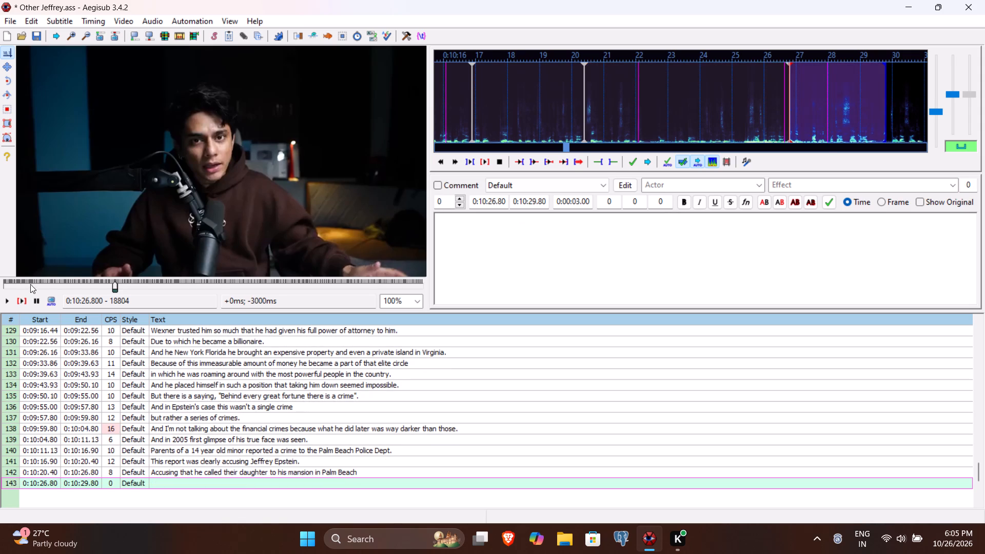
# Delete the empty line 143, append "for massage" to the end of line 142's text, and commit the line again.
pyautogui.hotkey('ctrl', 'Delete')
pyautogui.press('Down')
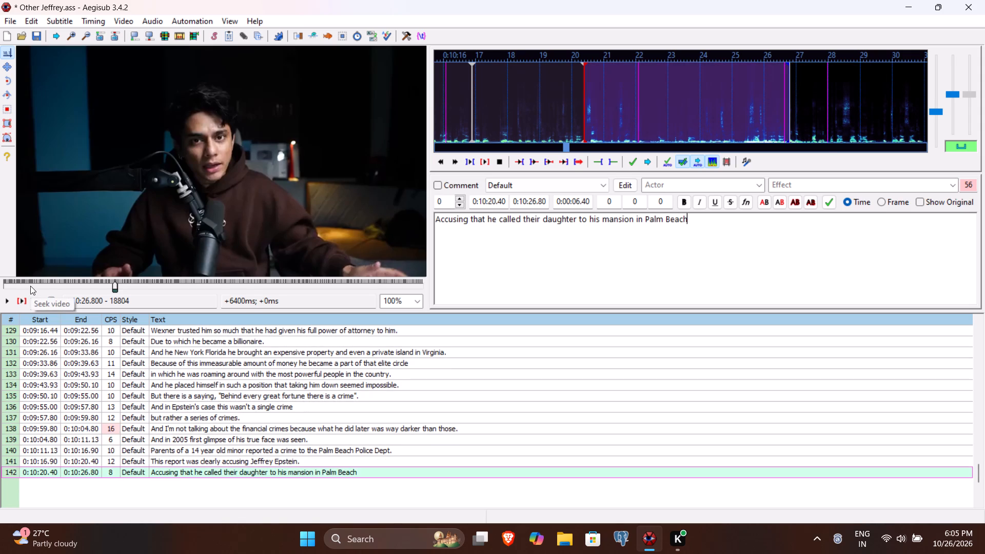
pyautogui.press('space')
pyautogui.write('for massgae')
pyautogui.press('BackSpace')
pyautogui.press('BackSpace')
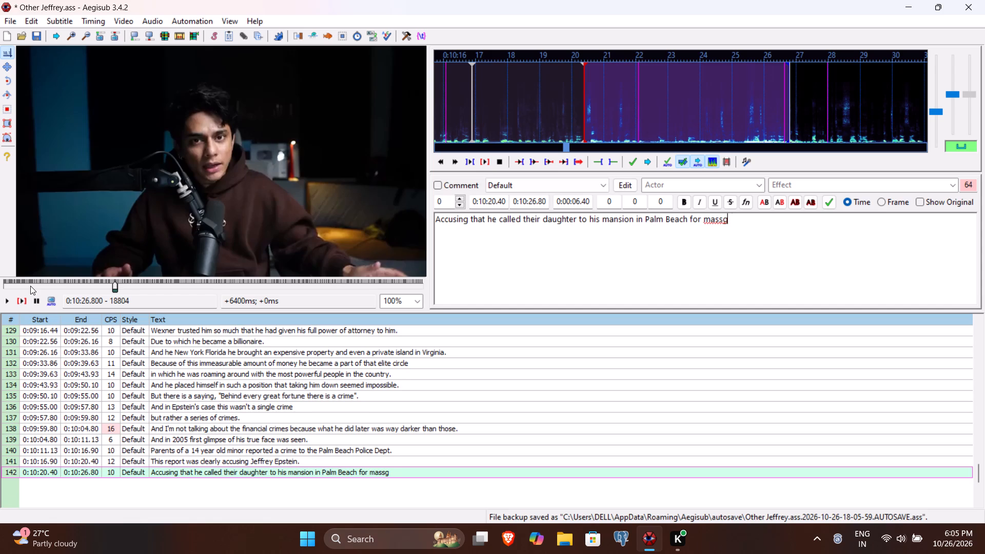
pyautogui.press('BackSpace')
pyautogui.write('age')
pyautogui.press('Return')
# Play the video through the following sentence and set the end time of line 143 to 0:10:33.00.
pyautogui.click(20, 301)
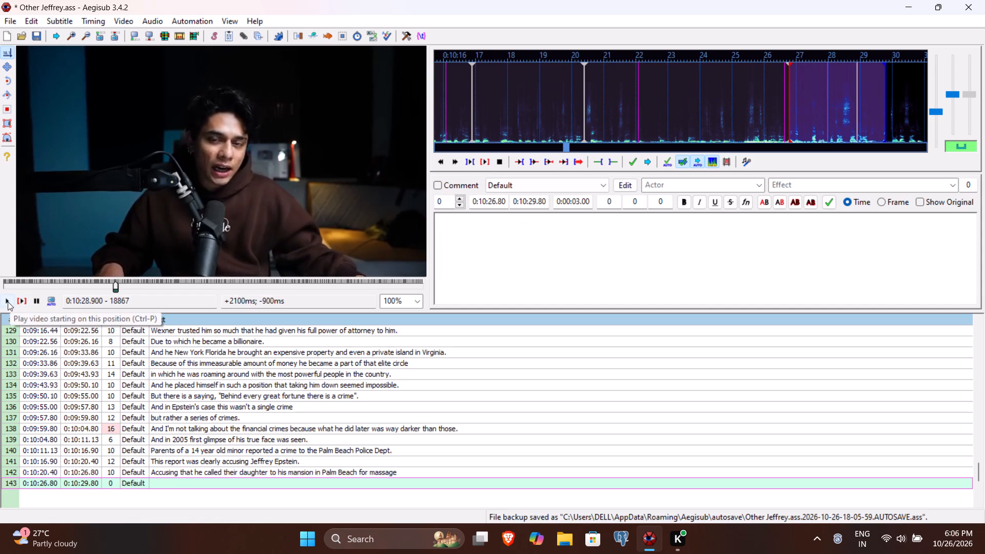
pyautogui.click(8, 302)
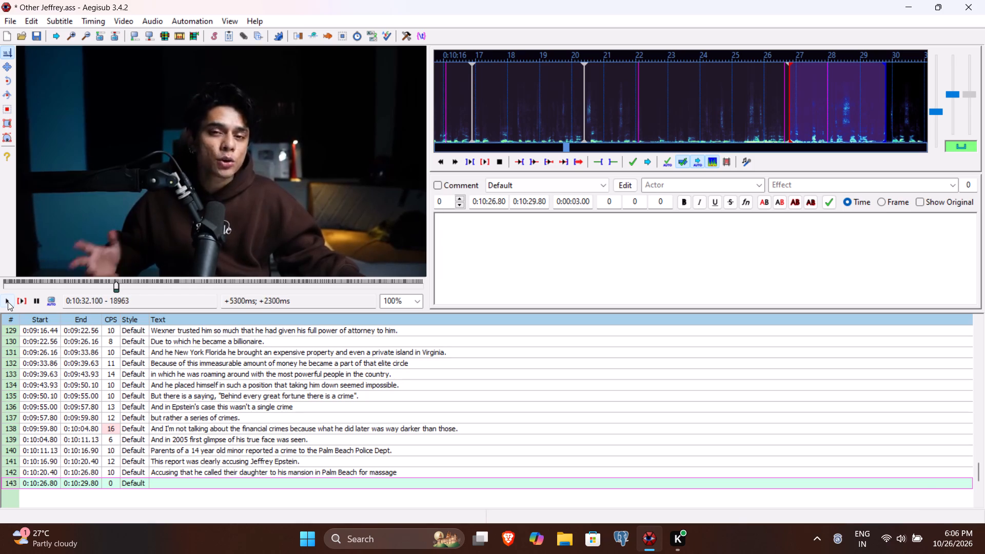
pyautogui.click(8, 302)
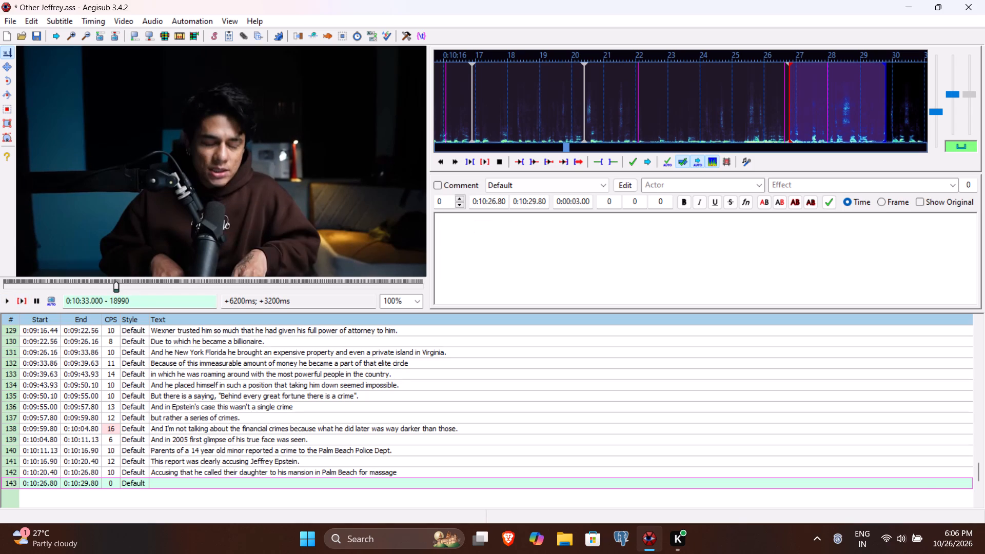
pyautogui.click(529, 204)
pyautogui.write('3300')
pyautogui.click(522, 231)
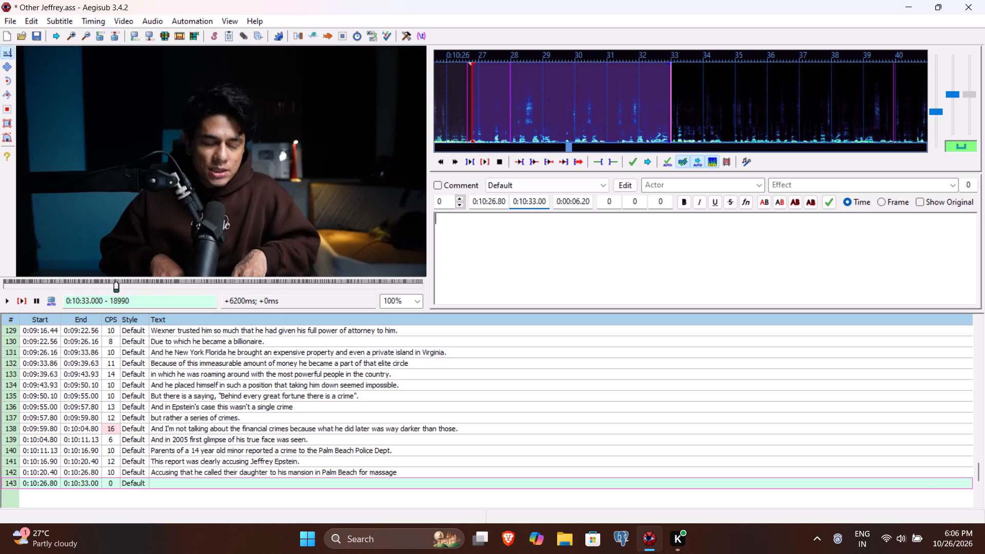
# Enter "but why would a 50 year old want to get a massage from a 14 year old?" as line 143's text and commit the line.
pyautogui.write('but why would a 50 e')
pyautogui.press('BackSpace')
pyautogui.write('year old')
pyautogui.press('space')
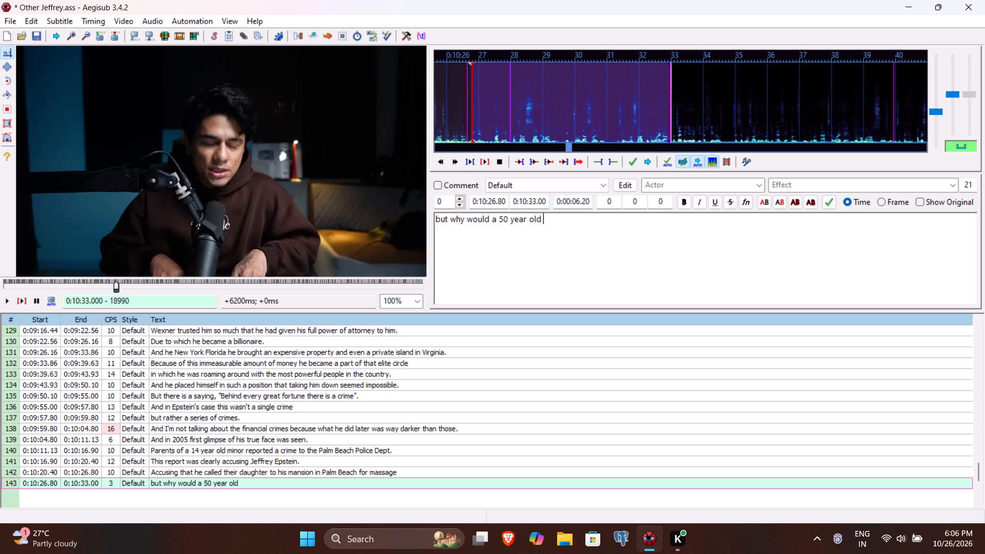
pyautogui.write('want to get a massg')
pyautogui.press('BackSpace')
pyautogui.write('age form')
pyautogui.press('BackSpace')
pyautogui.press('BackSpace')
pyautogui.press('BackSpace')
pyautogui.write('rom')
pyautogui.press('space')
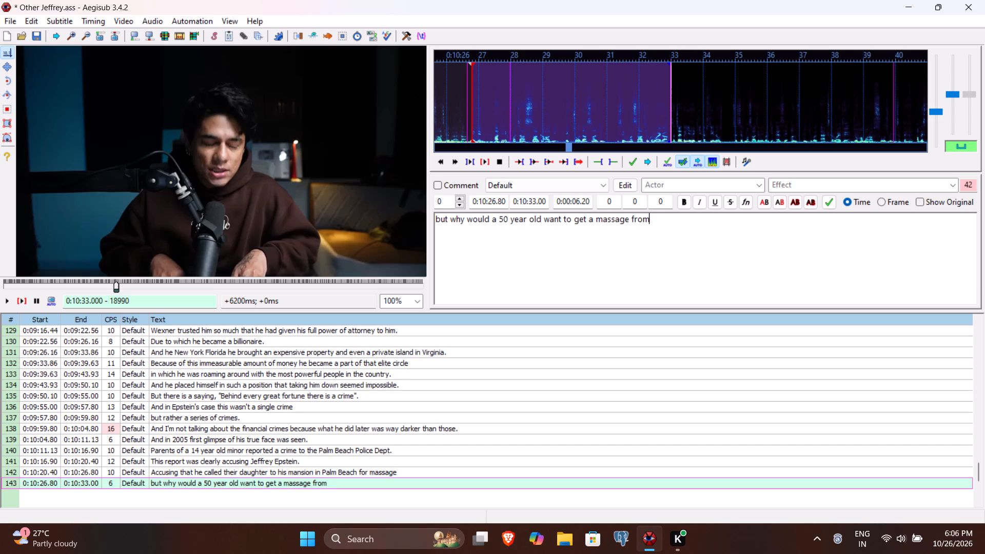
pyautogui.press('1')
pyautogui.press('BackSpace')
pyautogui.press('space')
pyautogui.press('space')
pyautogui.write('a')
pyautogui.press('BackSpace')
pyautogui.press('BackSpace')
pyautogui.press('a')
pyautogui.press('BackSpace')
pyautogui.press('BackSpace')
pyautogui.write('a 14 year old?')
pyautogui.press('Return')
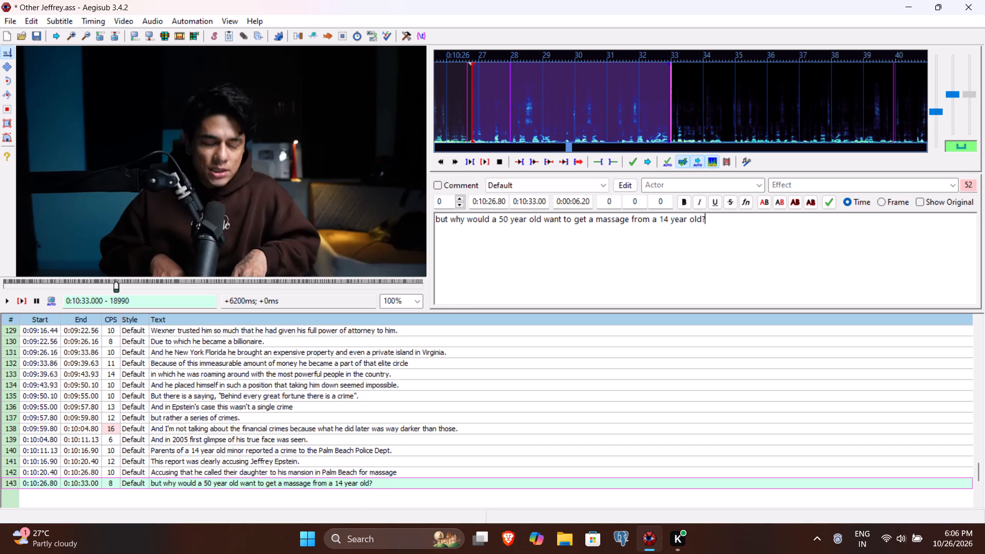
# Play the video through the following sentence and set the end time of line 144 to 0:10:38.56.
pyautogui.click(23, 302)
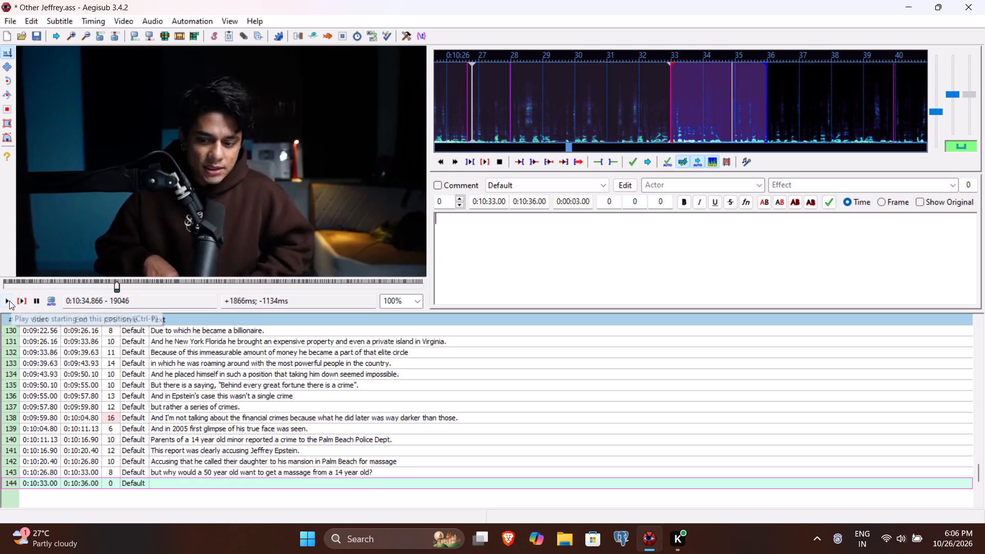
pyautogui.click(7, 301)
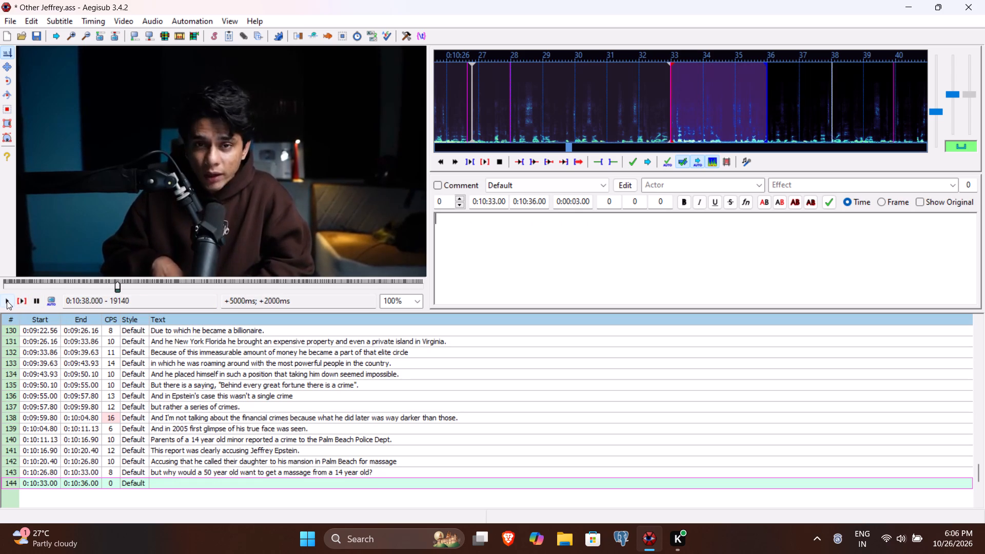
pyautogui.click(7, 301)
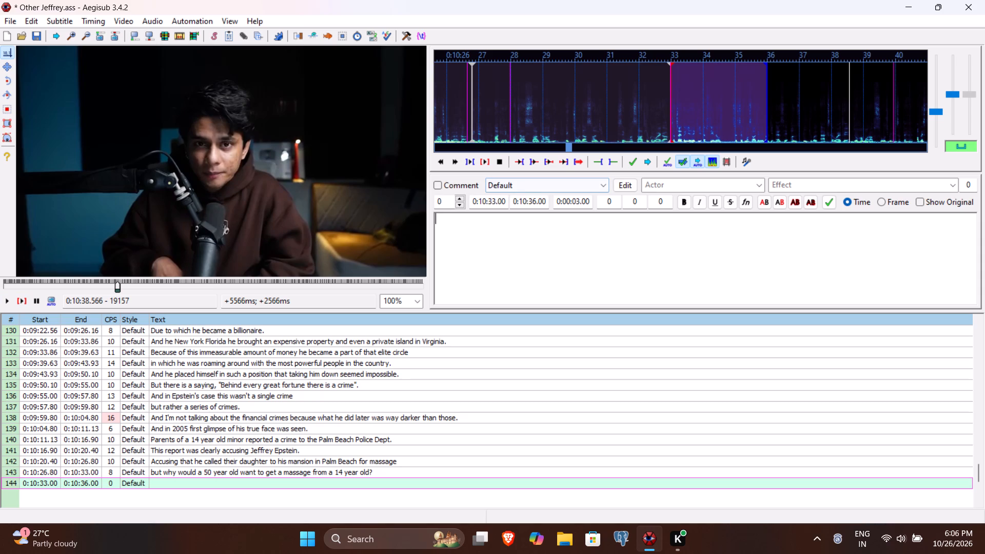
pyautogui.click(533, 201)
pyautogui.press('8')
pyautogui.write('56')
# Enter "The truth is that he did not just get massage but such heinous things" as line 144's text and commit the line.
pyautogui.click(529, 222)
pyautogui.write('The truth is that he')
pyautogui.press('space')
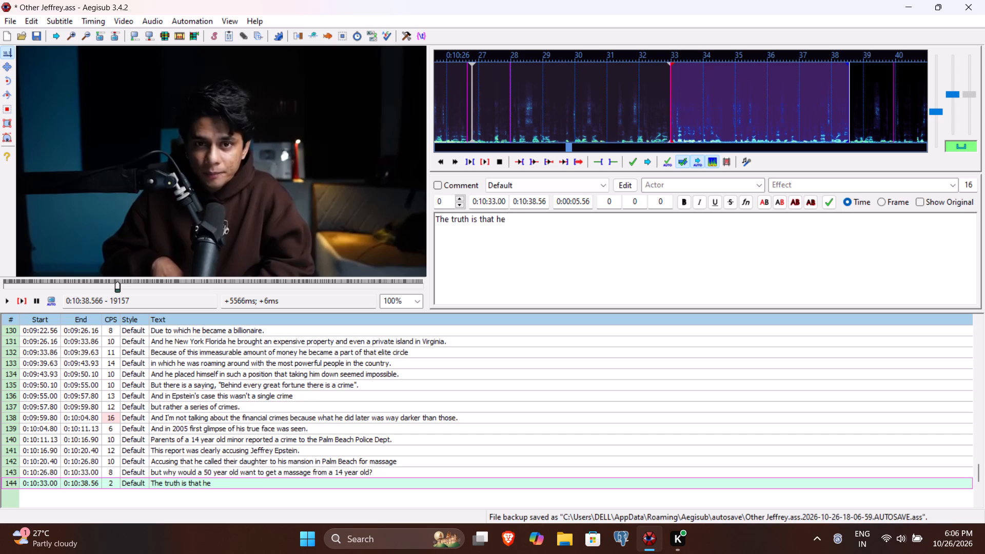
pyautogui.write('did not')
pyautogui.press('space')
pyautogui.write('just get massg')
pyautogui.press('BackSpace')
pyautogui.write('age but')
pyautogui.press('space')
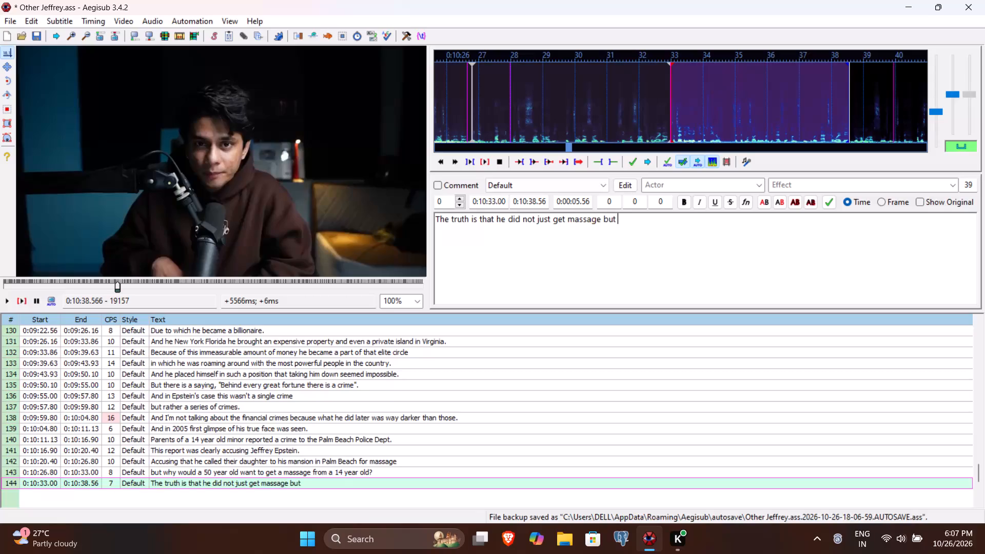
pyautogui.write('such heinous crimes')
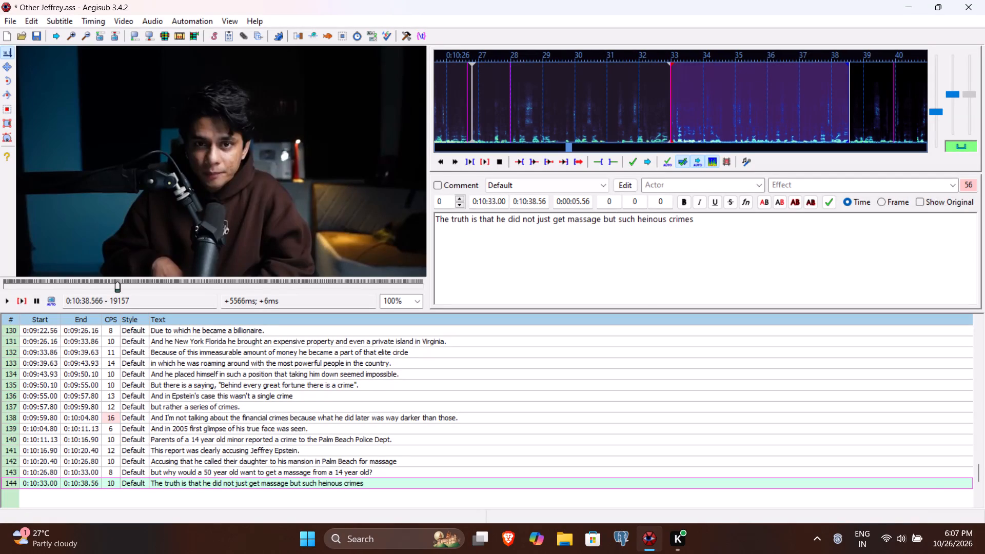
pyautogui.hotkey('ctrl', 'shift', 'Left')
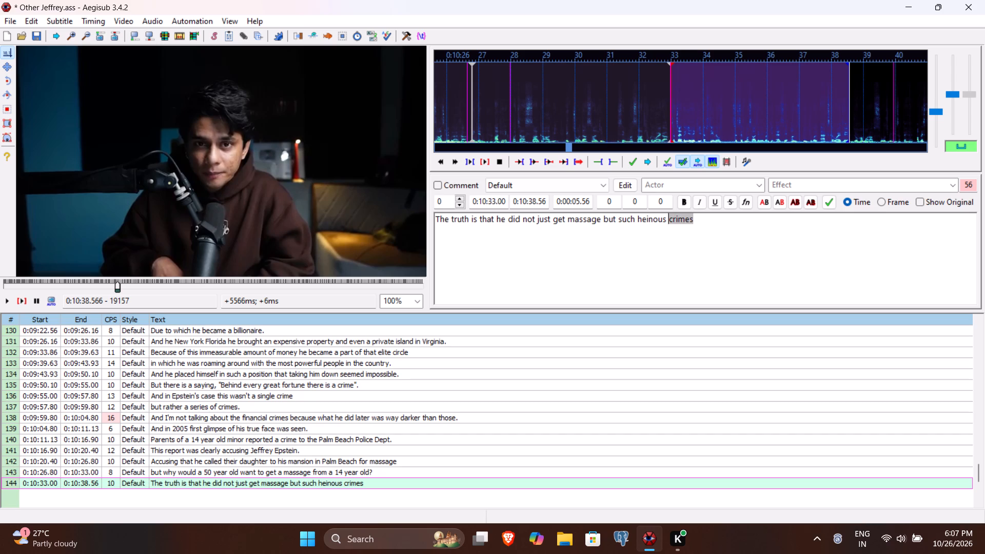
pyautogui.write('things')
pyautogui.press('Return')
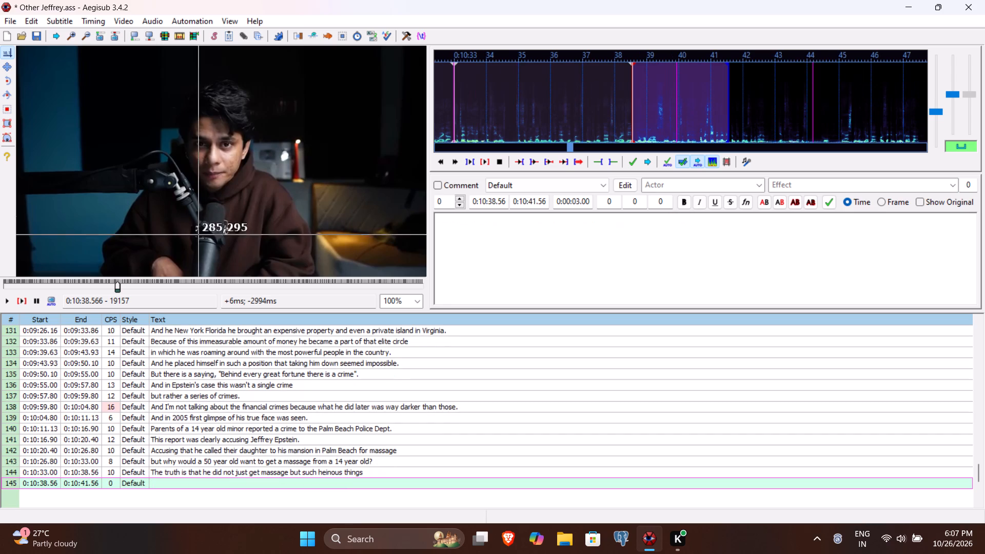
# Play the video through the following phrase and set the end time of line 145 to 0:10:40.53.
pyautogui.click(22, 295)
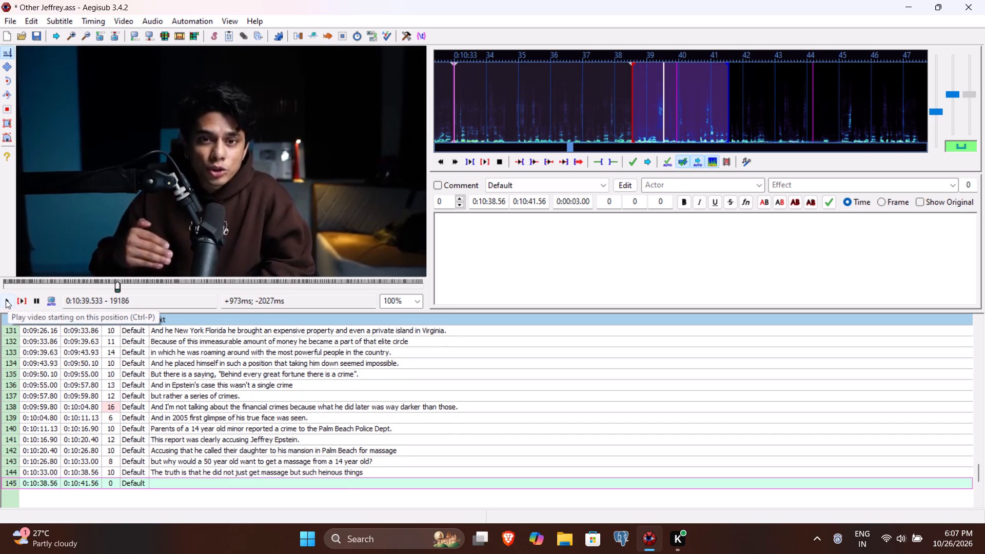
pyautogui.tripleClick(6, 300)
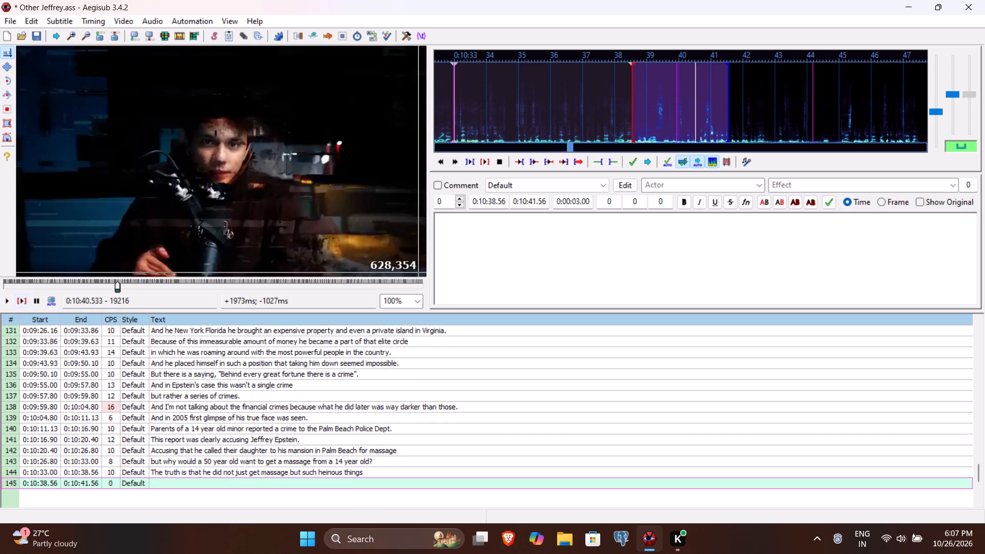
pyautogui.click(529, 202)
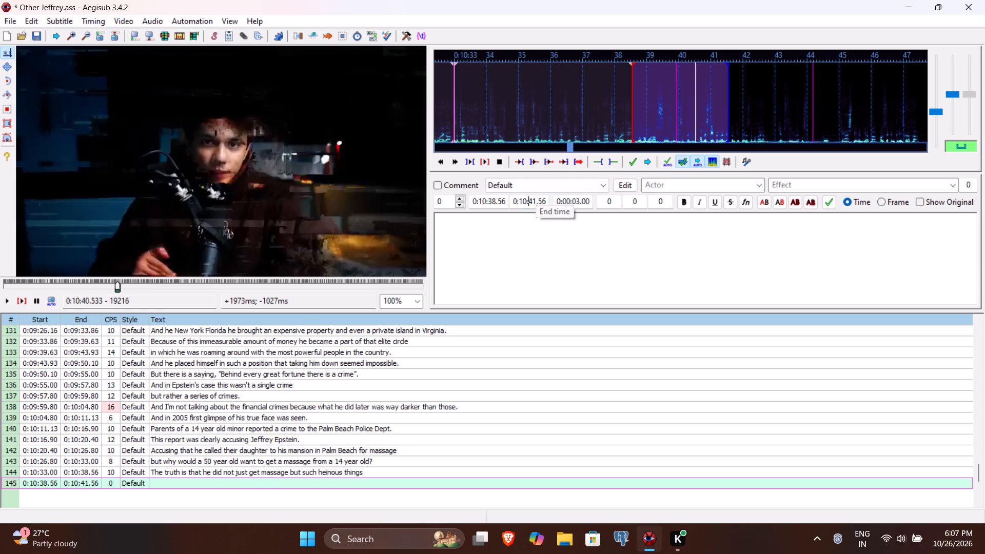
pyautogui.write('40')
pyautogui.write('53')
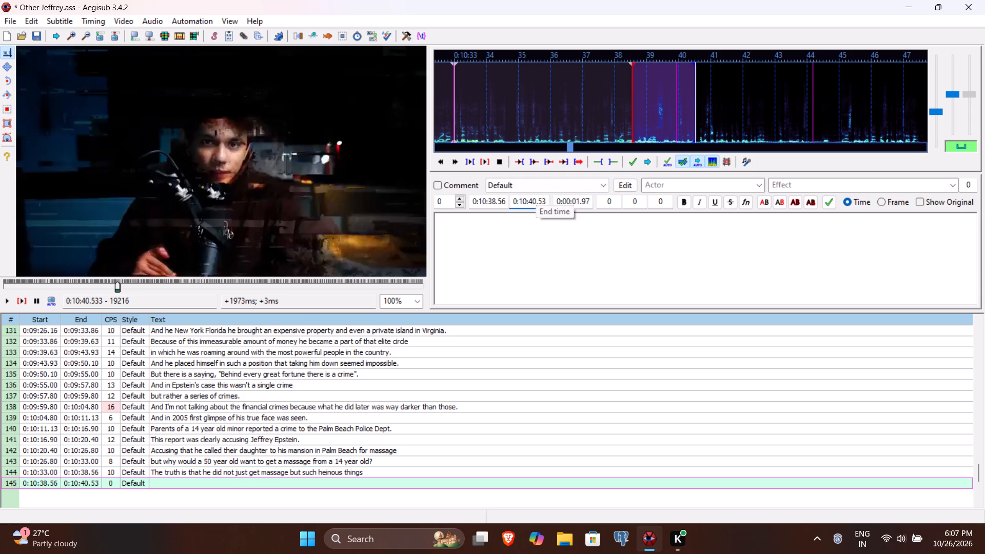
# Enter "which we can't even think of." as line 145's text and commit the line.
pyautogui.click(515, 247)
pyautogui.press('w')
pyautogui.write('hich')
pyautogui.press('space')
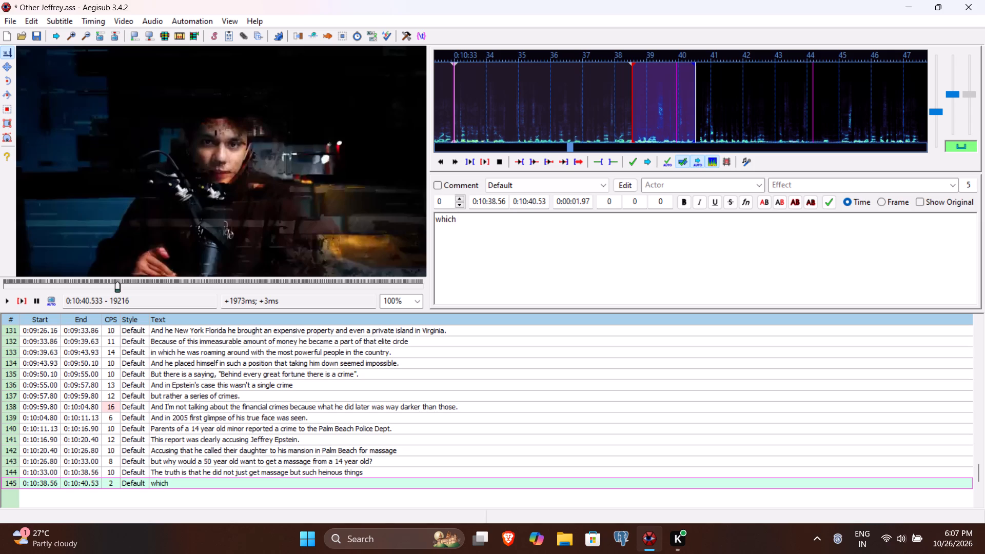
pyautogui.write('we')
pyautogui.press('space')
pyautogui.write('can')
pyautogui.write("'t")
pyautogui.press('space')
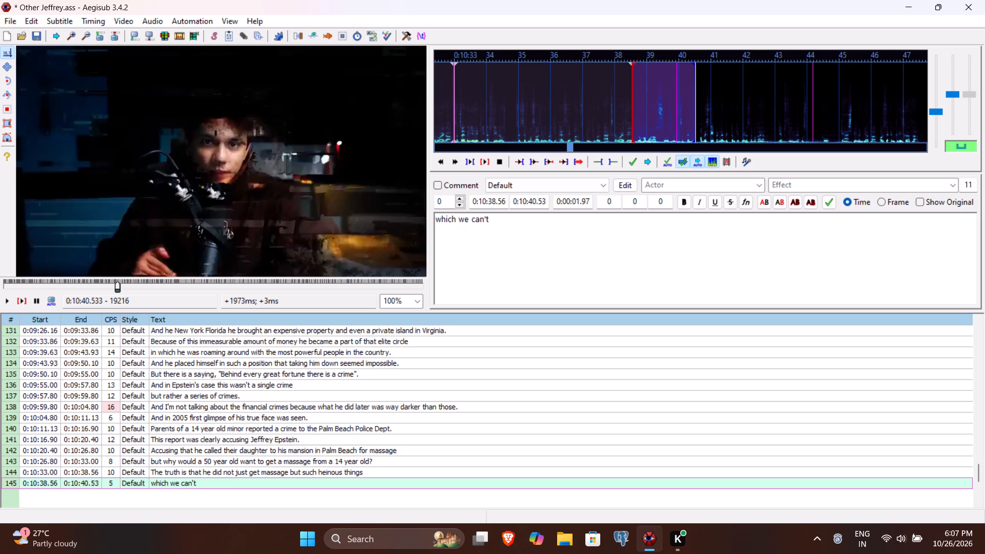
pyautogui.write('even think og')
pyautogui.press('BackSpace')
pyautogui.write('f.')
pyautogui.press('Return')
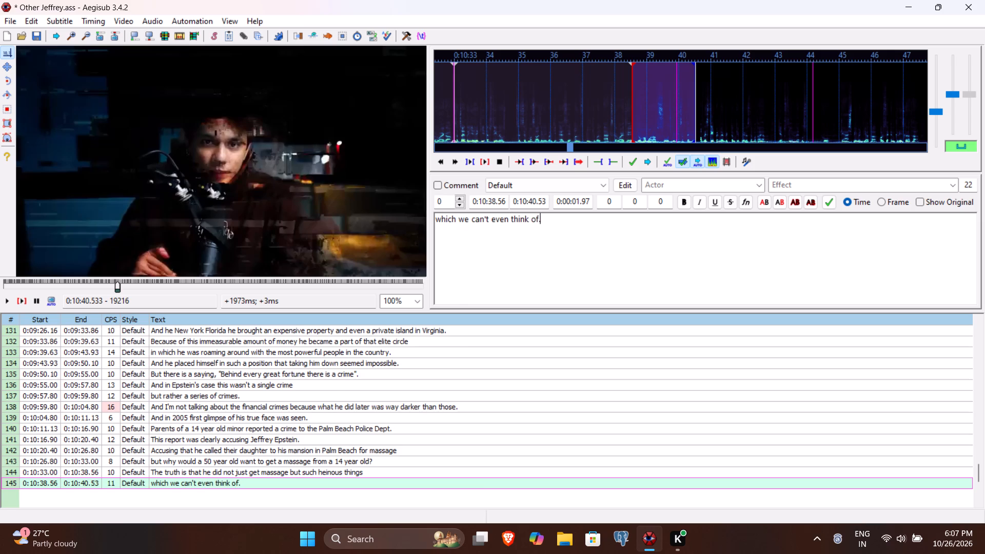
# Play the video through the following sentence and set the end time of line 146 to 0:10:46.20.
pyautogui.click(20, 299)
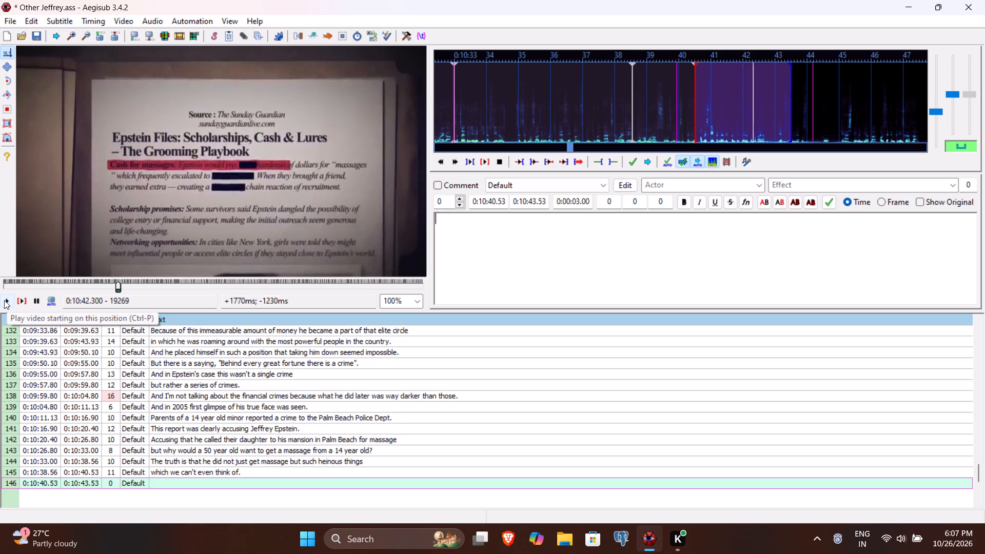
pyautogui.click(3, 300)
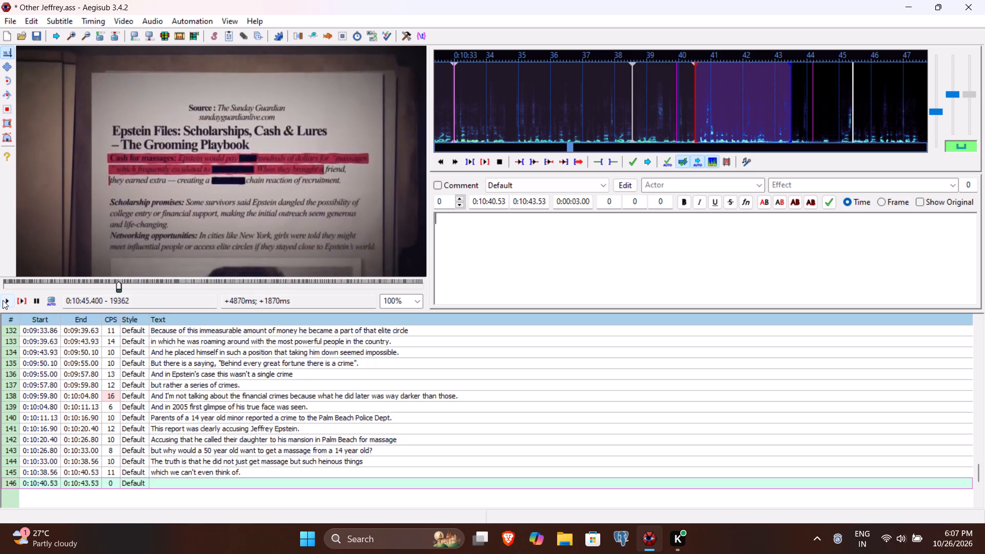
pyautogui.click(3, 300)
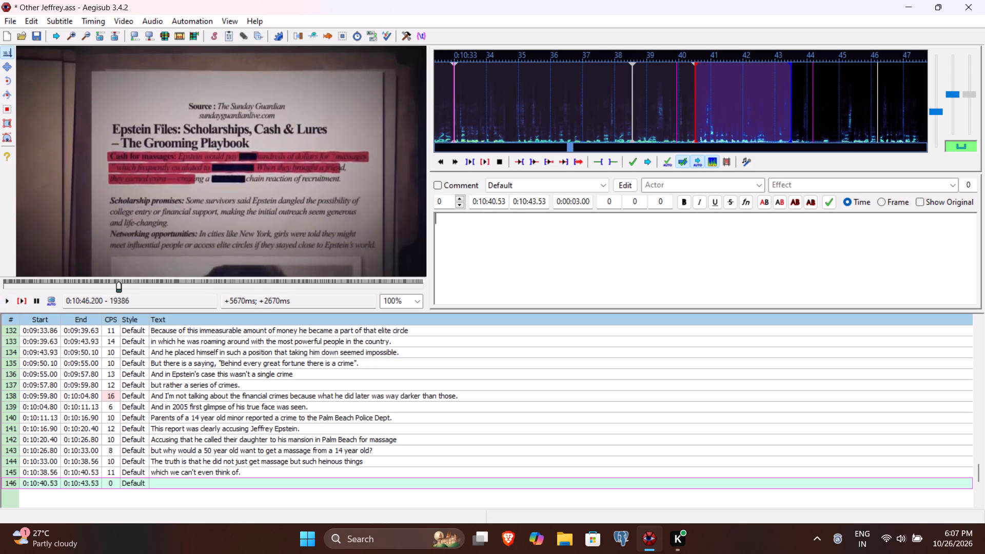
pyautogui.click(534, 200)
pyautogui.write('620')
# Enter "In their statement the parents of the victim said that he paid her in cash," as line 146's text, replaying its audio, and commit it.
pyautogui.click(520, 244)
pyautogui.write('In ther')
pyautogui.press('BackSpace')
pyautogui.write('ir state')
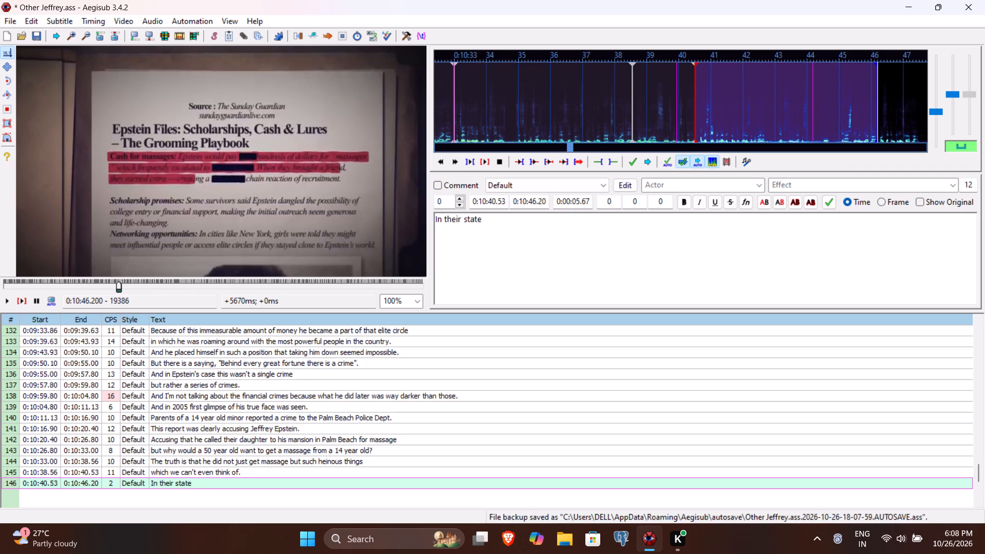
pyautogui.write('ment')
pyautogui.press('space')
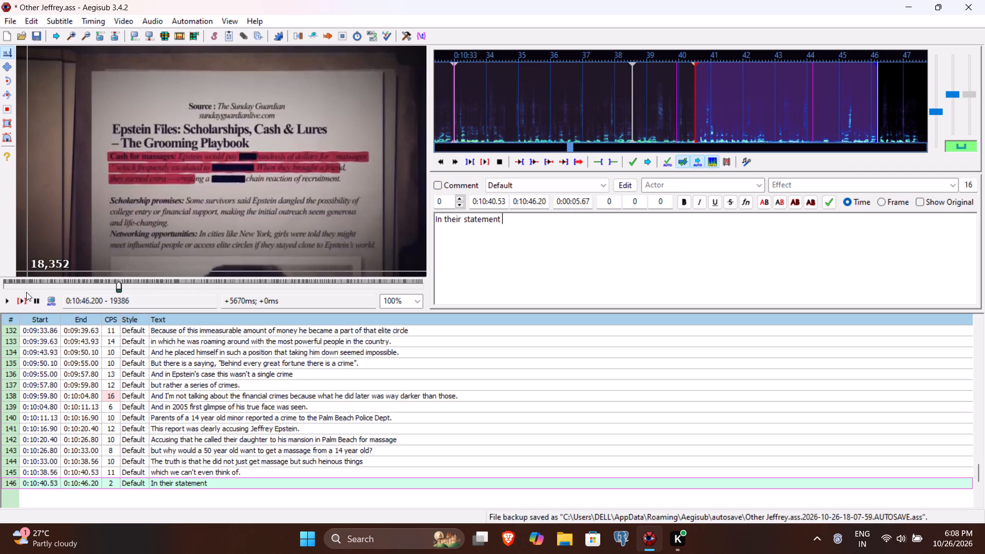
pyautogui.click(24, 300)
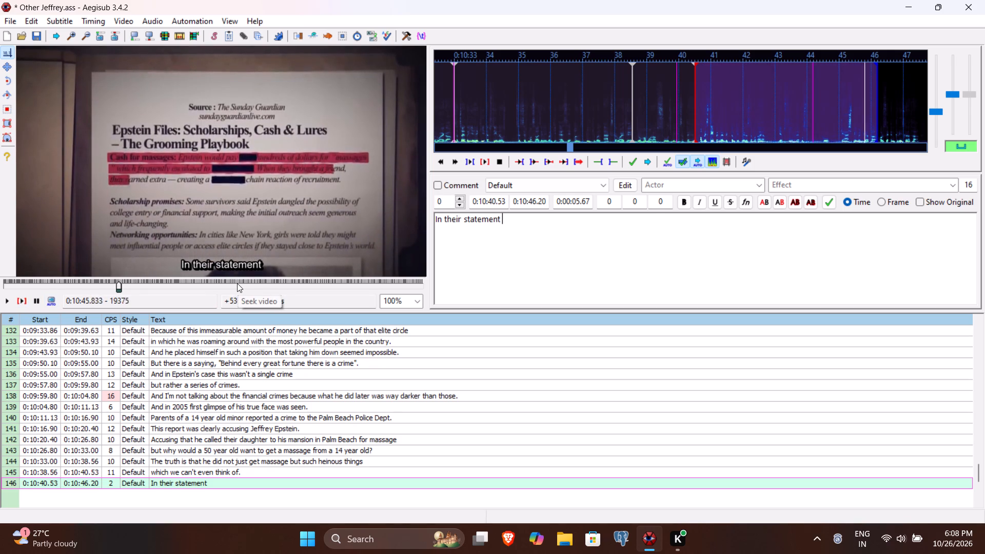
pyautogui.write('the parents of the victim said that he paid her in cash')
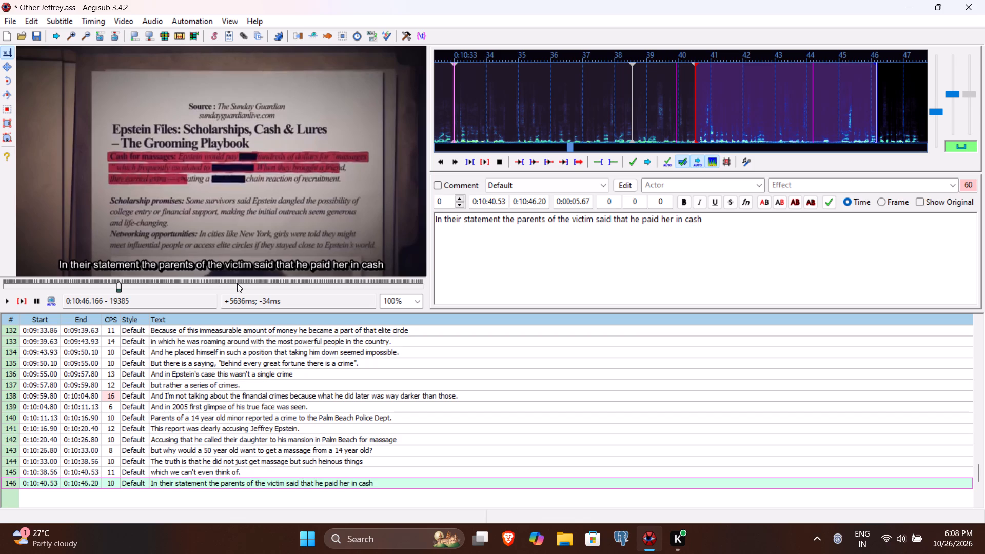
pyautogui.press(',')
pyautogui.press('Return')
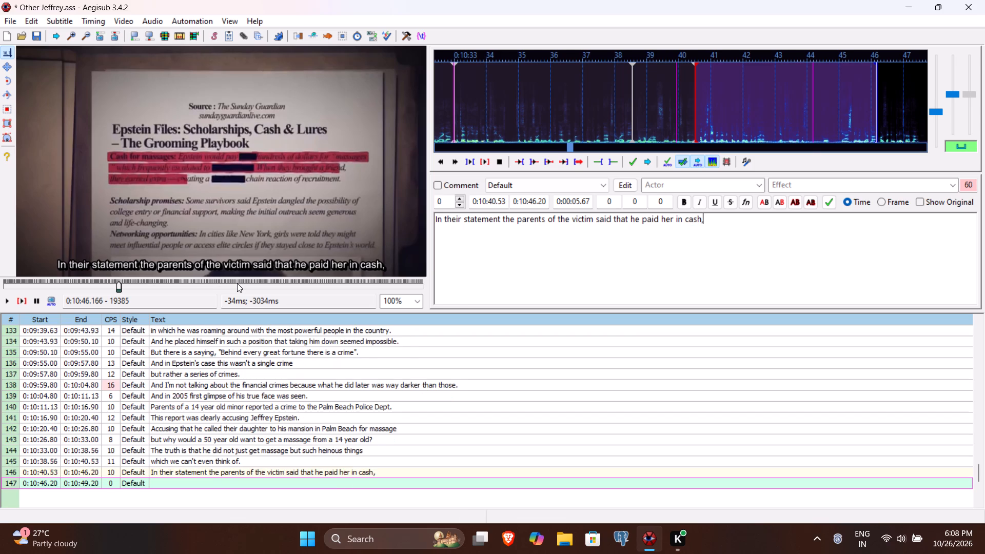
# Play the video through the following phrase and set the end time of line 147 to 0:10:50.40.
pyautogui.click(23, 301)
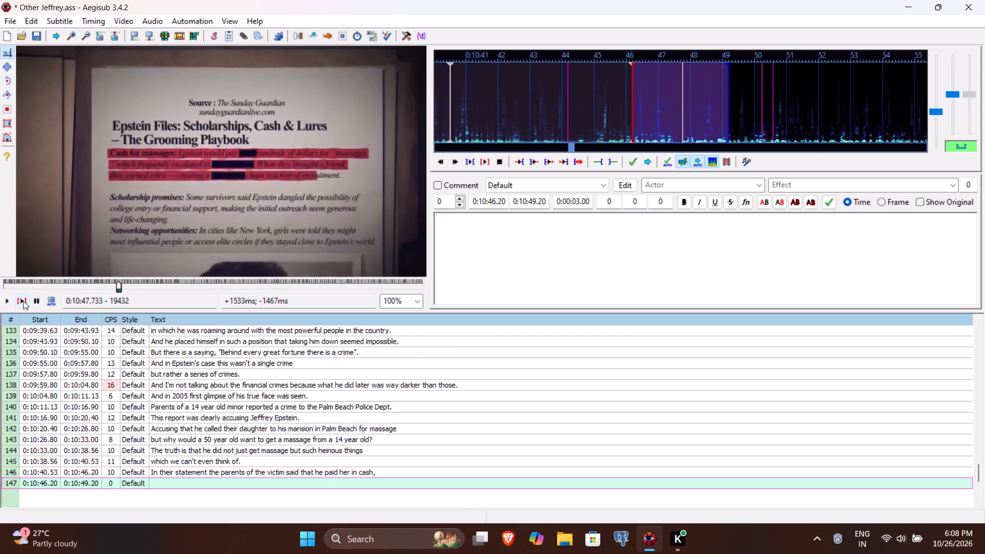
pyautogui.click(6, 297)
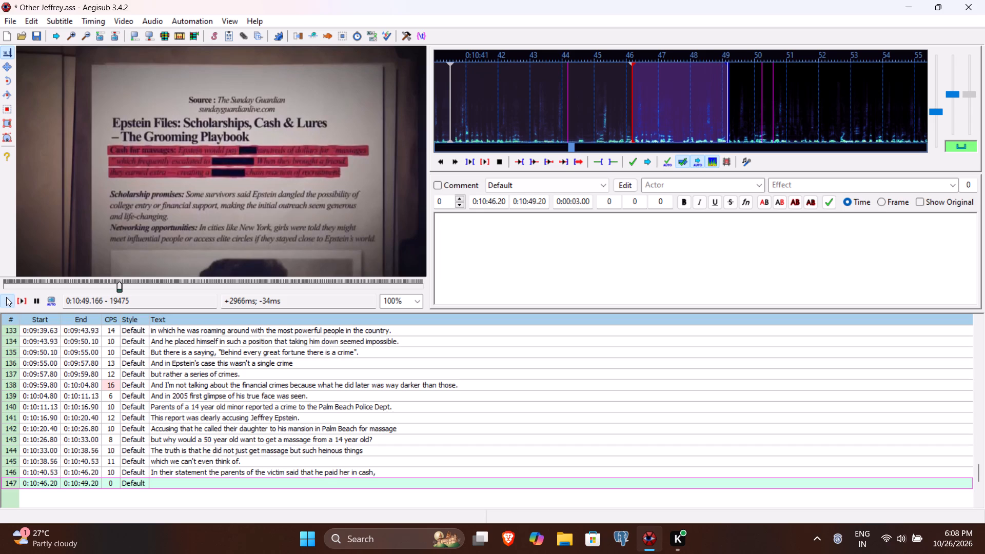
pyautogui.click(6, 297)
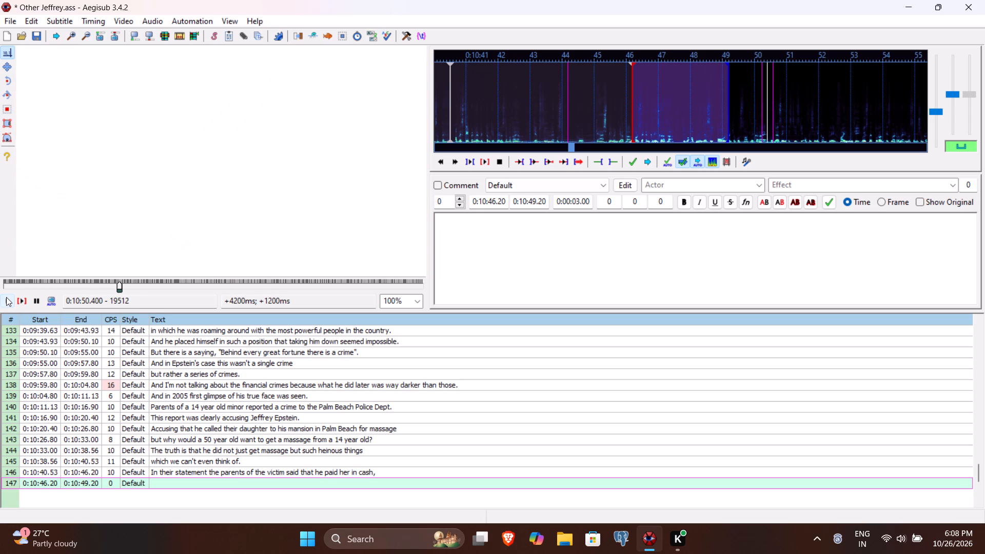
pyautogui.click(531, 203)
pyautogui.press('BackSpace')
pyautogui.write('5040')
# Enter "and encouraged her to get more girls like her there." as line 147's text, commit the line and save the subtitle file.
pyautogui.click(510, 253)
pyautogui.press('a')
pyautogui.write('nd encouraged hi')
pyautogui.press('BackSpace')
pyautogui.write('er to get')
pyautogui.press('space')
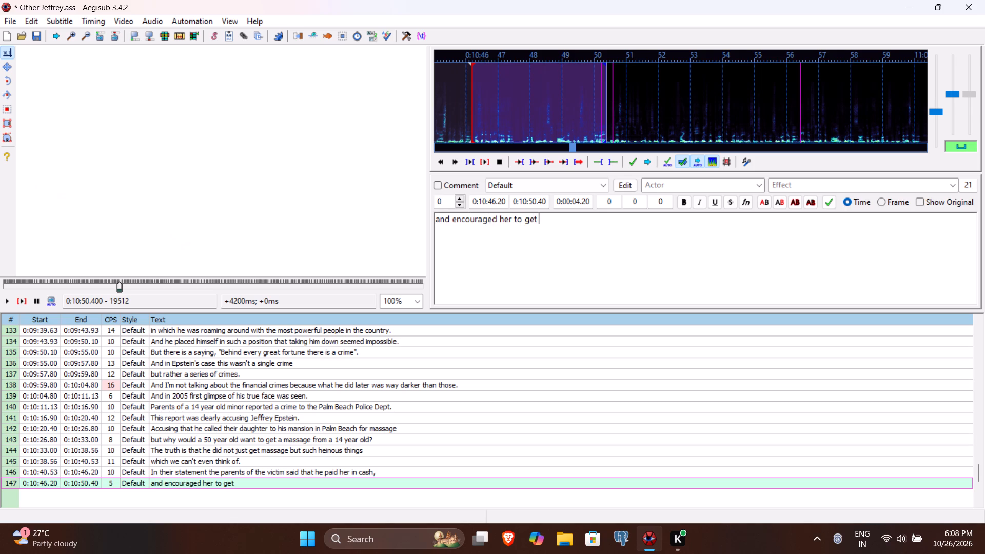
pyautogui.write('more l')
pyautogui.press('BackSpace')
pyautogui.write('girls like her to')
pyautogui.press('space')
pyautogui.press('BackSpace')
pyautogui.press('BackSpace')
pyautogui.press('BackSpace')
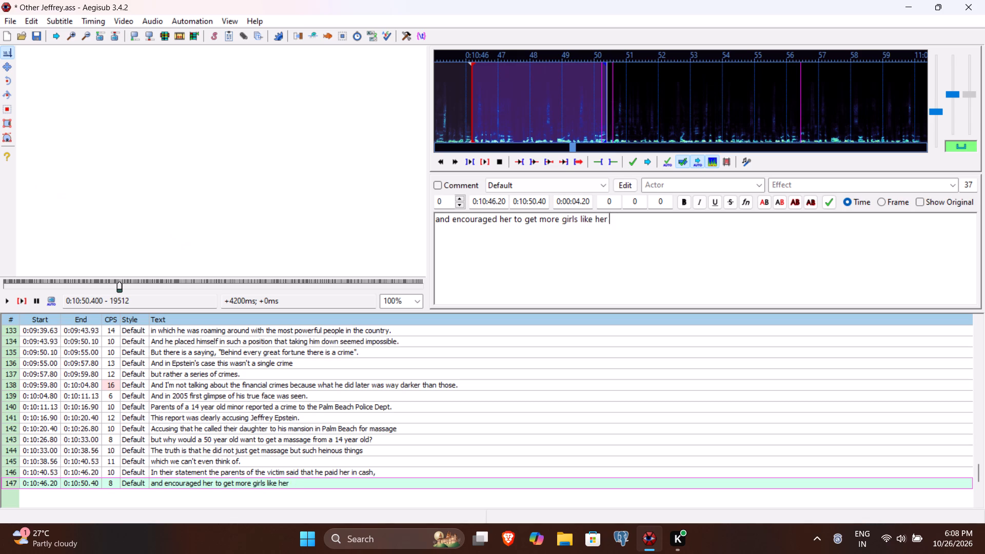
pyautogui.write('there.')
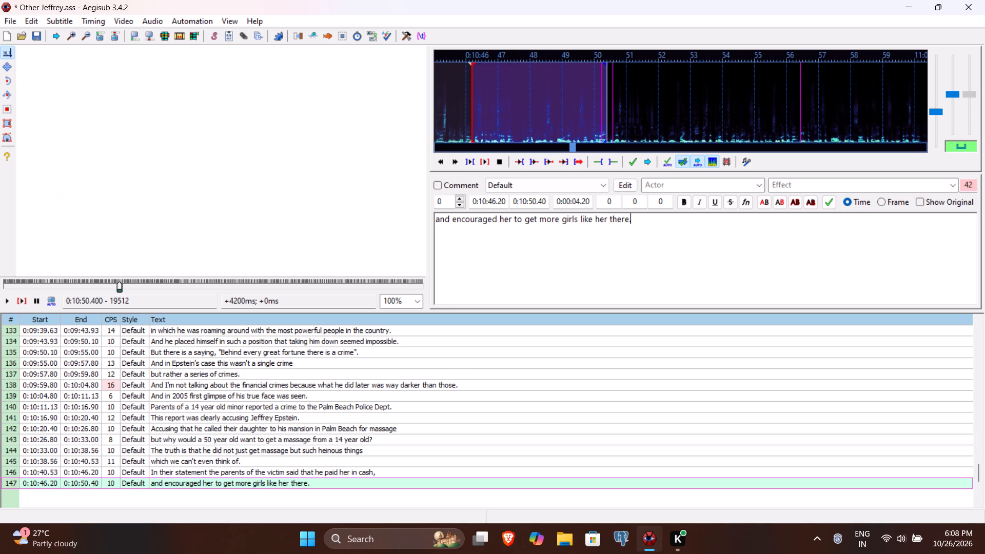
pyautogui.press('Return')
pyautogui.hotkey('ctrl', 's')
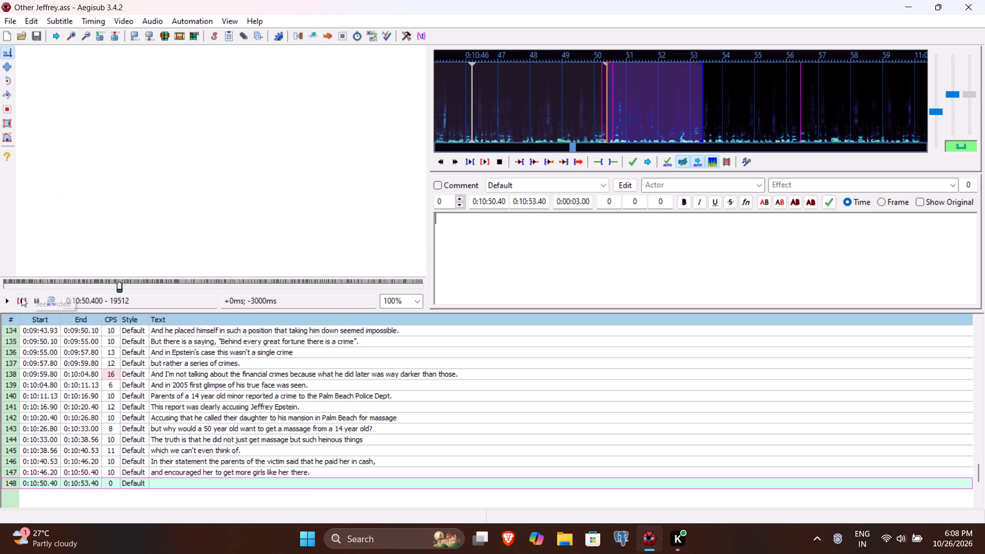
# Play the video from the start of line 148 to find where its phrase ends.
pyautogui.click(19, 300)
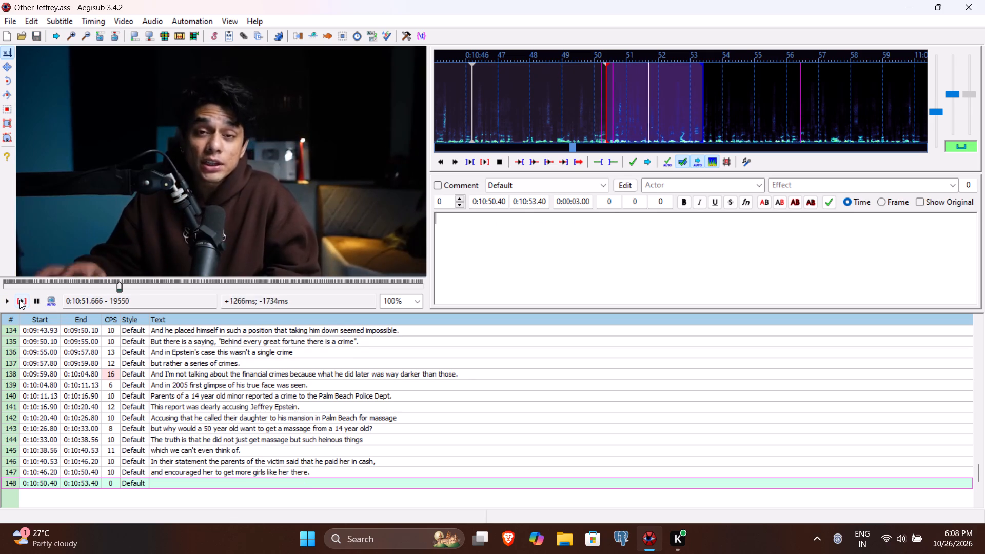
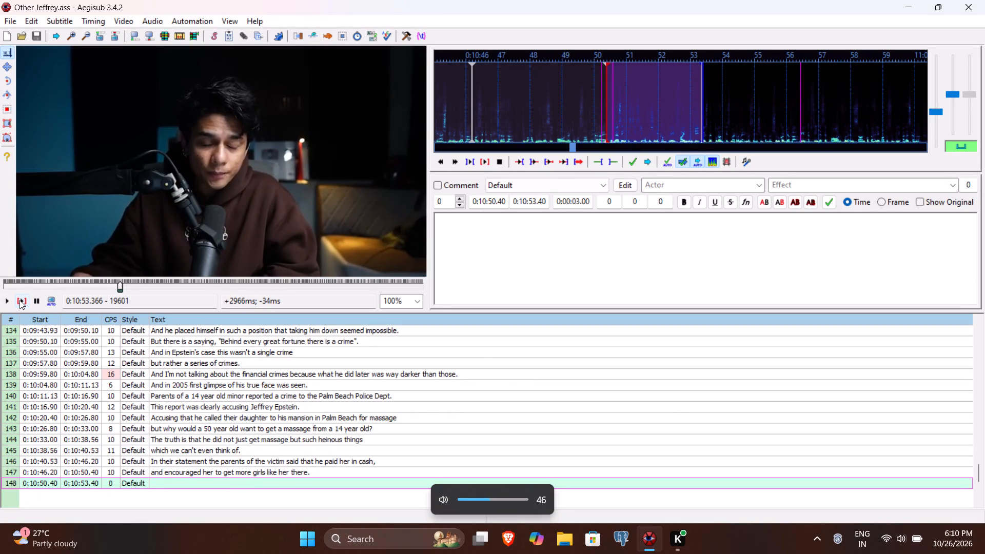
# Enter "As soon as the official complaint was filed" as line 148's text and commit the line.
pyautogui.write('A')
pyautogui.press('space')
pyautogui.press('BackSpace')
pyautogui.write('s soon ta')
pyautogui.press('BackSpace')
pyautogui.press('BackSpace')
pyautogui.write('as the')
pyautogui.press('space')
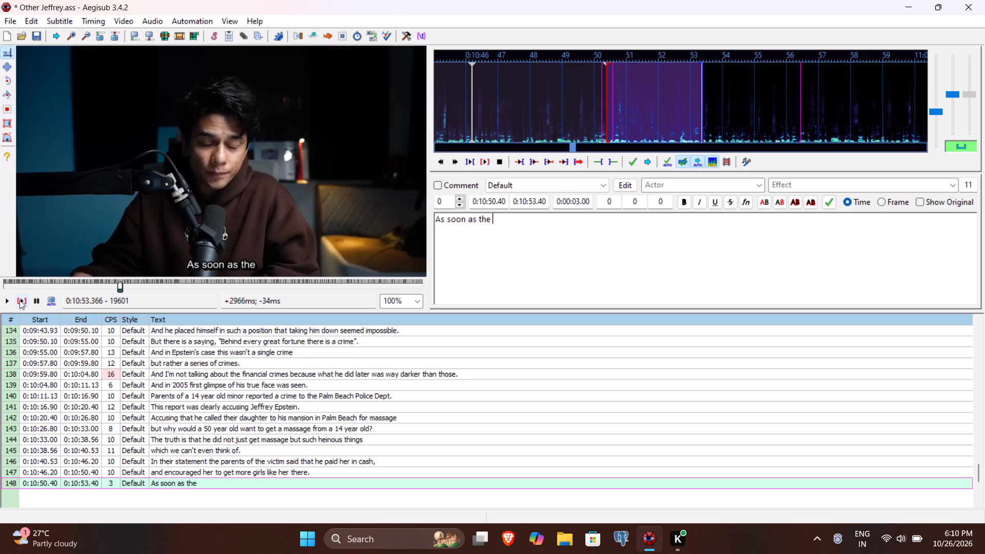
pyautogui.write('official complaint was filed')
pyautogui.press('Return')
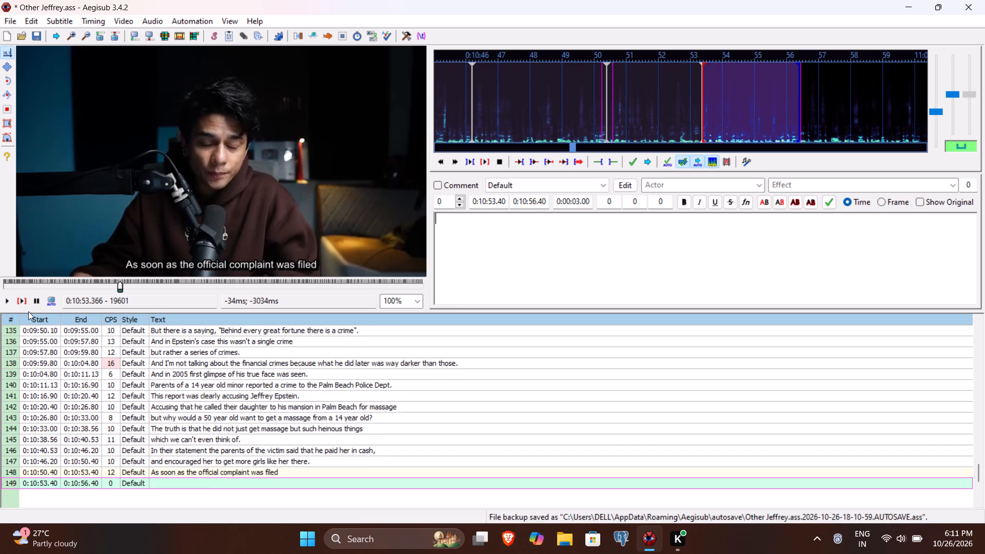
# Play line 149's audio, enter "they started investigating this matter." as its text and commit the line.
pyautogui.click(19, 305)
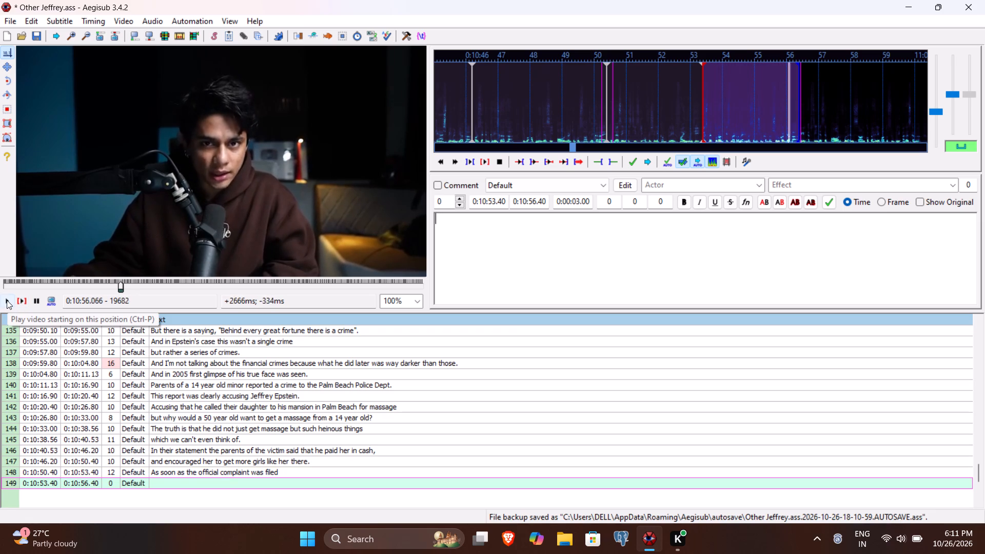
pyautogui.write('they started investigating this matter')
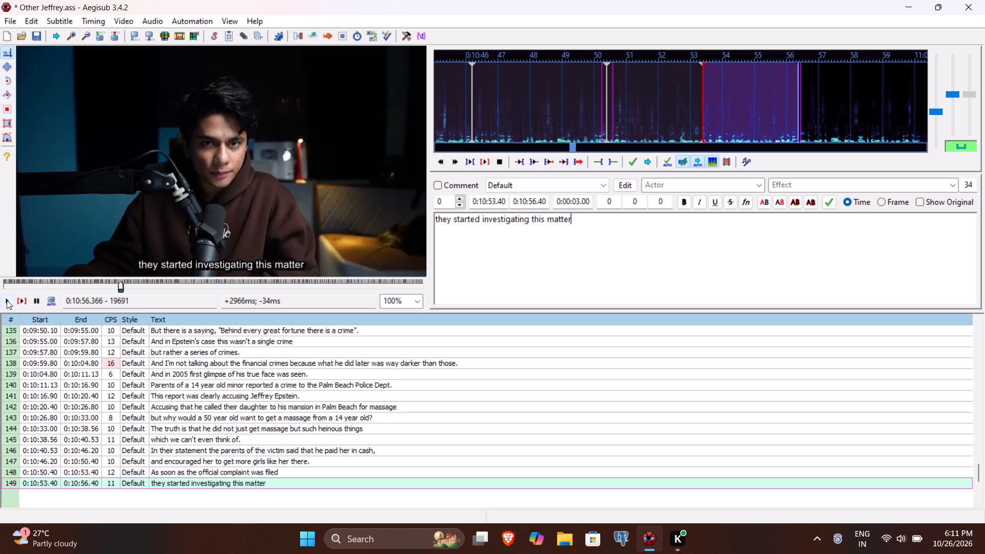
pyautogui.press('.')
pyautogui.press('Return')
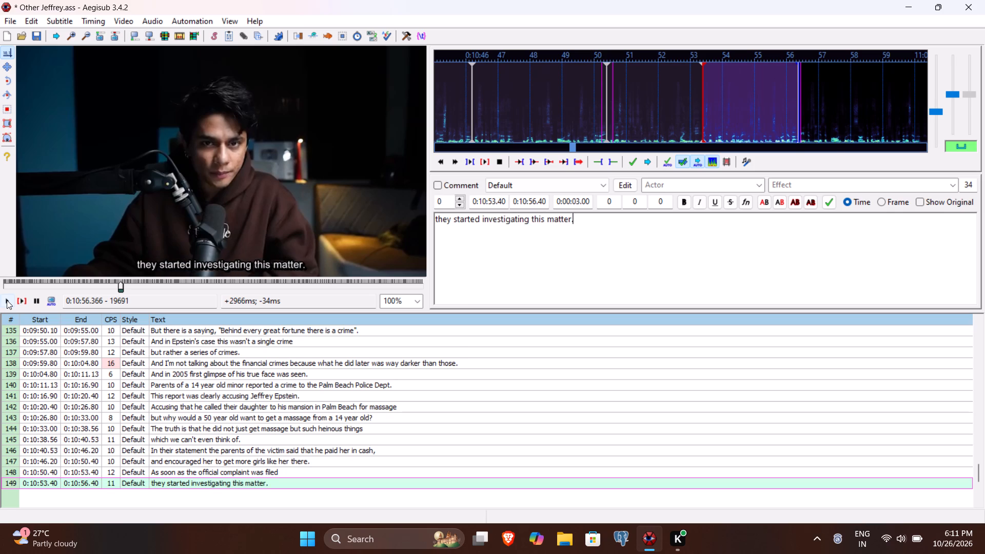
# Play the video through the following phrase and set the end time of line 150 to 0:11:02.66.
pyautogui.click(7, 299)
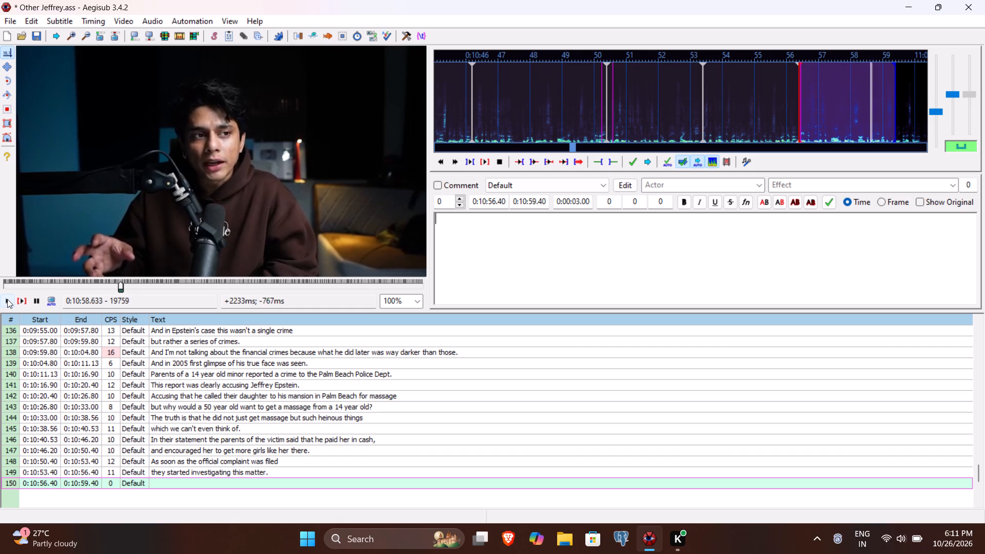
pyautogui.click(7, 299)
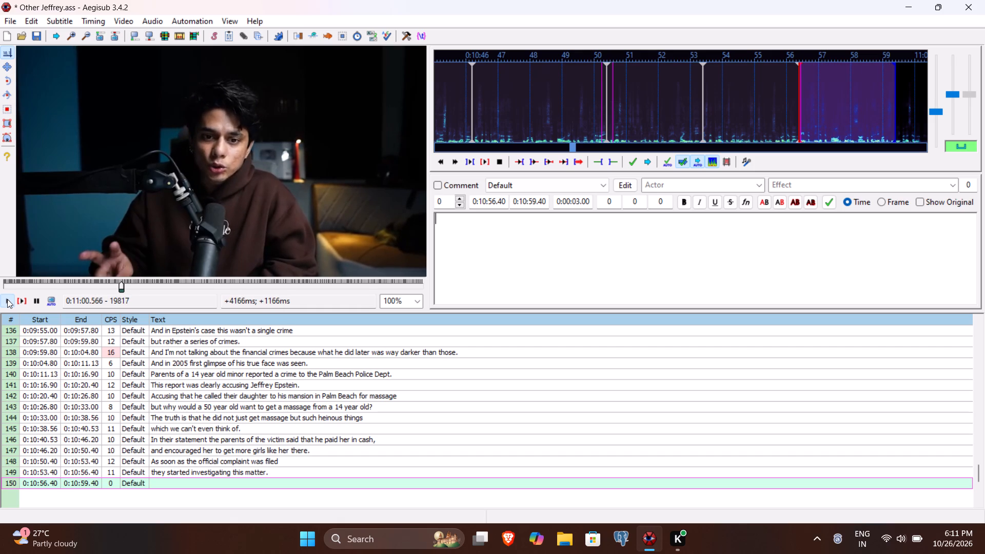
pyautogui.click(7, 299)
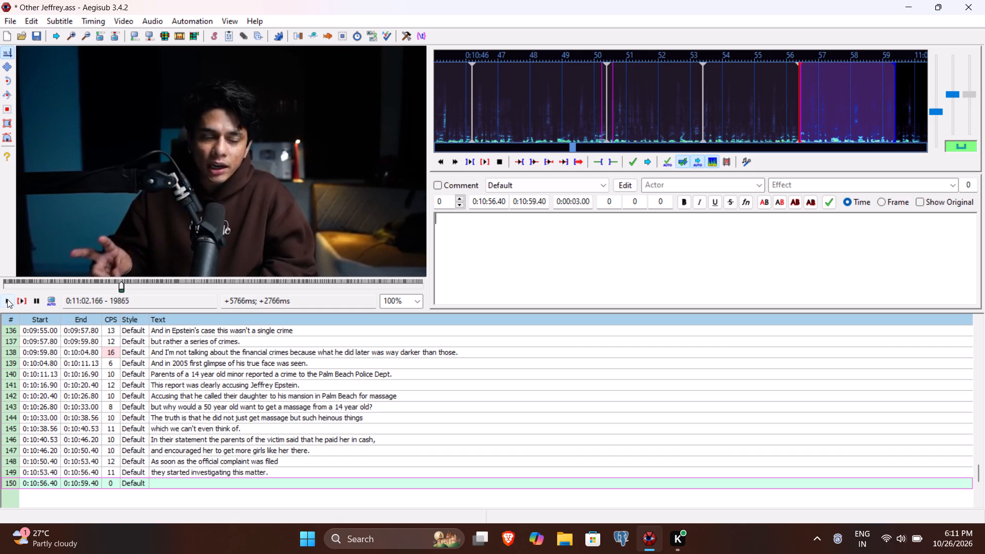
pyautogui.click(7, 299)
pyautogui.click(524, 204)
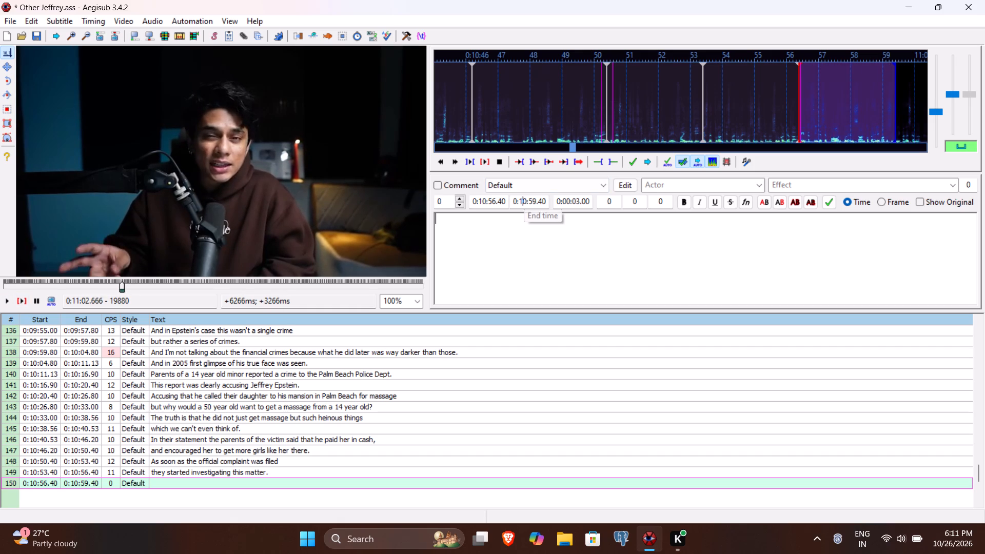
pyautogui.write('10')
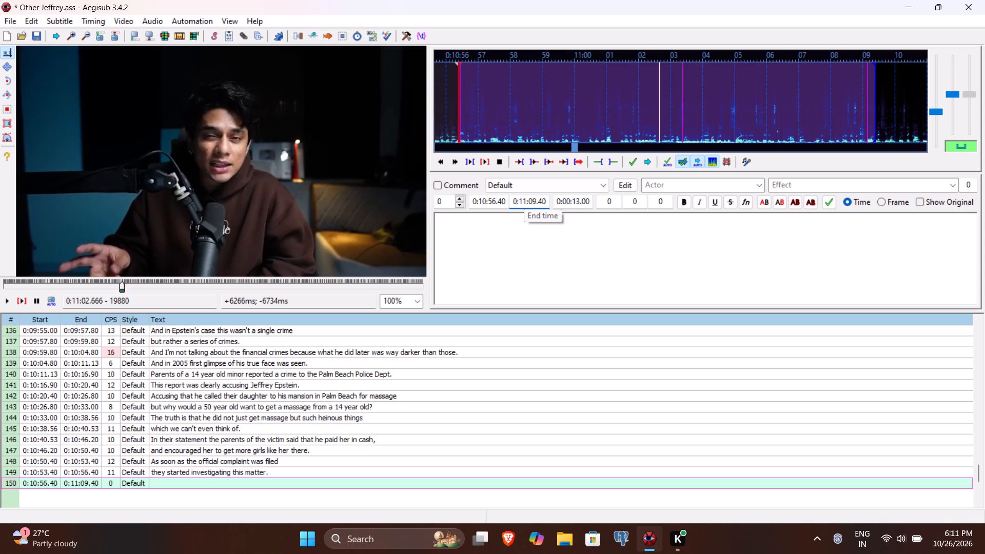
pyautogui.write('266')
# Enter "But arresting a powerful person like Epstein and taking him into custody" as line 150's text and commit the line.
pyautogui.click(483, 265)
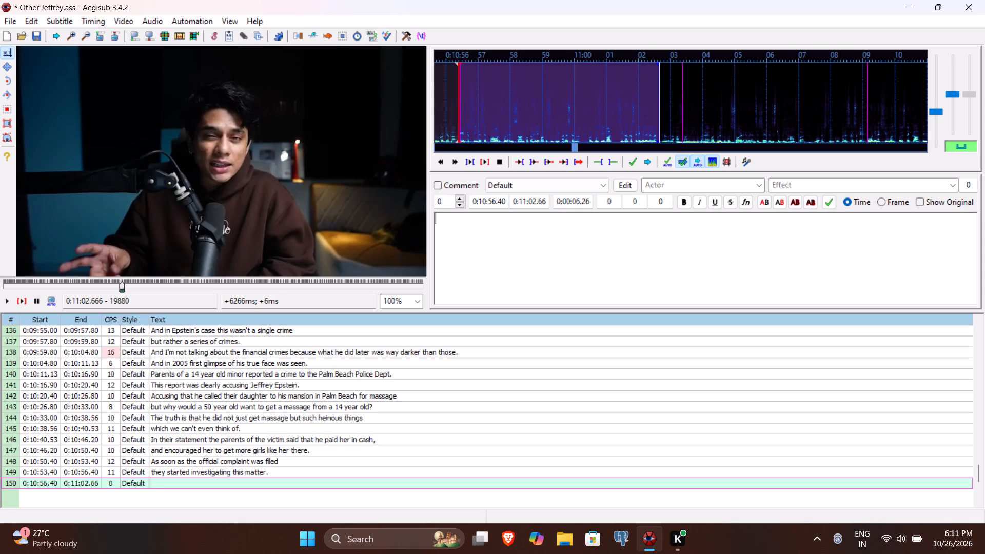
pyautogui.write('But')
pyautogui.press('space')
pyautogui.write('are')
pyautogui.press('BackSpace')
pyautogui.write('restin a')
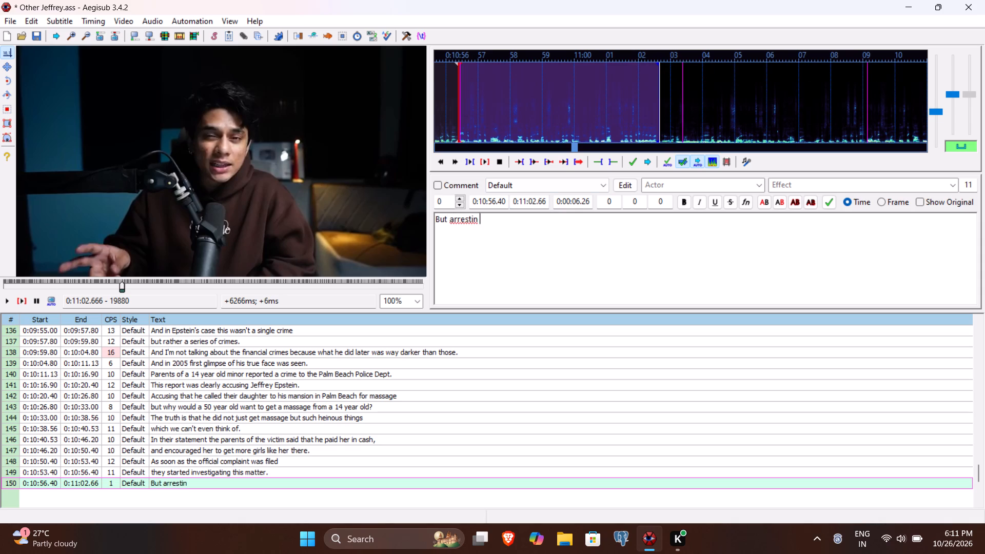
pyautogui.press('space')
pyautogui.press('BackSpace')
pyautogui.press('BackSpace')
pyautogui.press('BackSpace')
pyautogui.write('g a powerful person like Epstein and taking him into c')
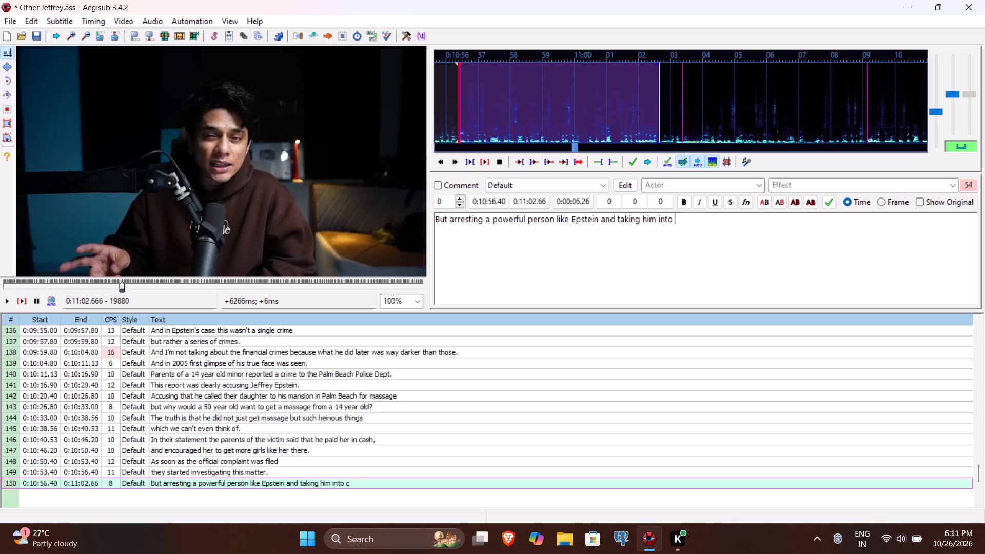
pyautogui.write('ustody')
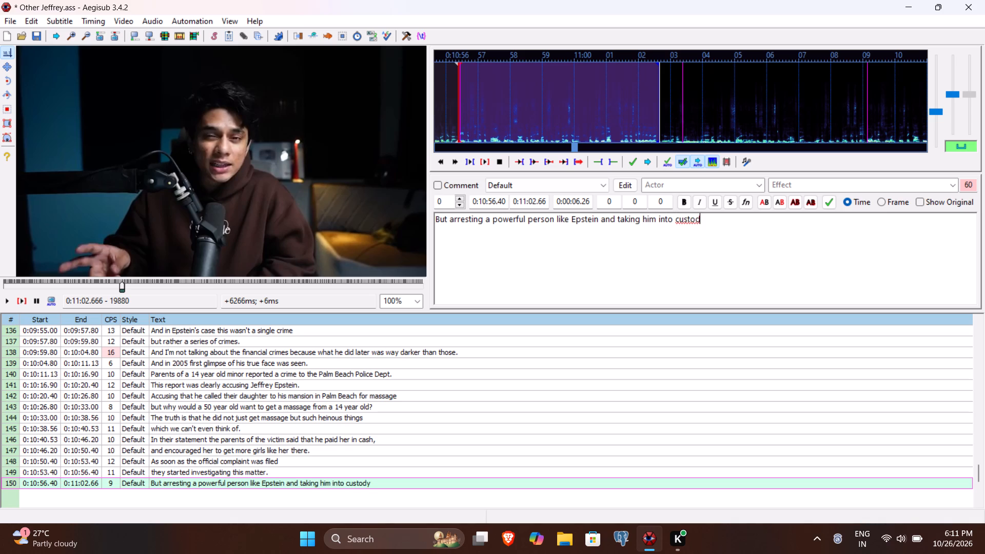
pyautogui.press('Return')
# Play line 151's phrase, set its end time to 0:11:04.16 and commit it with the text "it's not that easy".
pyautogui.click(21, 298)
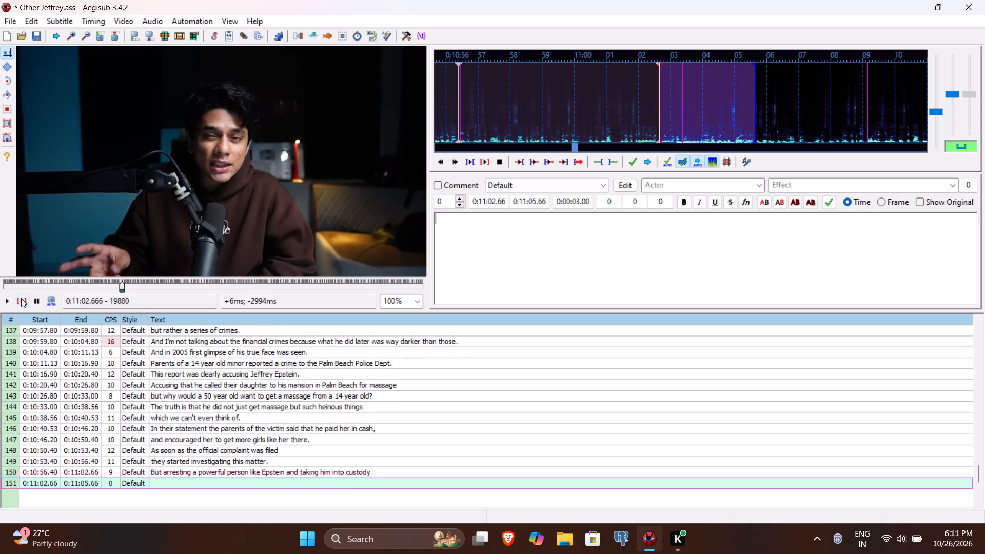
pyautogui.click(7, 301)
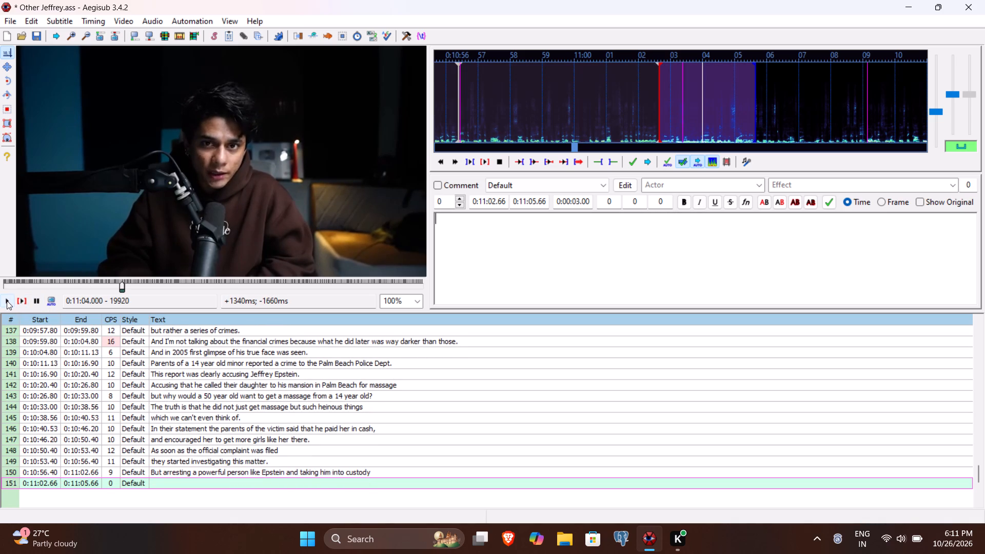
pyautogui.doubleClick(7, 301)
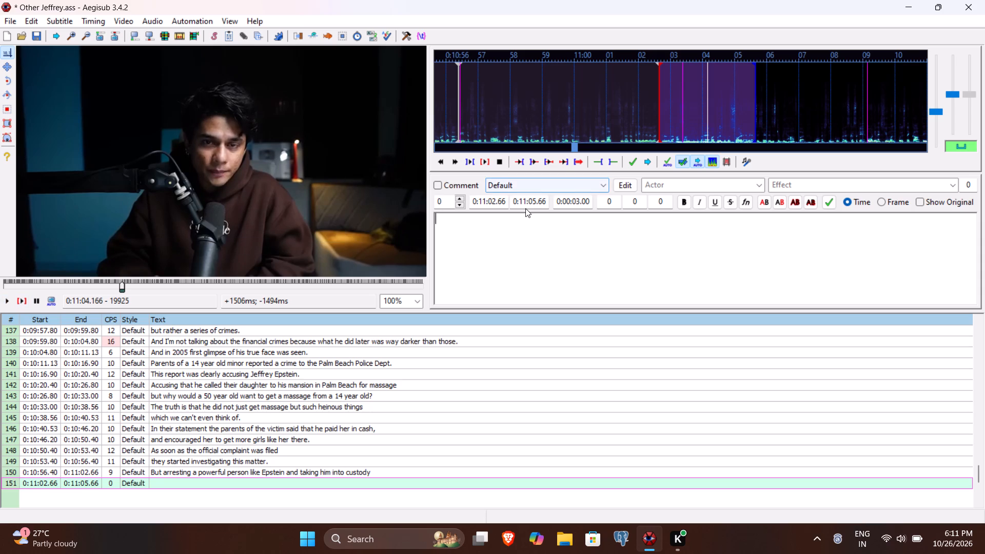
pyautogui.click(530, 201)
pyautogui.write('04')
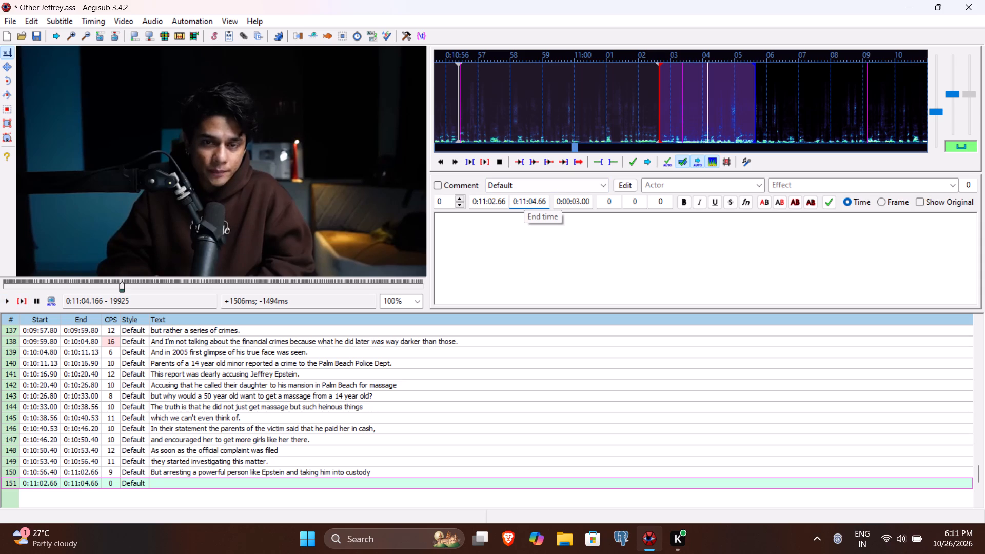
pyautogui.write('16')
pyautogui.click(530, 239)
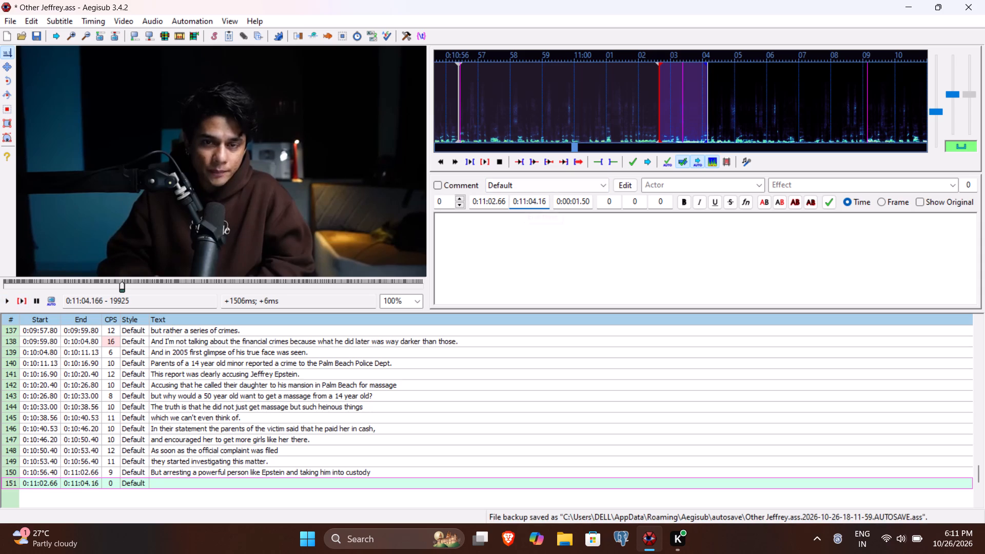
pyautogui.write("it's not that easy")
pyautogui.press('Return')
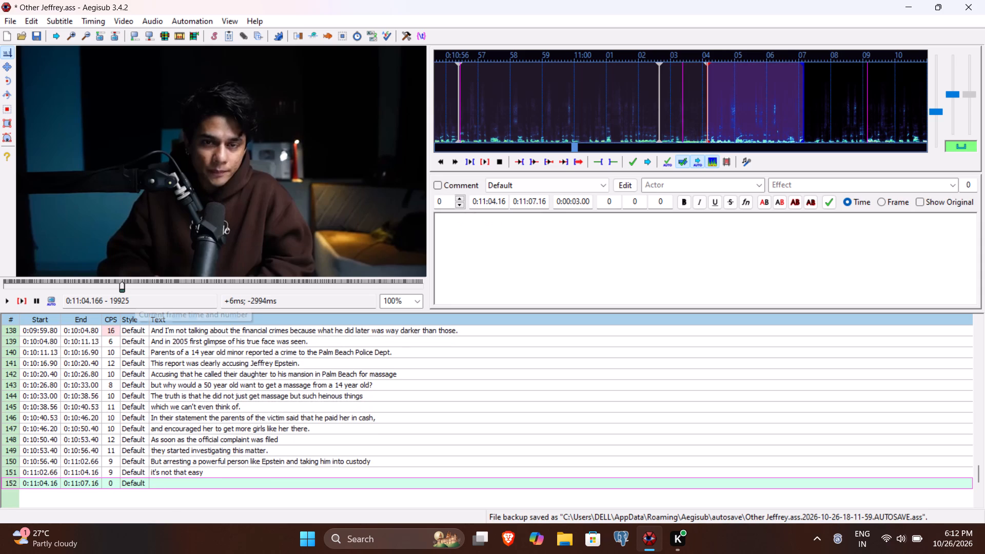
# Play the video through the following phrase and set the end time of line 152 to 0:11:09.10.
pyautogui.click(21, 295)
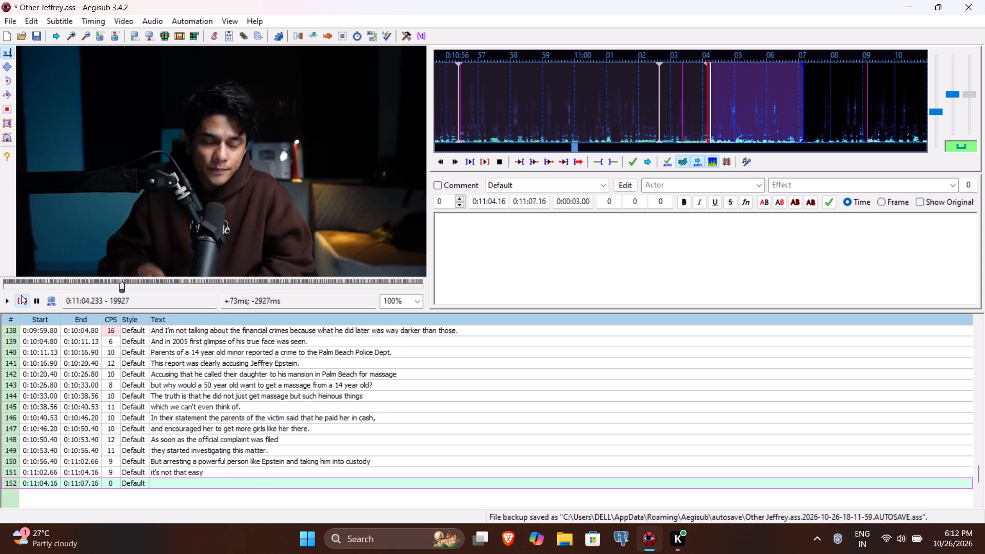
pyautogui.doubleClick(5, 300)
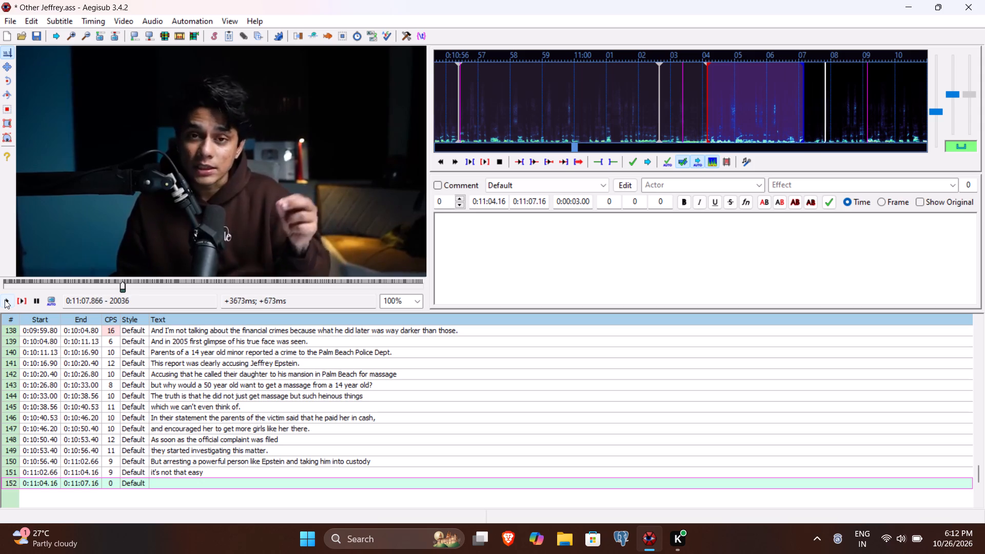
pyautogui.click(5, 300)
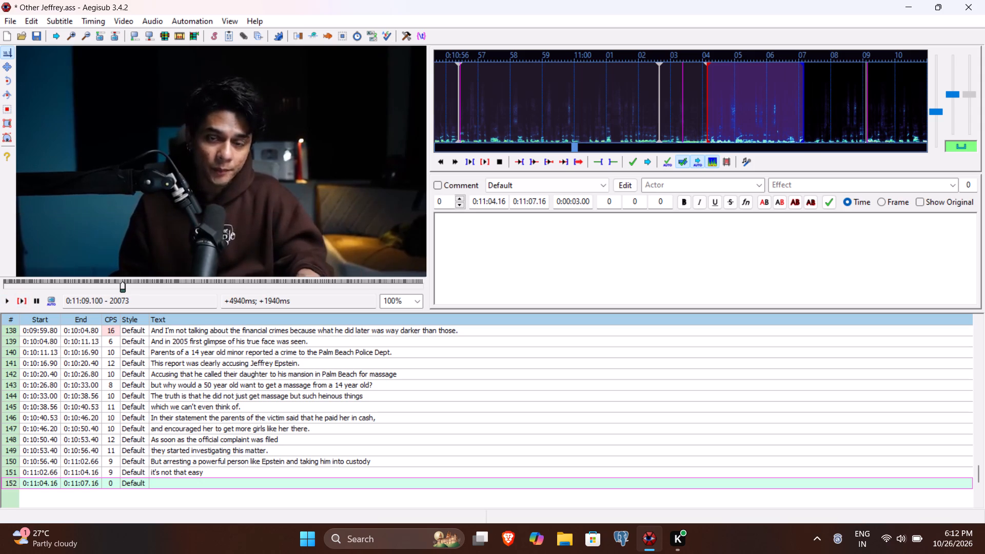
pyautogui.click(531, 203)
pyautogui.write('910')
# Enter "And police needed solid evidence on behalf of which they could arrest him." as line 152's text and commit the line.
pyautogui.click(515, 248)
pyautogui.write('And police needed solid evident')
pyautogui.press('BackSpace')
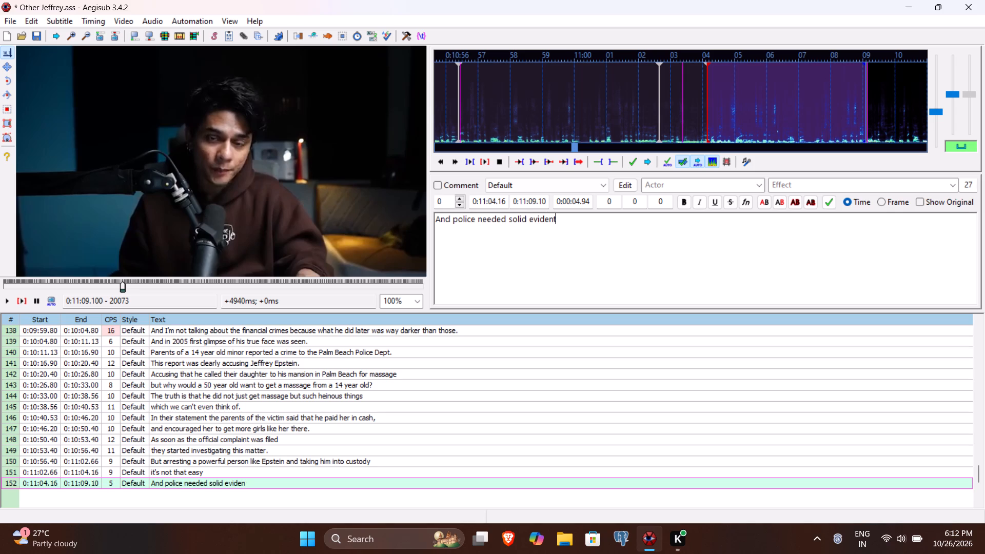
pyautogui.write('ce')
pyautogui.press('space')
pyautogui.write('on behalf of which they could arrest')
pyautogui.press('space')
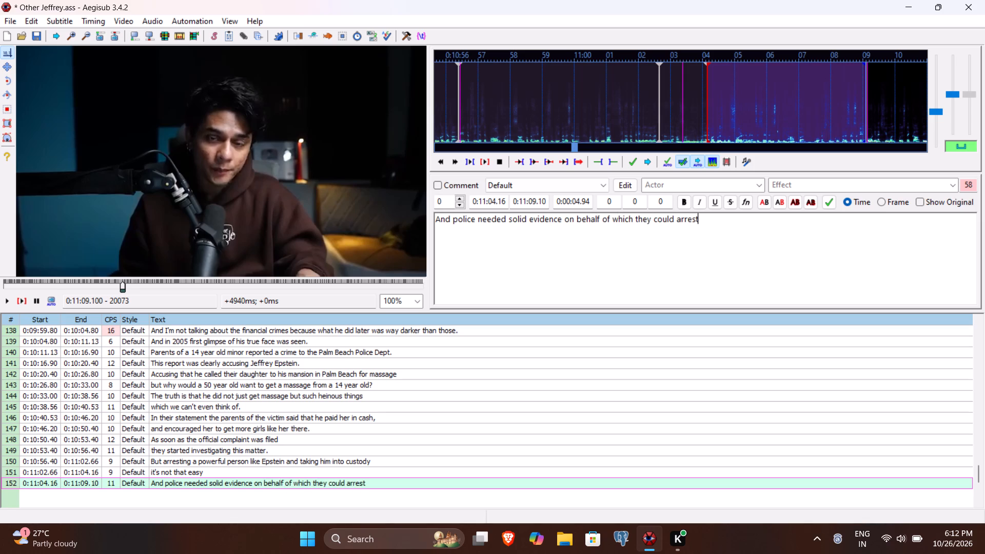
pyautogui.write('him.')
pyautogui.press('Return')
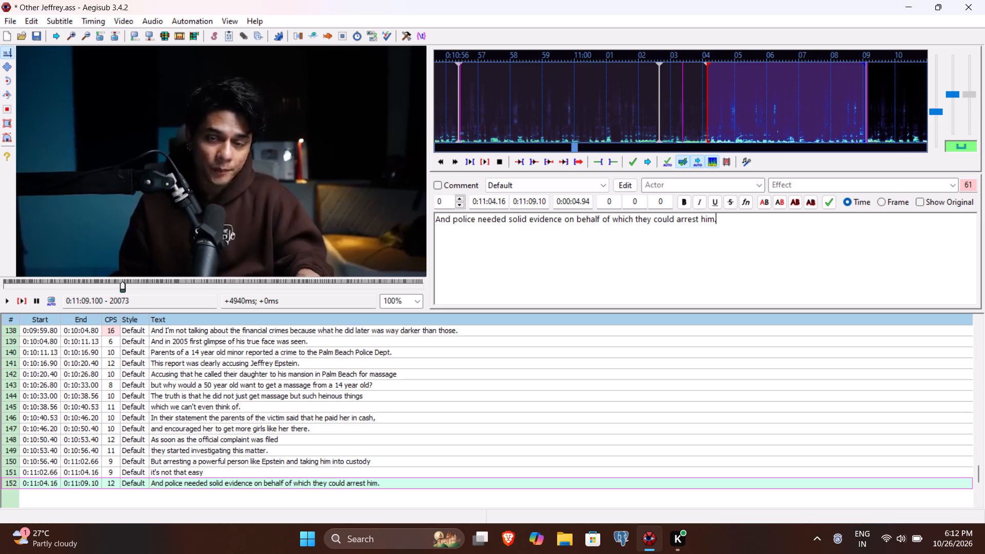
# Play the video through the following phrase and set the end time of line 153 to 0:11:14.03.
pyautogui.click(23, 298)
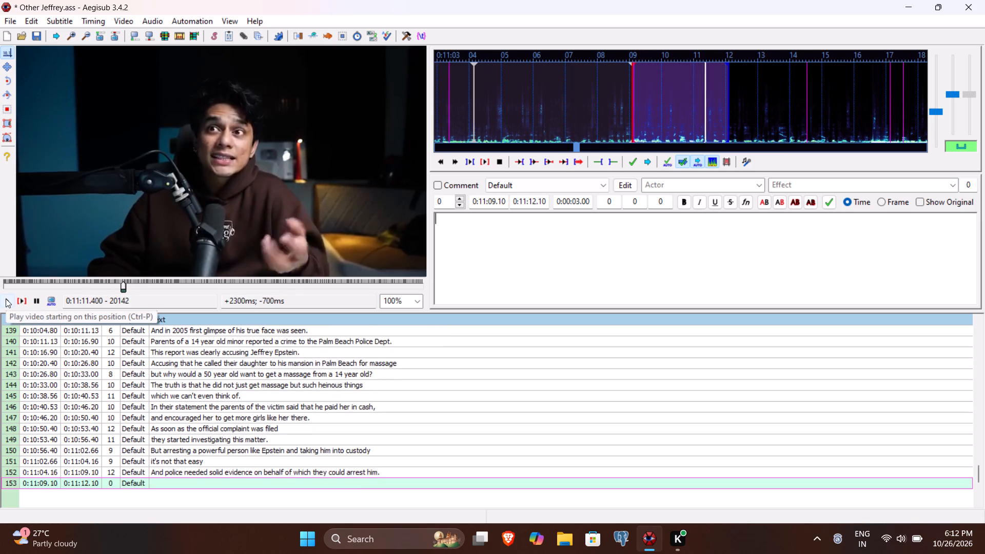
pyautogui.click(6, 299)
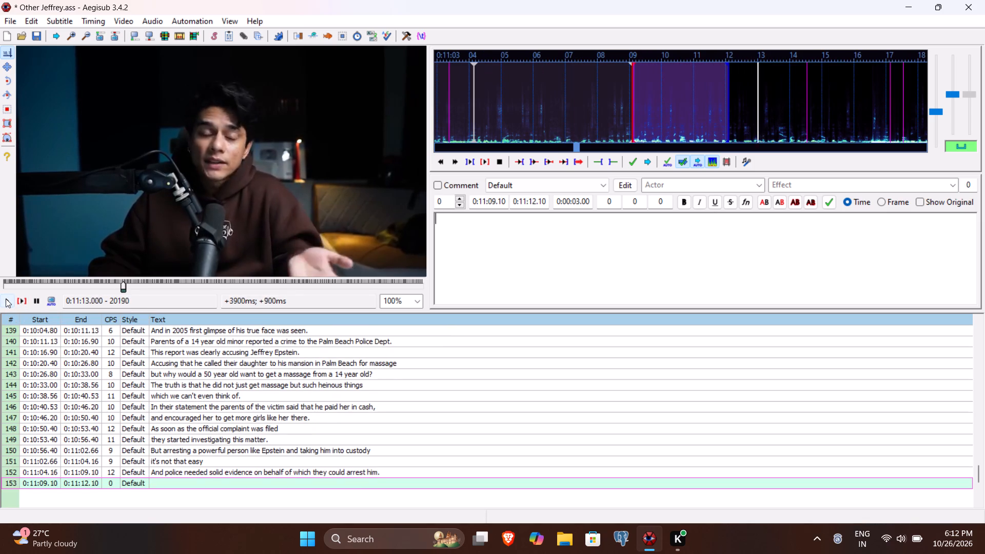
pyautogui.click(6, 299)
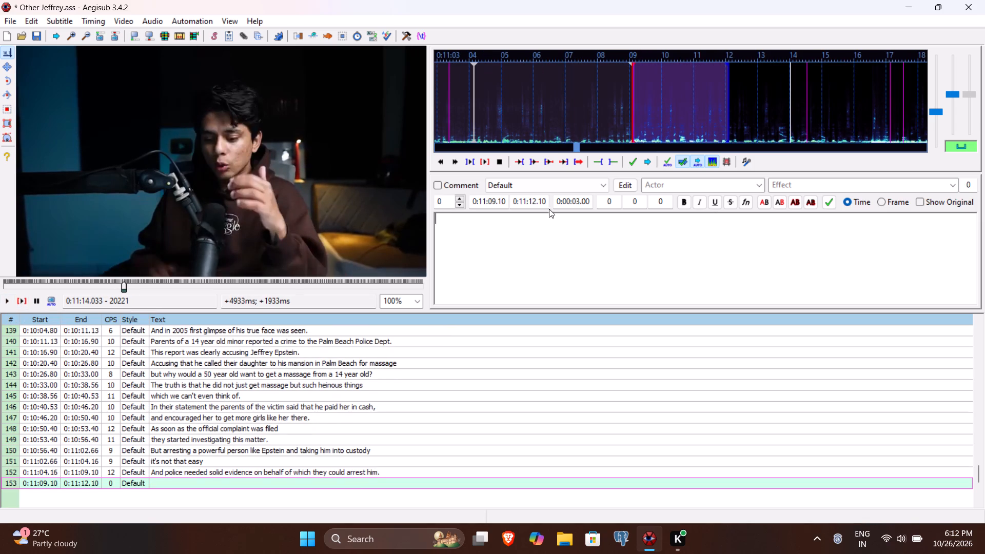
pyautogui.click(534, 202)
pyautogui.press('BackSpace')
pyautogui.press('4')
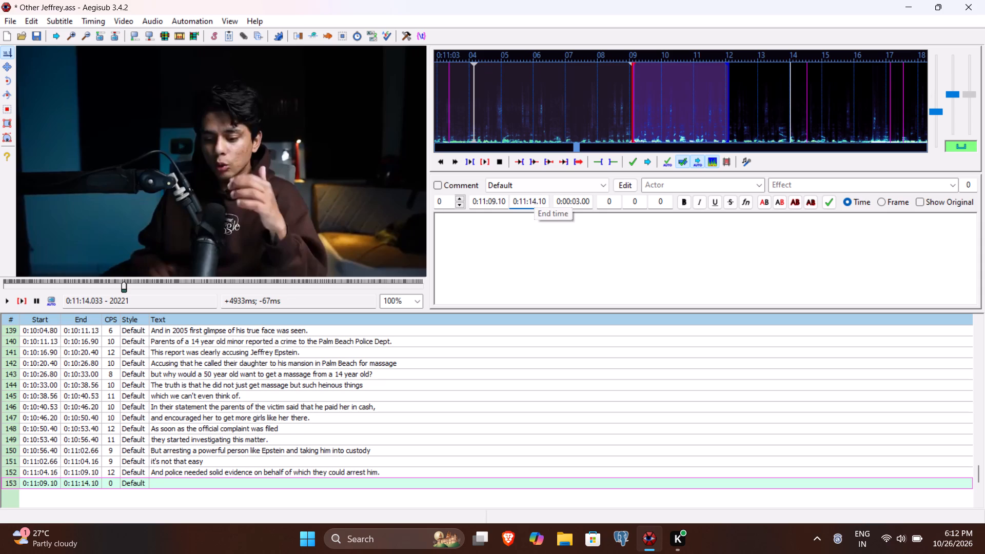
pyautogui.write('03')
# Enter "Over the next few months police extensively researched Epstein." as line 153's text and commit the line.
pyautogui.click(511, 269)
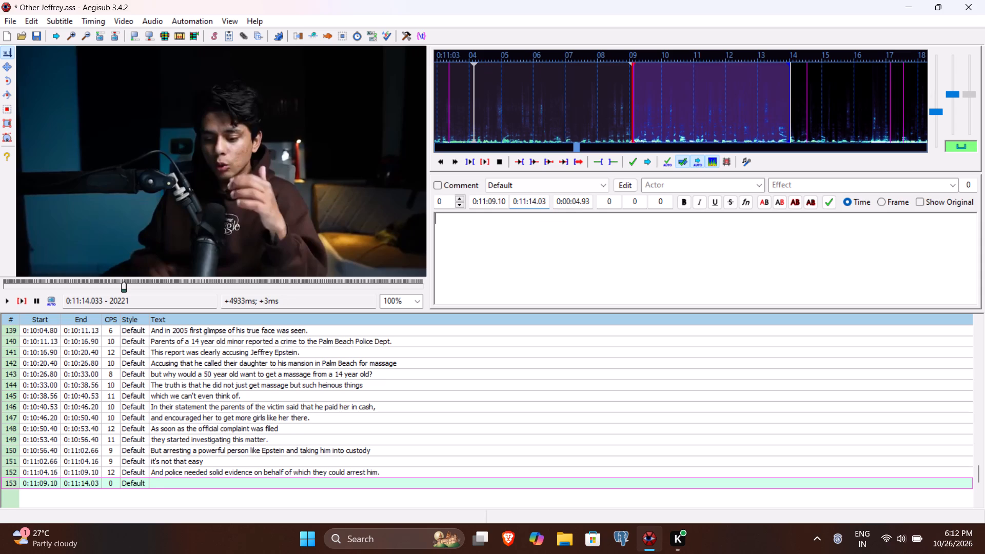
pyautogui.write('Oe')
pyautogui.press('BackSpace')
pyautogui.write('ver the next few months police e')
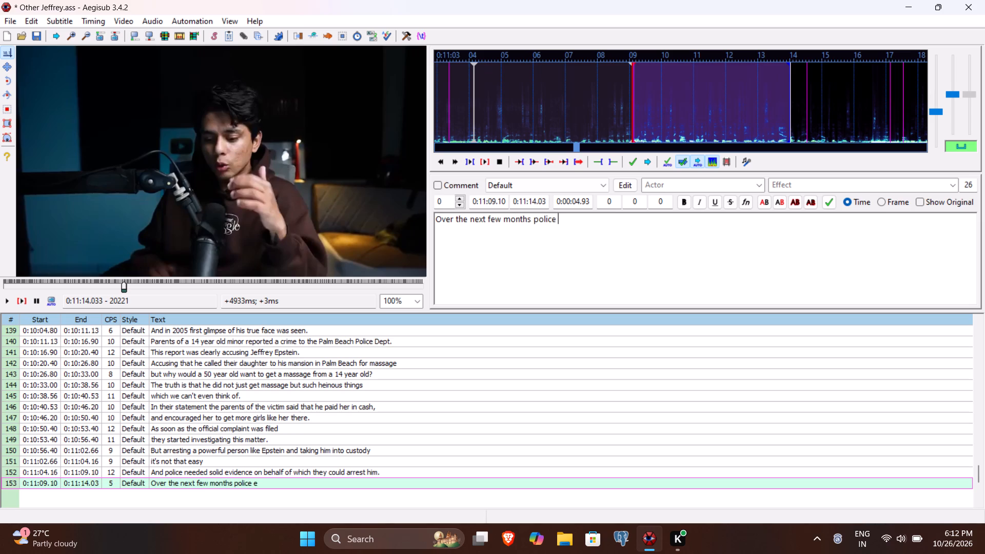
pyautogui.write('xp')
pyautogui.press('BackSpace')
pyautogui.write('tensively researched Epstein.')
pyautogui.press('Return')
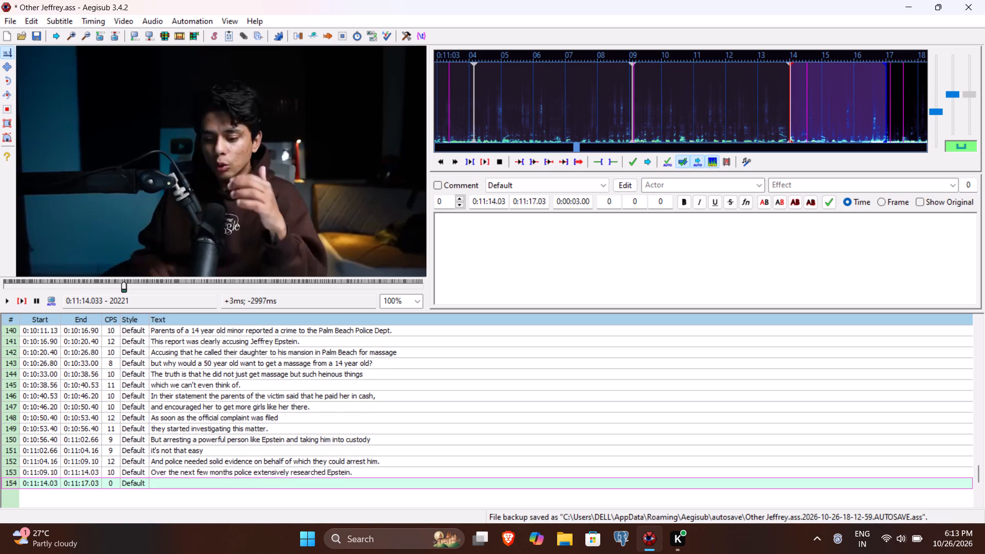
# Play line 154's segment, enter "And it's hard to believe what they found." as its text and commit the line.
pyautogui.click(25, 300)
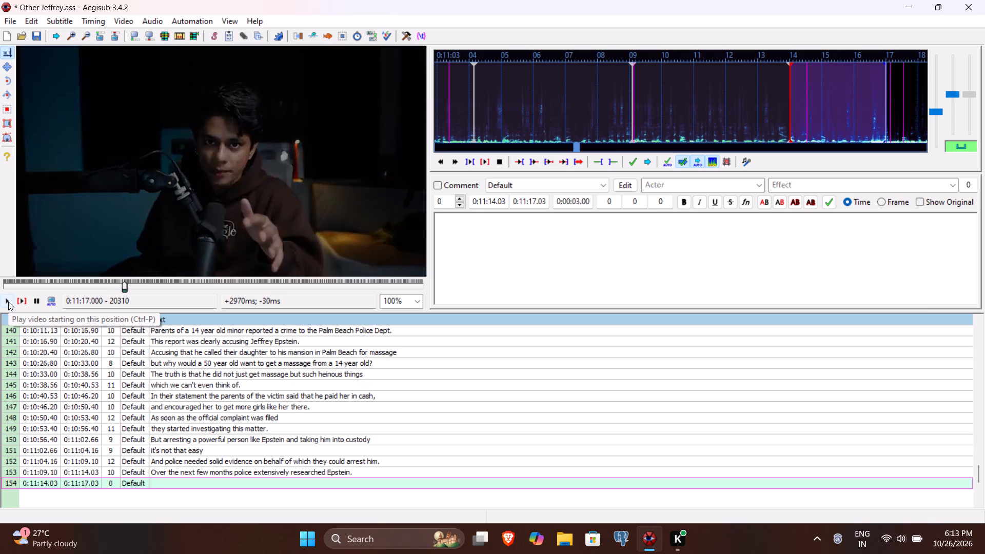
pyautogui.write('And it')
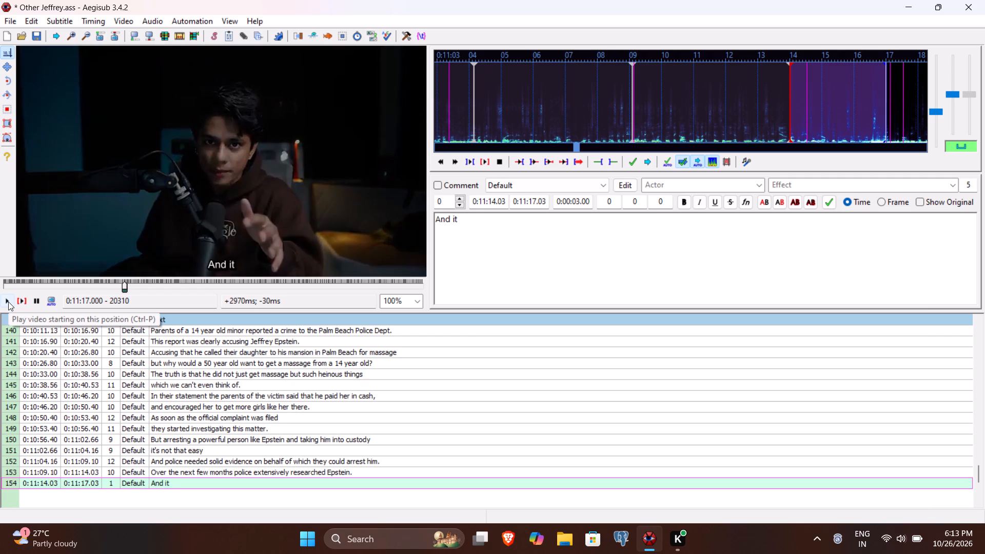
pyautogui.write("'s hard to belive")
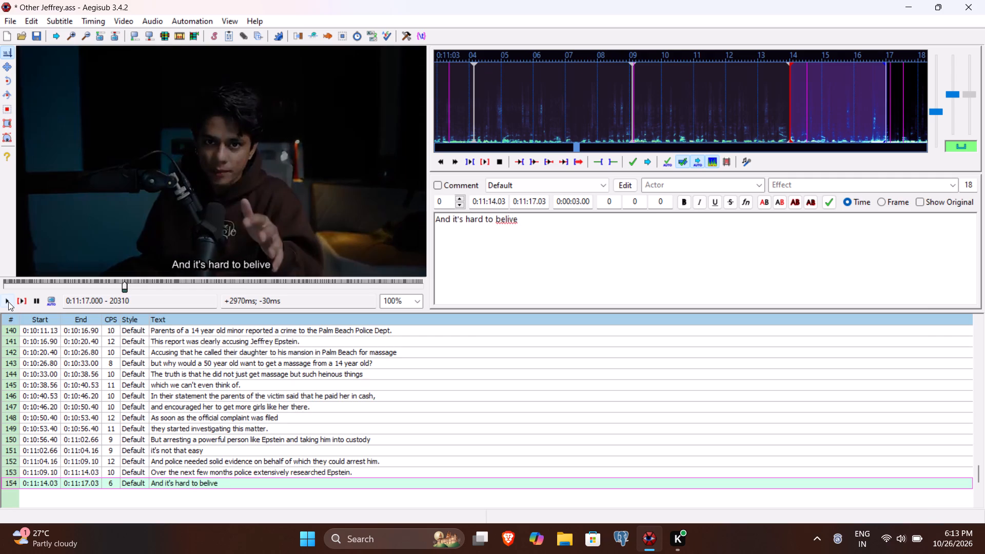
pyautogui.press('BackSpace')
pyautogui.press('BackSpace')
pyautogui.write('eve what they found.')
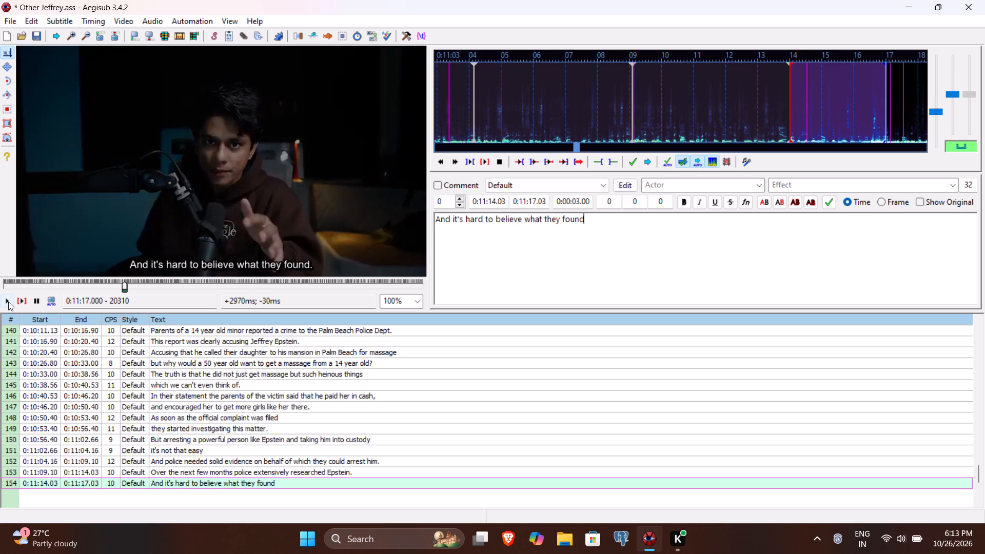
pyautogui.press('Return')
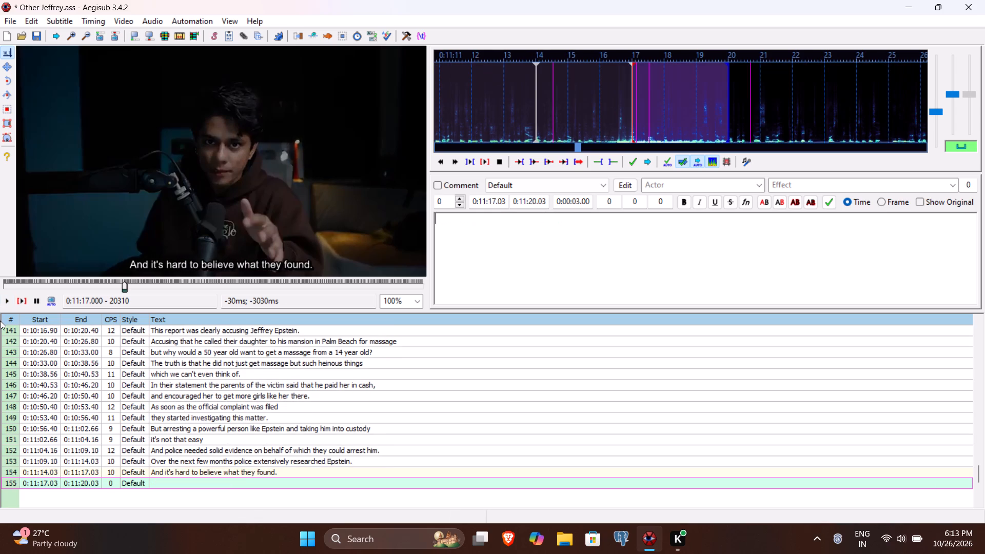
# Play the video through the following phrase and set the end time of line 155 to 0:11:26.33.
pyautogui.click(22, 296)
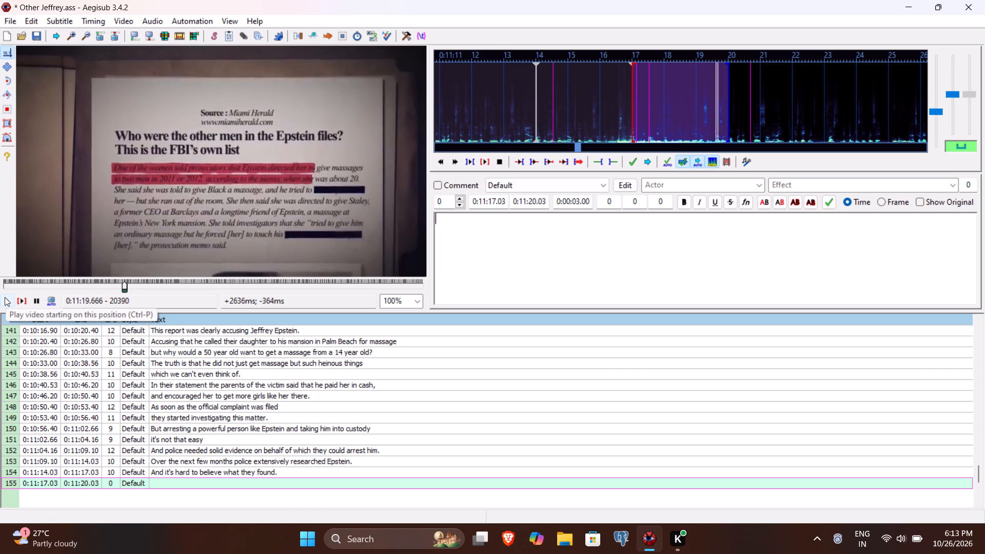
pyautogui.click(5, 297)
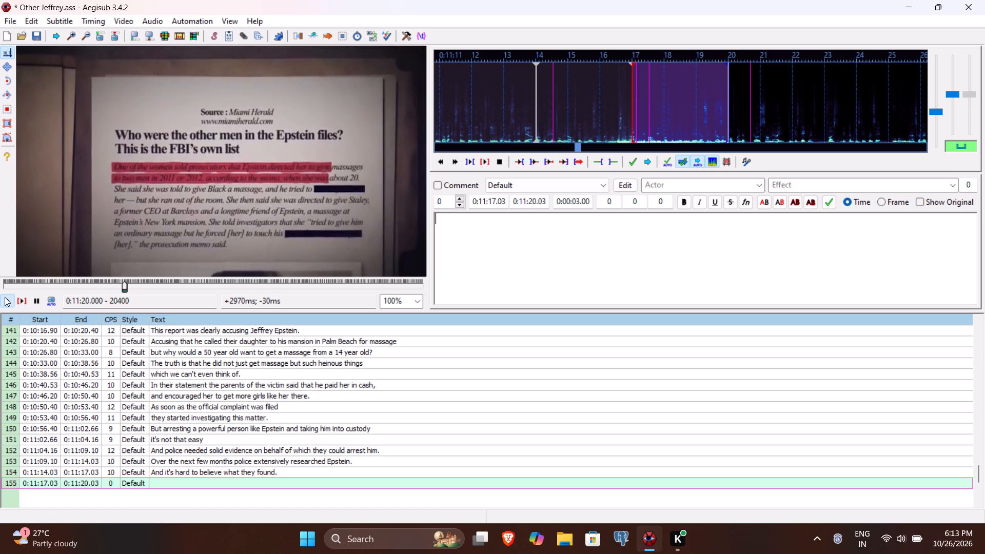
pyautogui.click(5, 297)
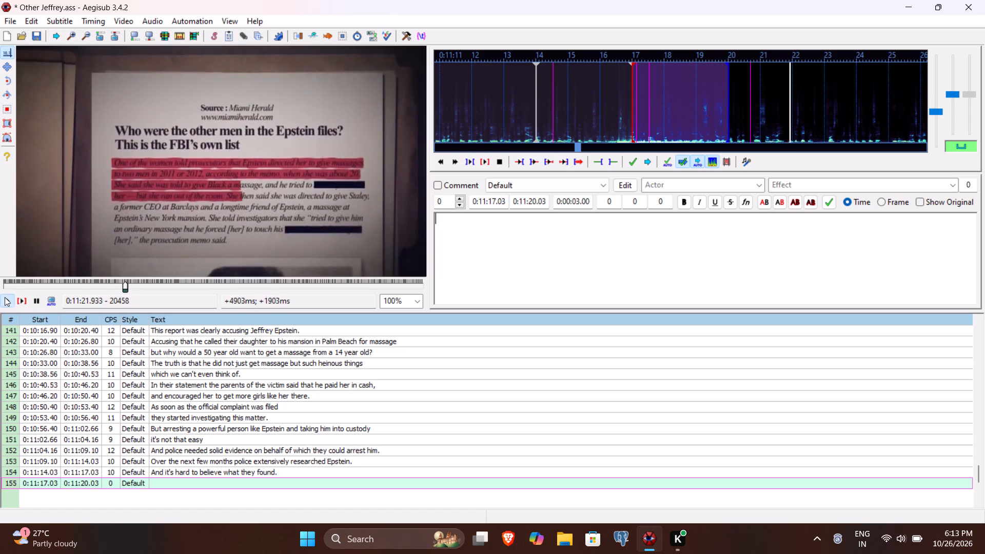
pyautogui.click(5, 297)
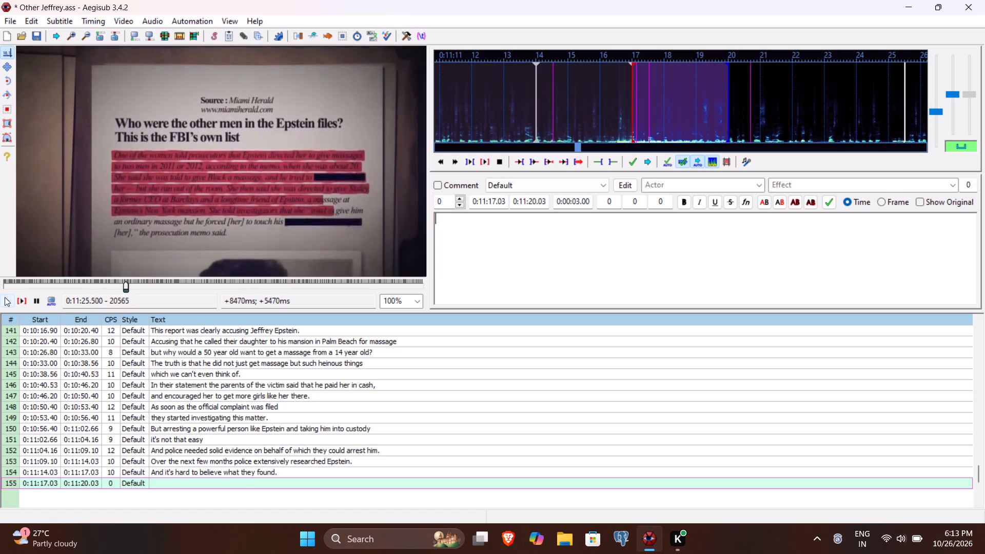
pyautogui.click(5, 297)
pyautogui.click(5, 297)
pyautogui.click(5, 297)
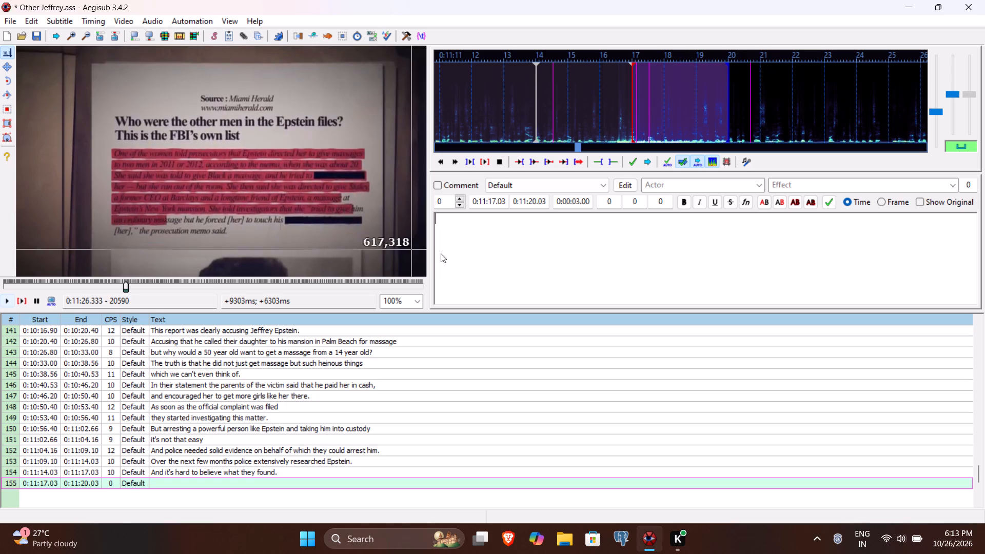
pyautogui.click(533, 201)
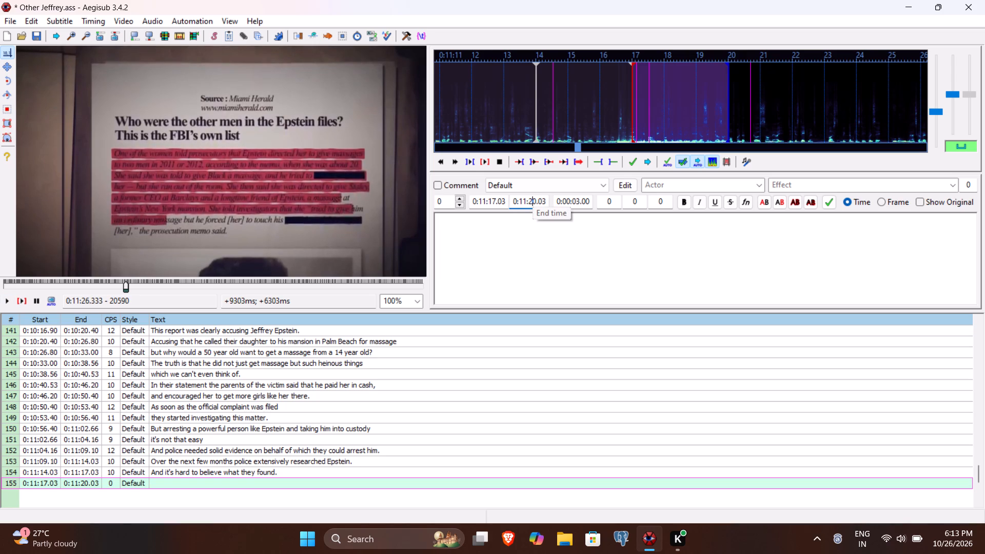
pyautogui.press('6')
pyautogui.write('33')
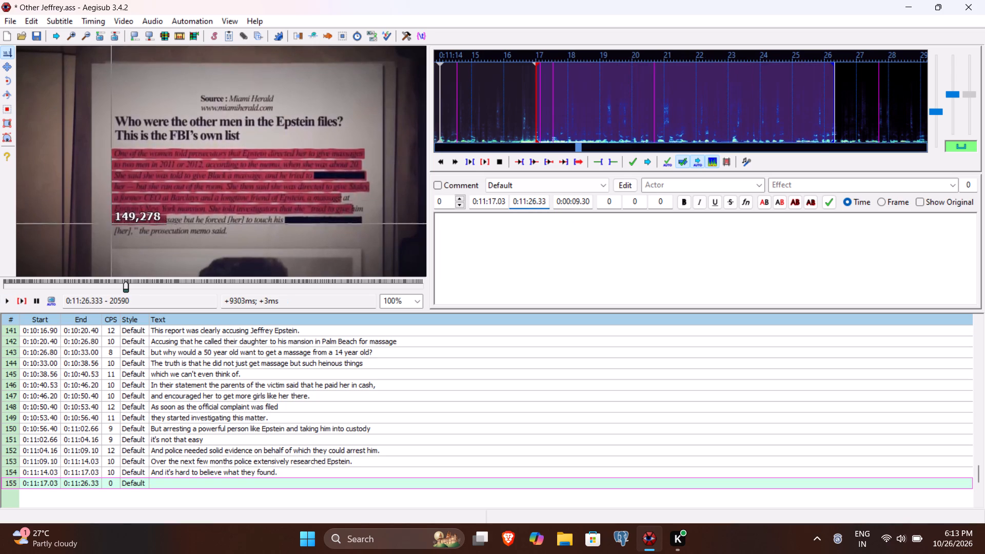
# Replay line 155's segment and begin its text with "Because from Palm Beach and neighboring areas dozens of underage girls".
pyautogui.click(24, 299)
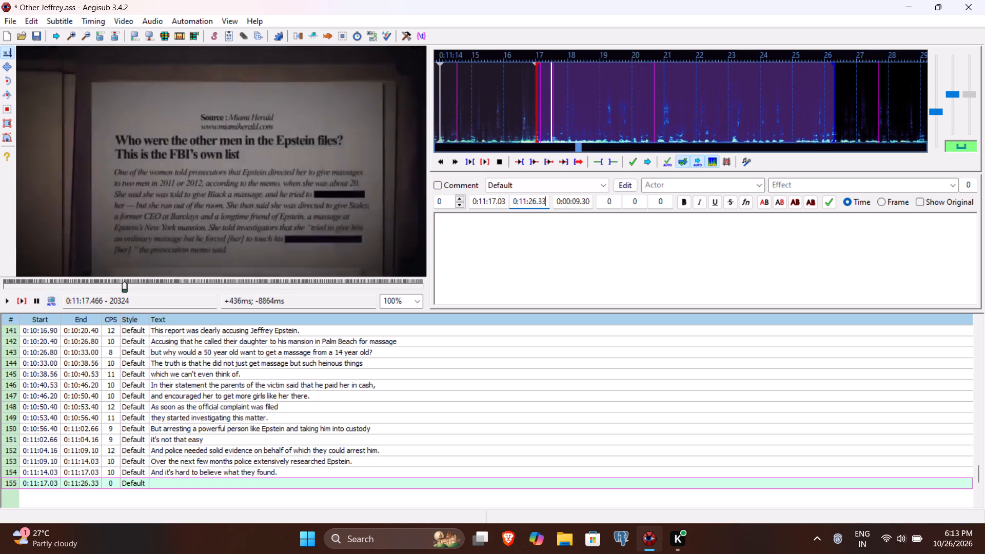
pyautogui.click(470, 265)
pyautogui.write('Because')
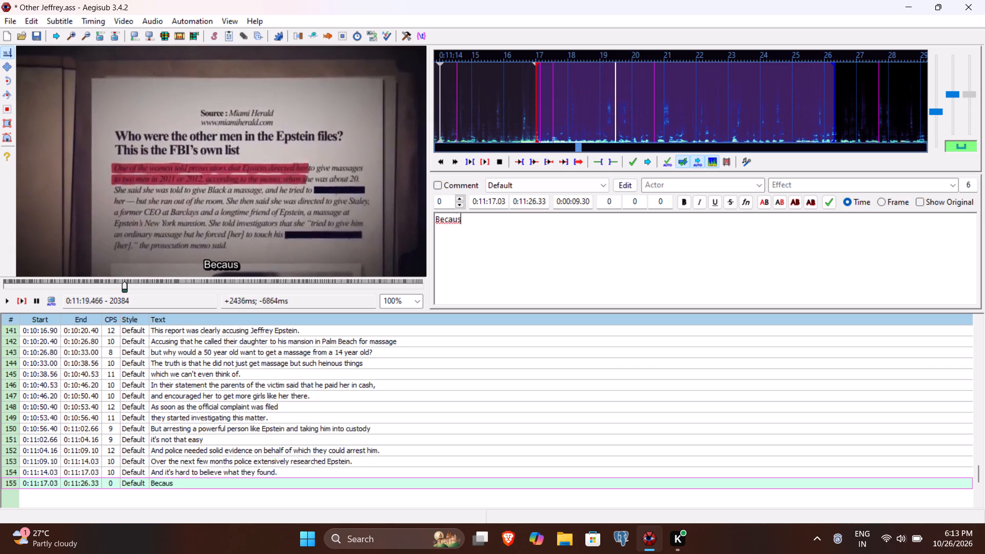
pyautogui.press('space')
pyautogui.write('fo')
pyautogui.press('BackSpace')
pyautogui.write('rom Palm b')
pyautogui.press('BackSpace')
pyautogui.write('BEa')
pyautogui.press('BackSpace')
pyautogui.press('BackSpace')
pyautogui.write('each and neighboring areas')
pyautogui.press('BackSpace')
pyautogui.press('a')
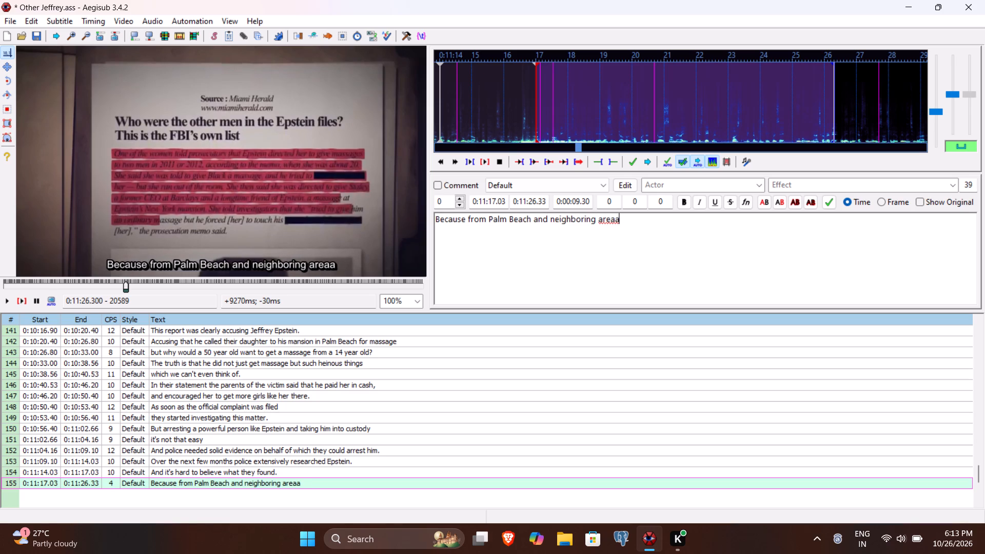
pyautogui.press('BackSpace')
pyautogui.write('s dozen')
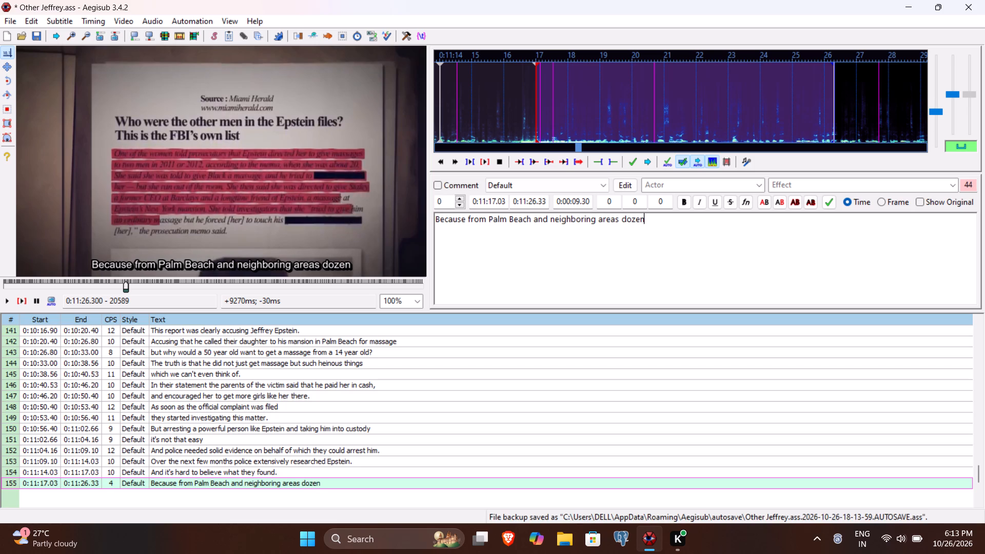
pyautogui.press('space')
pyautogui.press('BackSpace')
pyautogui.write('s of underaged gi')
pyautogui.press('BackSpace')
pyautogui.press('BackSpace')
pyautogui.press('BackSpace')
pyautogui.press('BackSpace')
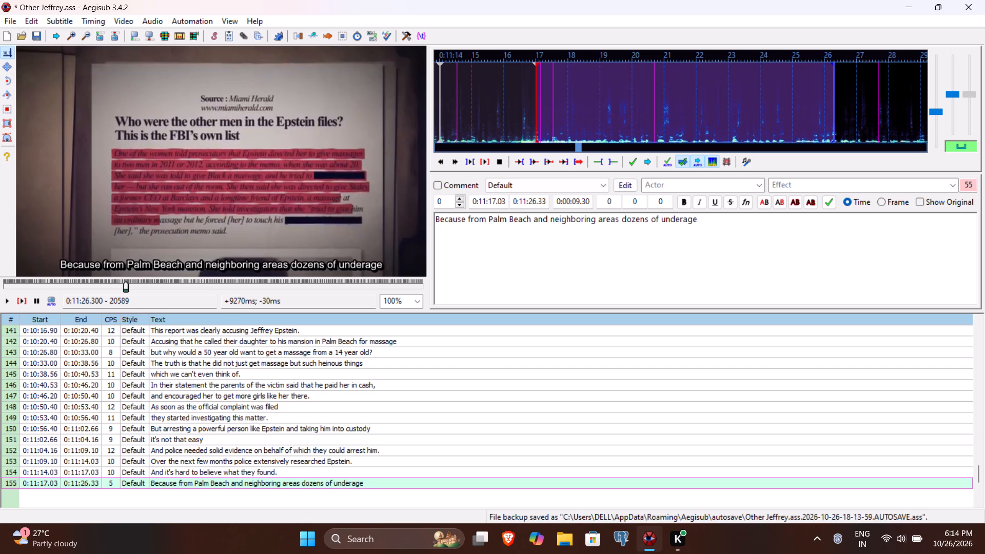
pyautogui.press('space')
pyautogui.write('girls')
pyautogui.press('space')
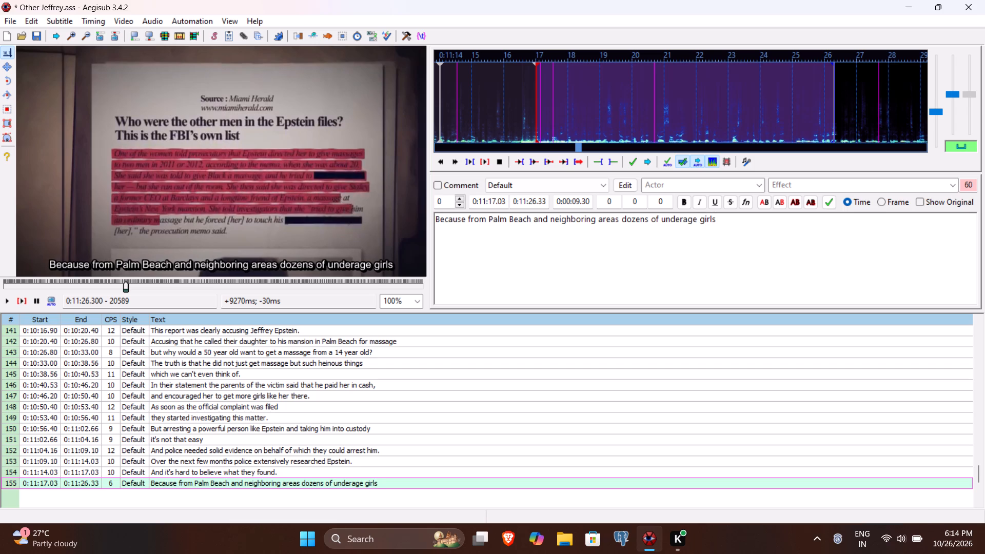
# Complete line 155's text with "complaints matched to that of the first victim." and commit the line.
pyautogui.write('complain')
pyautogui.write('ts')
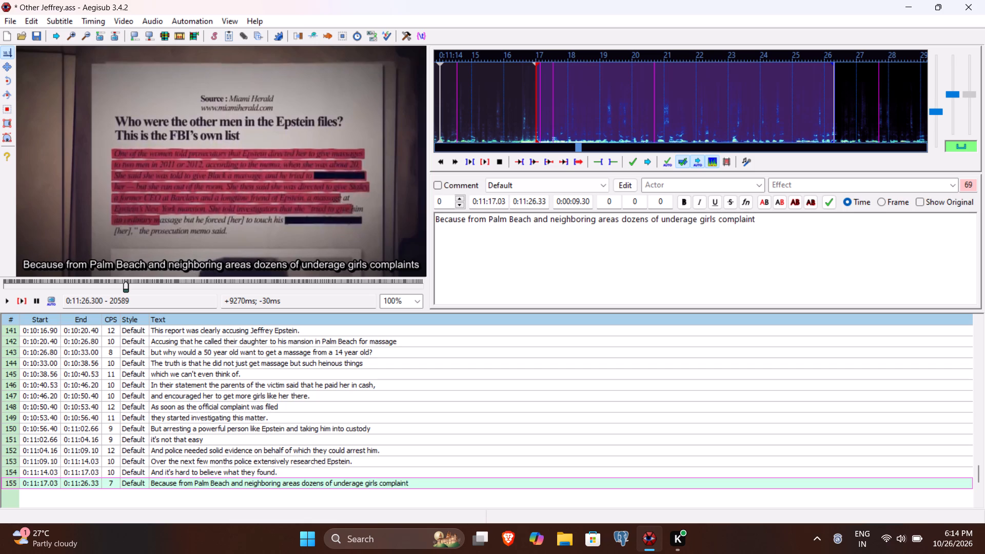
pyautogui.press('space')
pyautogui.write('match th')
pyautogui.press('BackSpace')
pyautogui.press('BackSpace')
pyautogui.press('BackSpace')
pyautogui.write('ed to that of')
pyautogui.press('space')
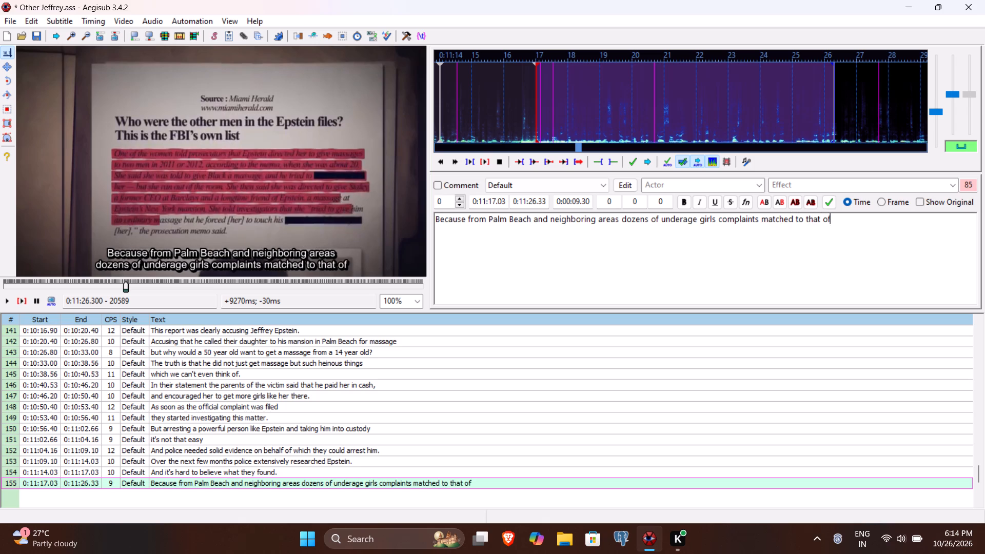
pyautogui.write('the first')
pyautogui.press('space')
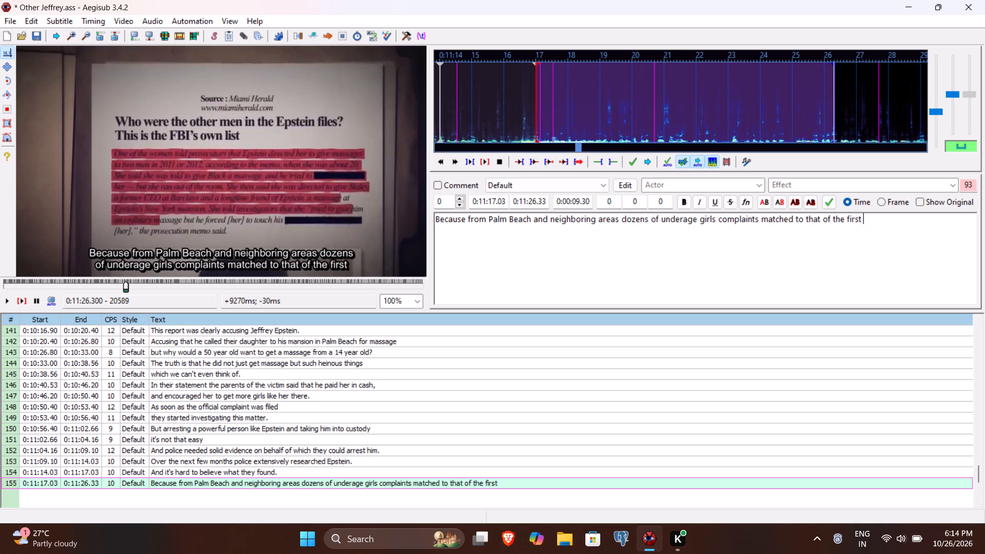
pyautogui.write('victim')
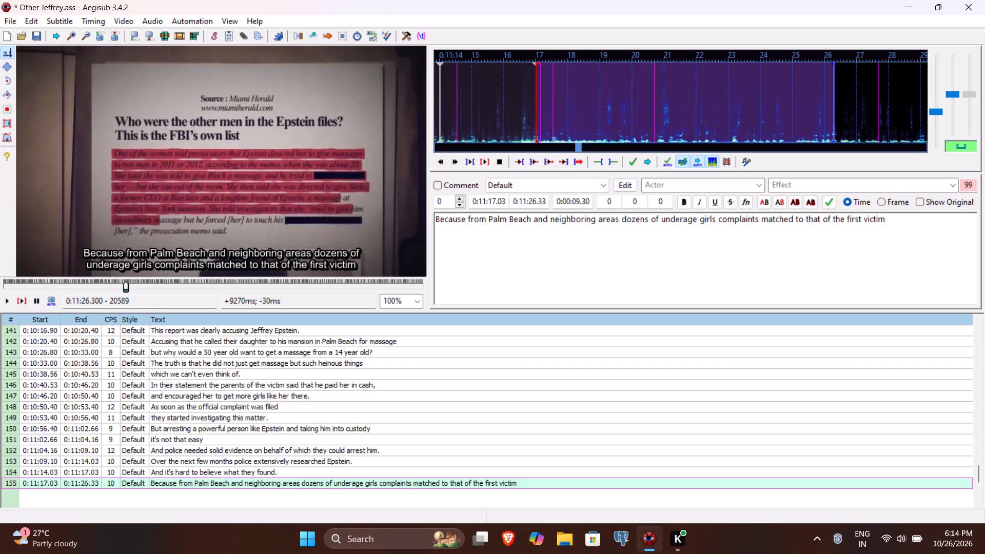
pyautogui.press('.')
pyautogui.press('Return')
# Save the subtitle file.
pyautogui.hotkey('ctrl', 's')
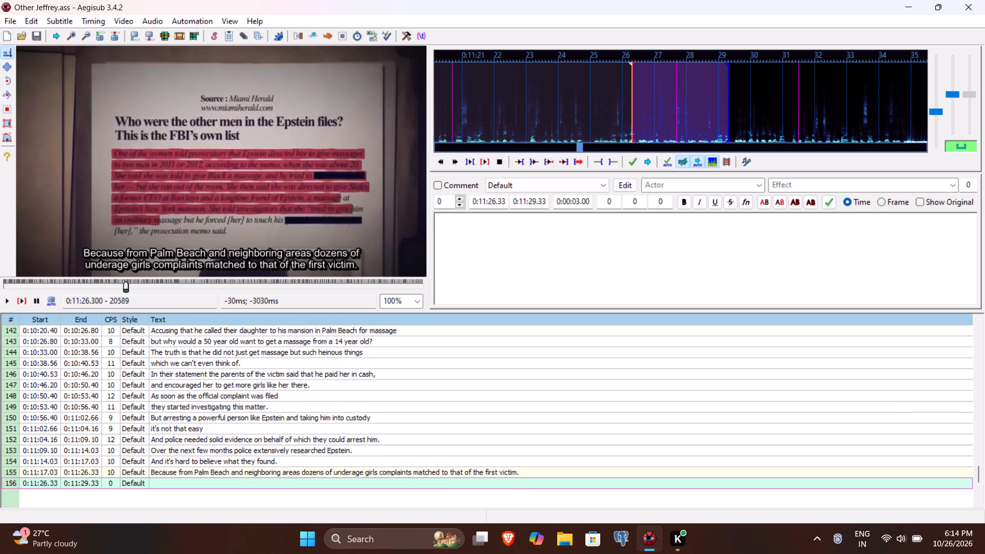
# Play the following phrase and enter "Epstein invited them to his mansion for massage." as line 156's text.
pyautogui.click(20, 300)
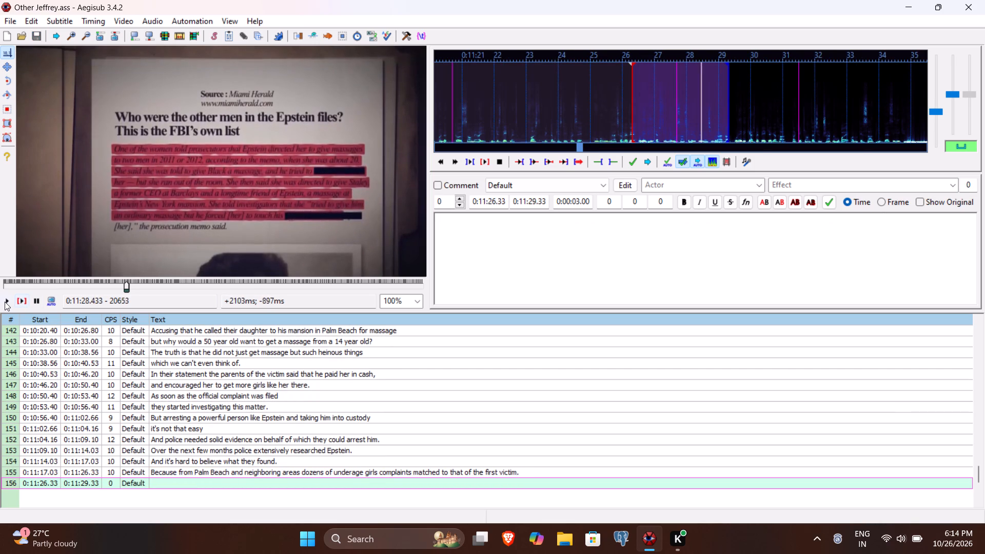
pyautogui.click(5, 301)
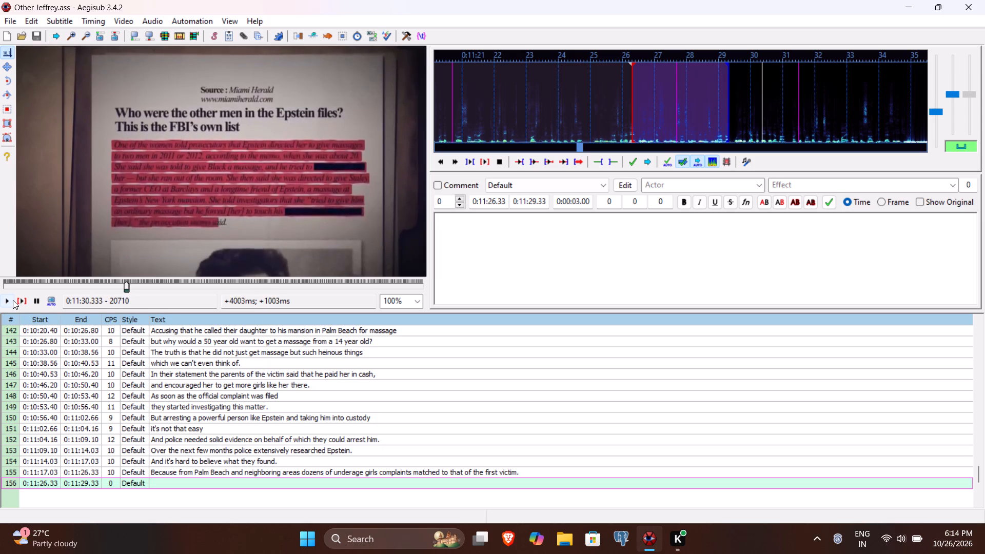
pyautogui.click(14, 300)
pyautogui.click(20, 299)
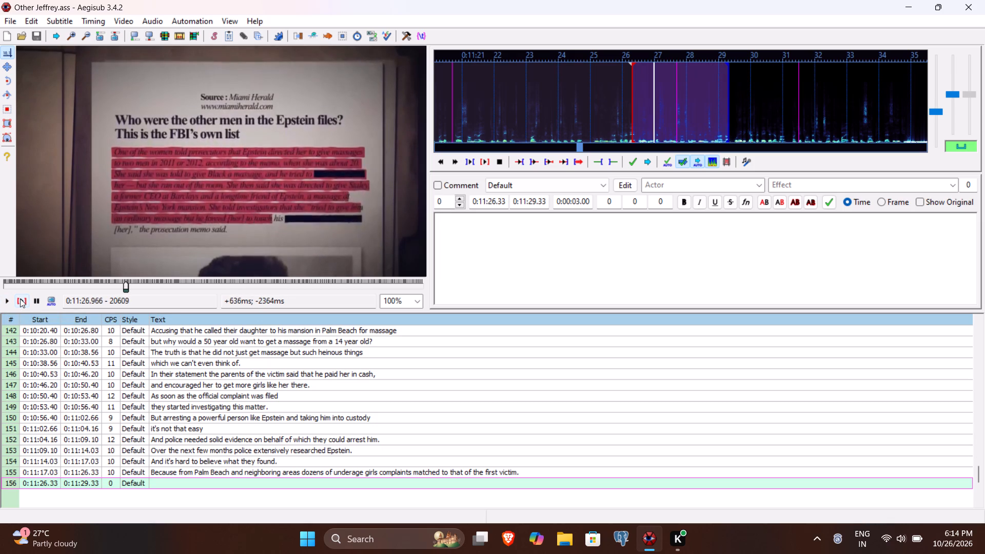
pyautogui.hotkey('shift', 'h')
pyautogui.write('e')
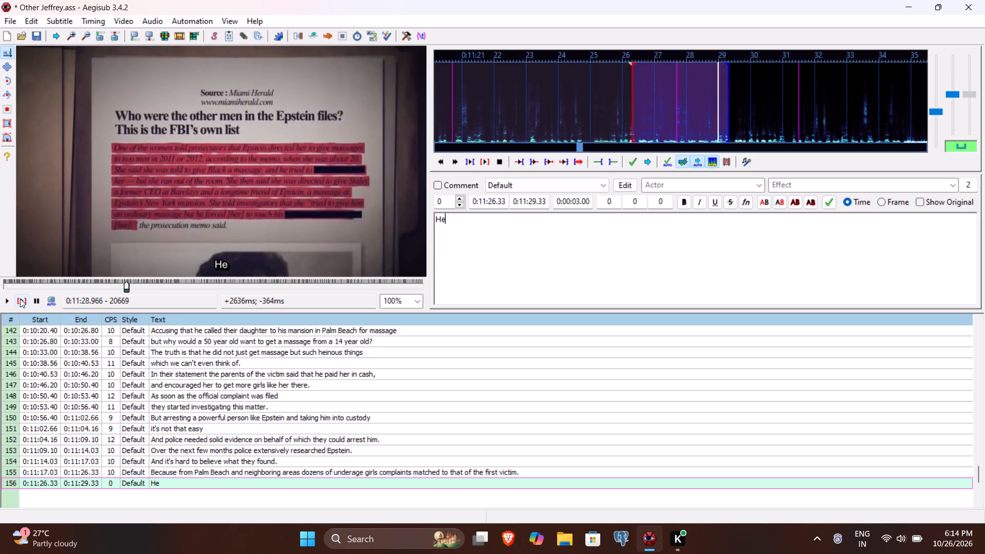
pyautogui.press('space')
pyautogui.press('BackSpace')
pyautogui.press('BackSpace')
pyautogui.press('BackSpace')
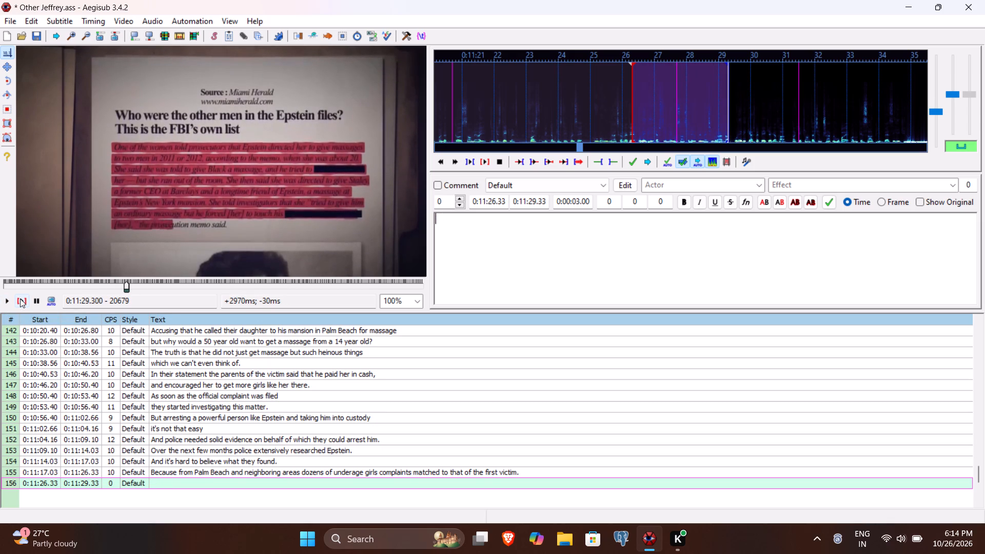
pyautogui.write('Epstein')
pyautogui.press('space')
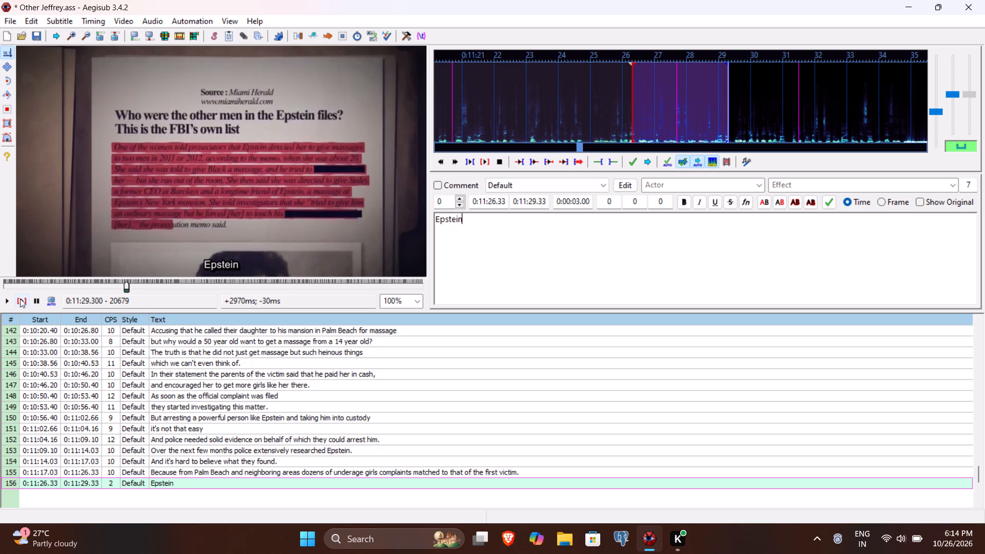
pyautogui.write('aske')
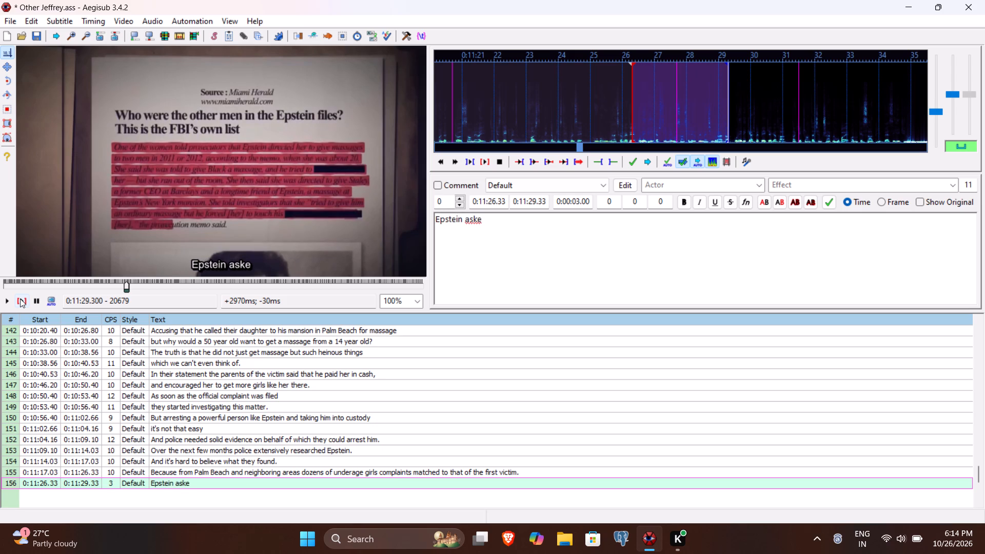
pyautogui.press('BackSpace')
pyautogui.press('BackSpace')
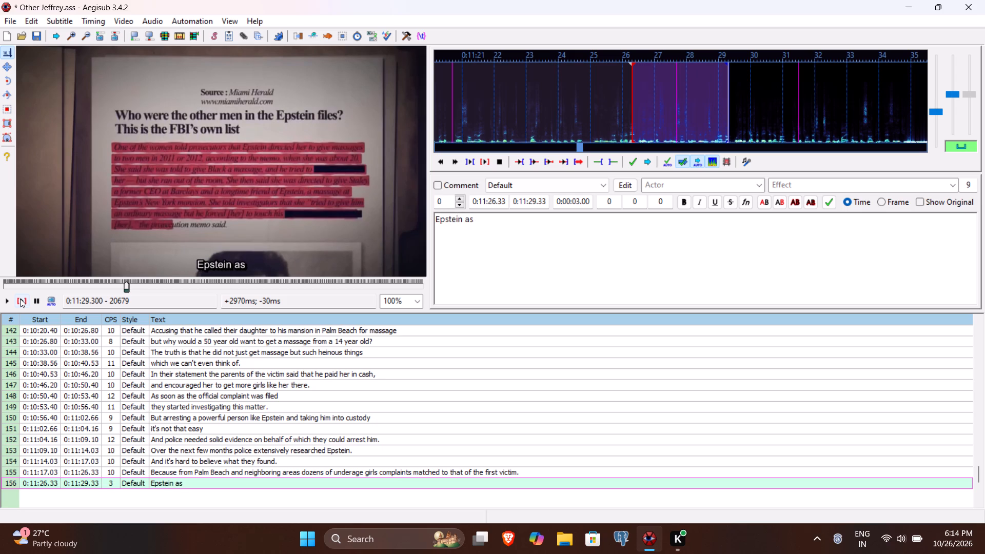
pyautogui.press('BackSpace')
pyautogui.press('BackSpace')
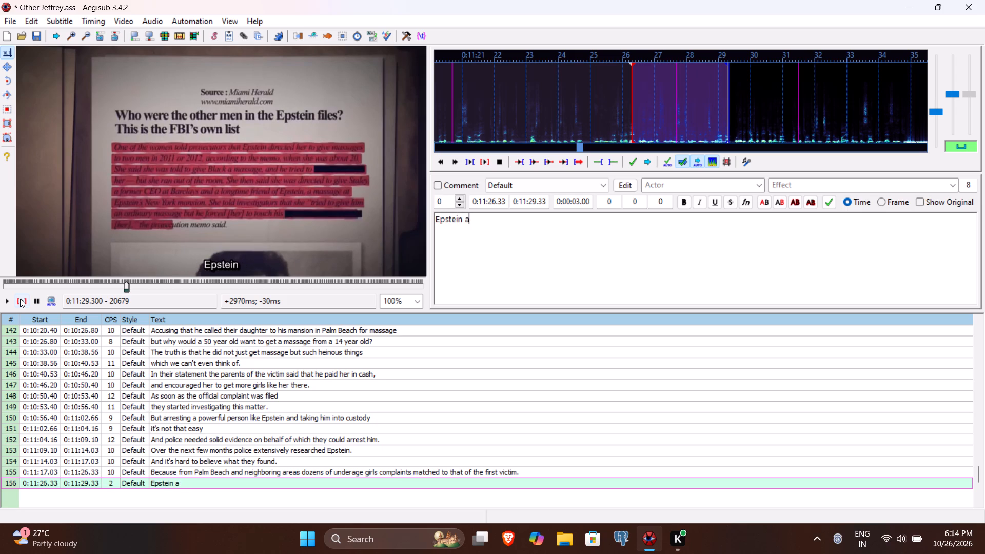
pyautogui.write('invited to t')
pyautogui.press('BackSpace')
pyautogui.press('BackSpace')
pyautogui.press('BackSpace')
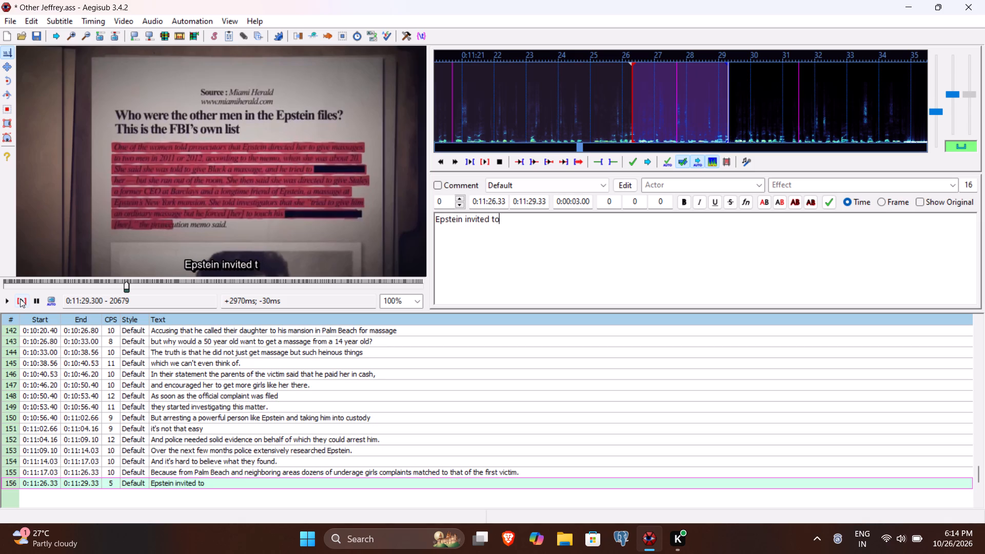
pyautogui.write('hem t')
pyautogui.write('o his mansion for am')
pyautogui.press('BackSpace')
pyautogui.press('BackSpace')
pyautogui.write('massage')
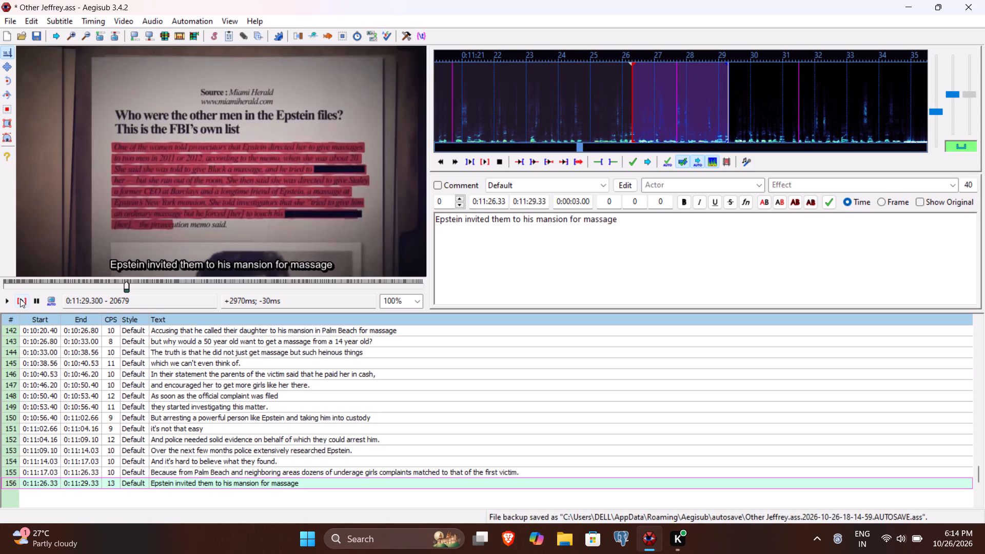
pyautogui.press('.')
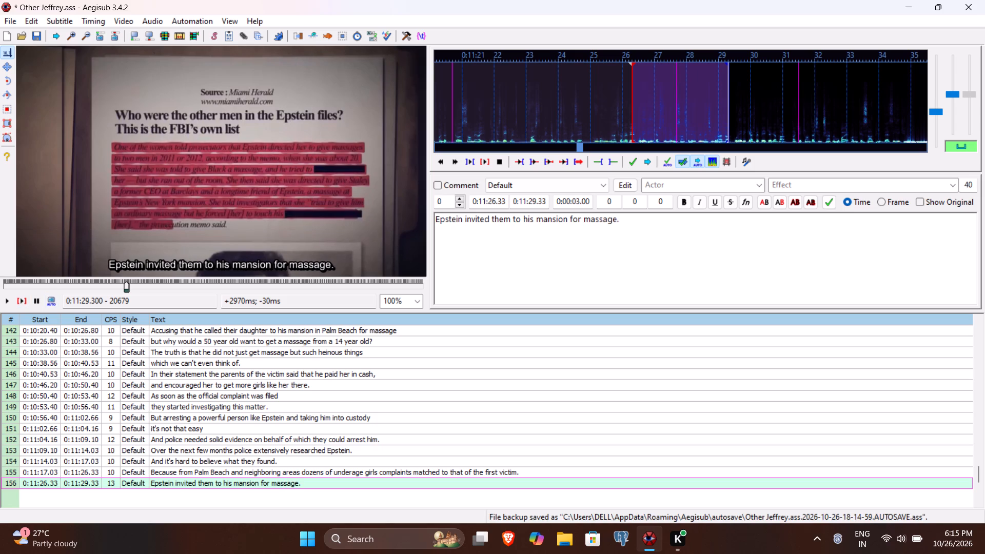
# Insert "also" after "Epstein" in line 156's text and commit the line.
pyautogui.click(463, 220)
pyautogui.press('space')
pyautogui.write('also')
pyautogui.press('Return')
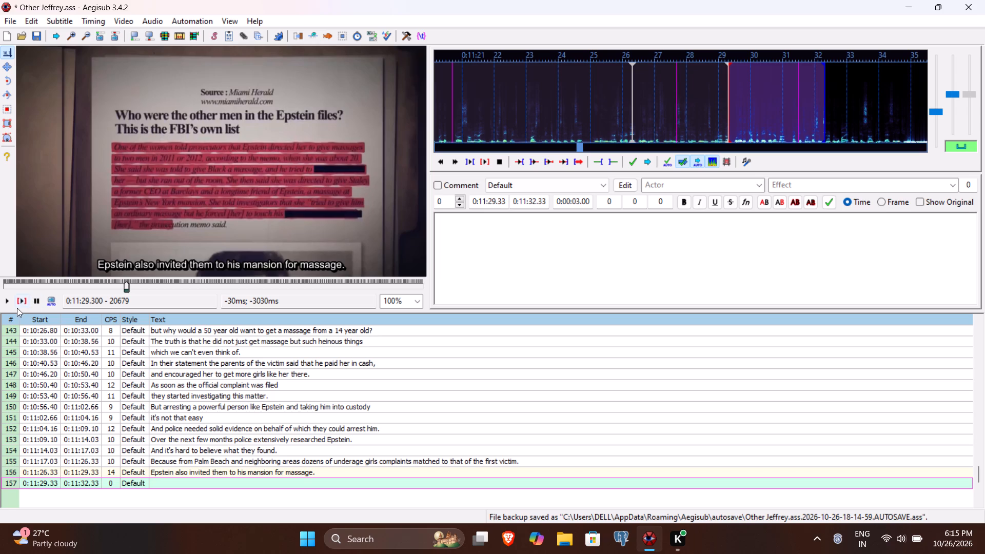
# Play line 157's segment on to the end of the phrase and set its end time to 0:11:33.16.
pyautogui.click(25, 296)
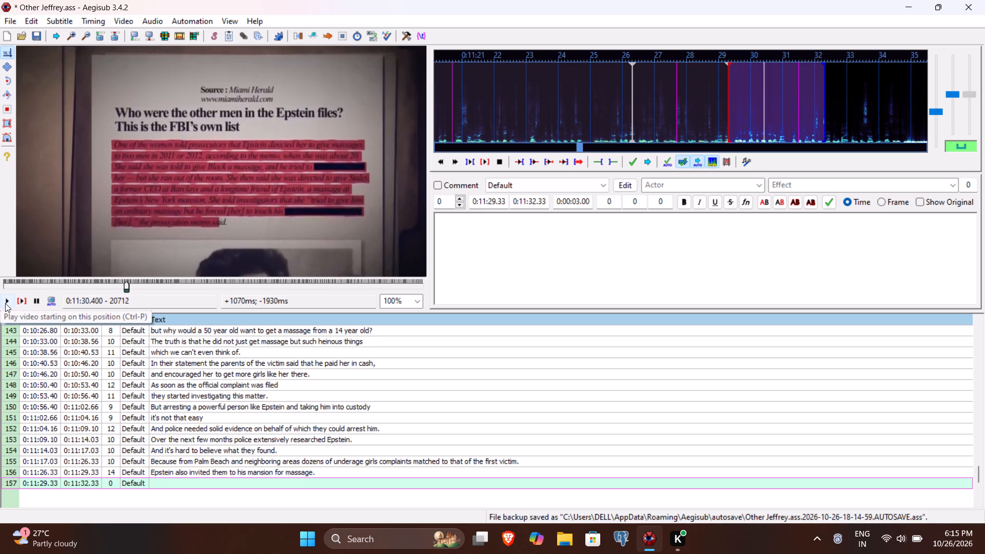
pyautogui.click(5, 303)
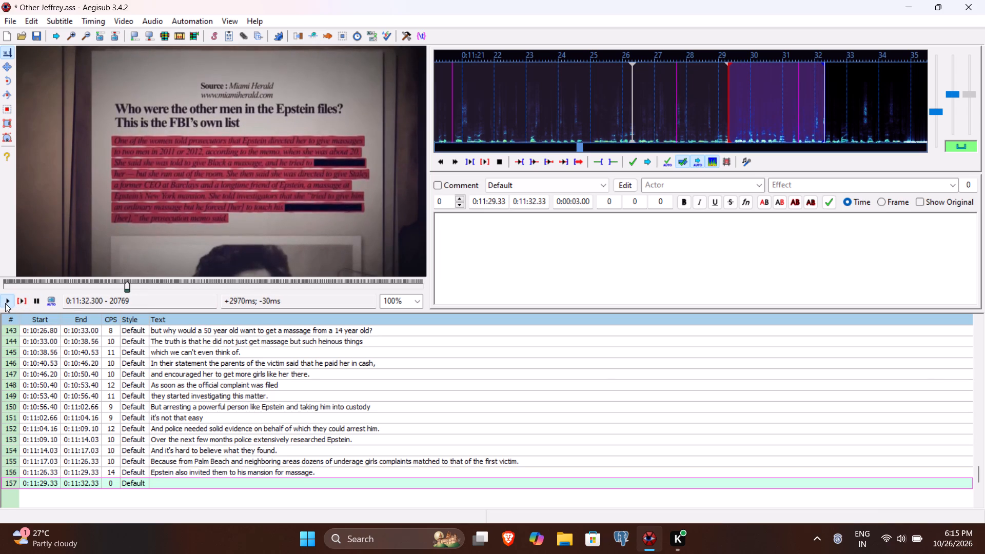
pyautogui.click(5, 303)
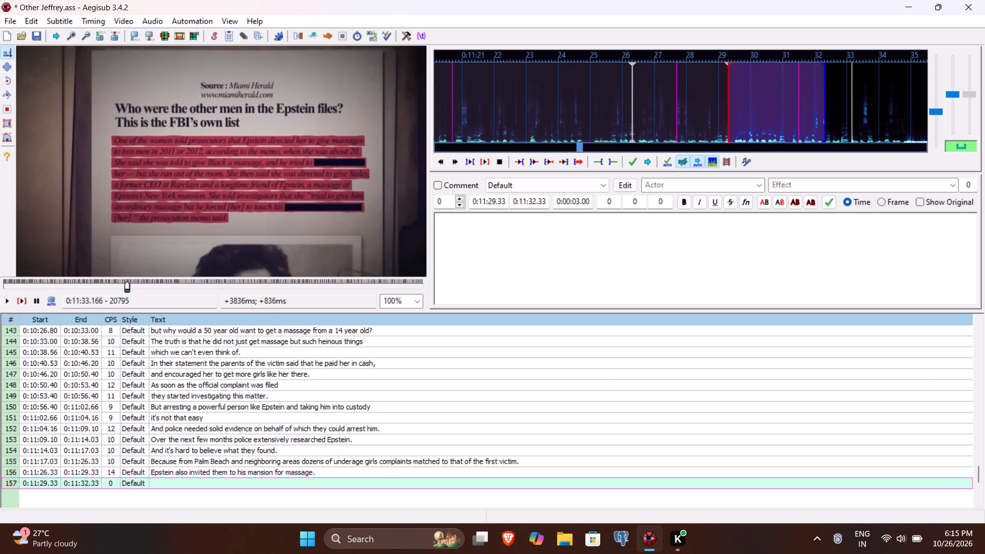
pyautogui.click(530, 202)
pyautogui.write('3316')
# Enter "They were also paid in cash so the transaction couldn't be traced." as line 157's text and commit the line.
pyautogui.click(509, 254)
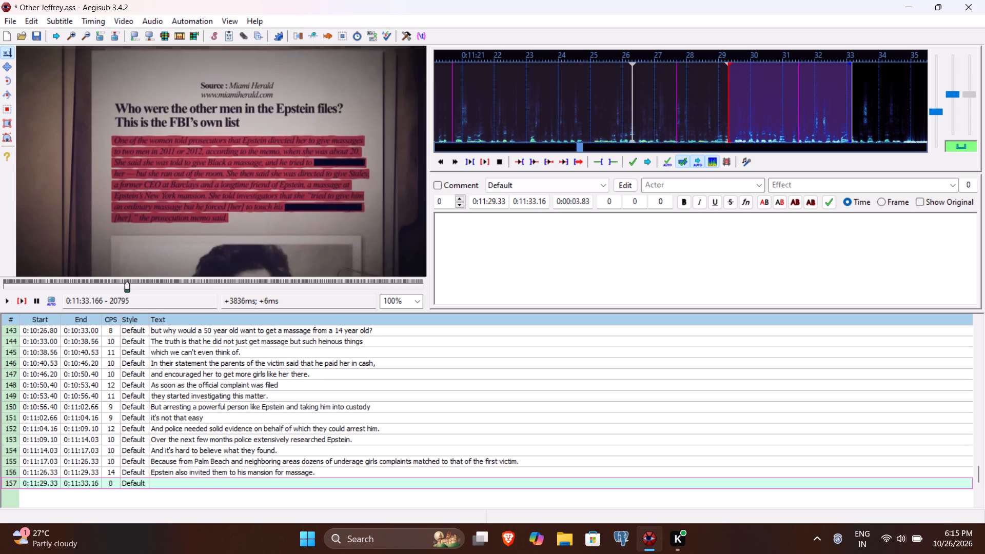
pyautogui.write('They were also paid in cash to')
pyautogui.press('space')
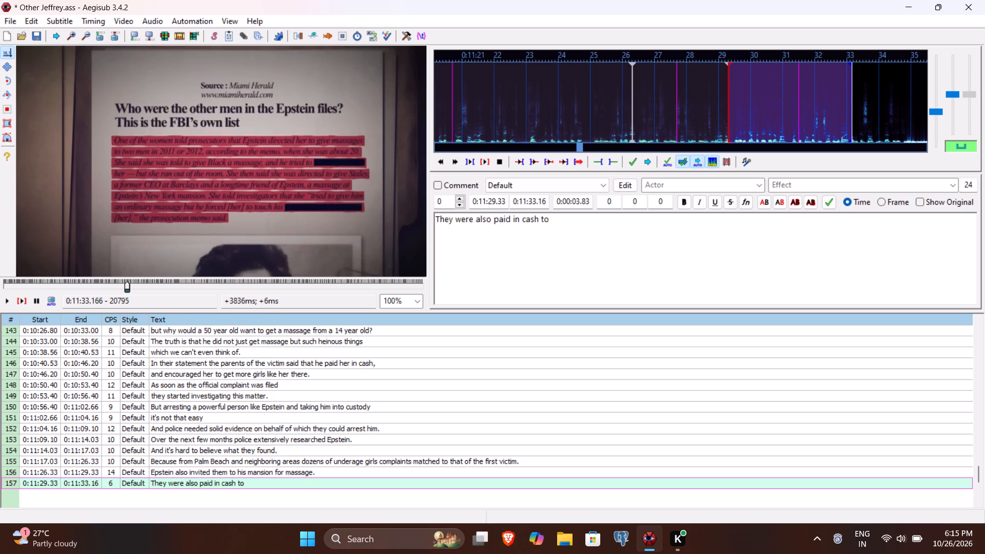
pyautogui.press('BackSpace')
pyautogui.press('BackSpace')
pyautogui.press('BackSpace')
pyautogui.write('so the transaci')
pyautogui.press('BackSpace')
pyautogui.write('tion won')
pyautogui.write("'t")
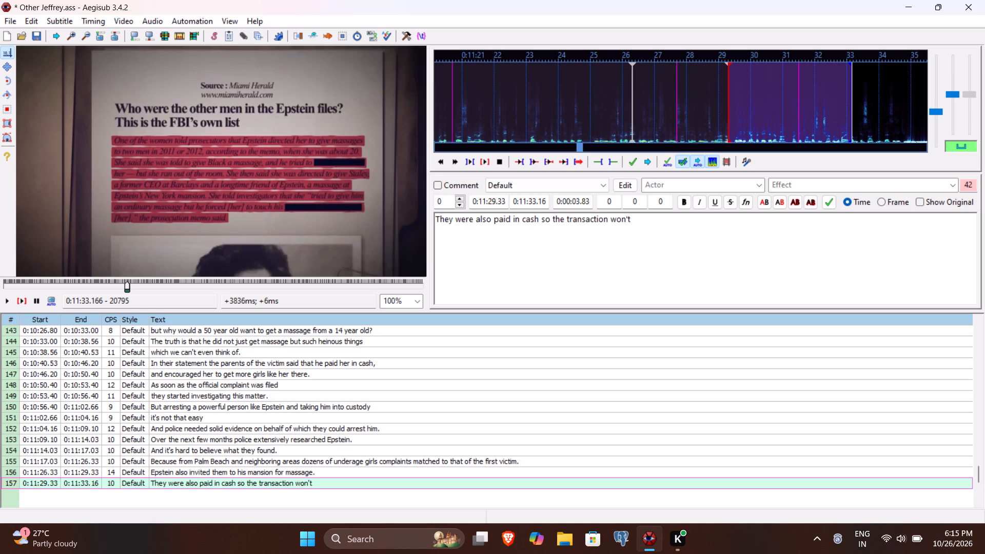
pyautogui.hotkey('ctrl', 'shift', 'Left')
pyautogui.hotkey('ctrl', 'shift', 'Left')
pyautogui.hotkey('ctrl', 'shift', 'Left')
pyautogui.write("couldn't be")
pyautogui.press('space')
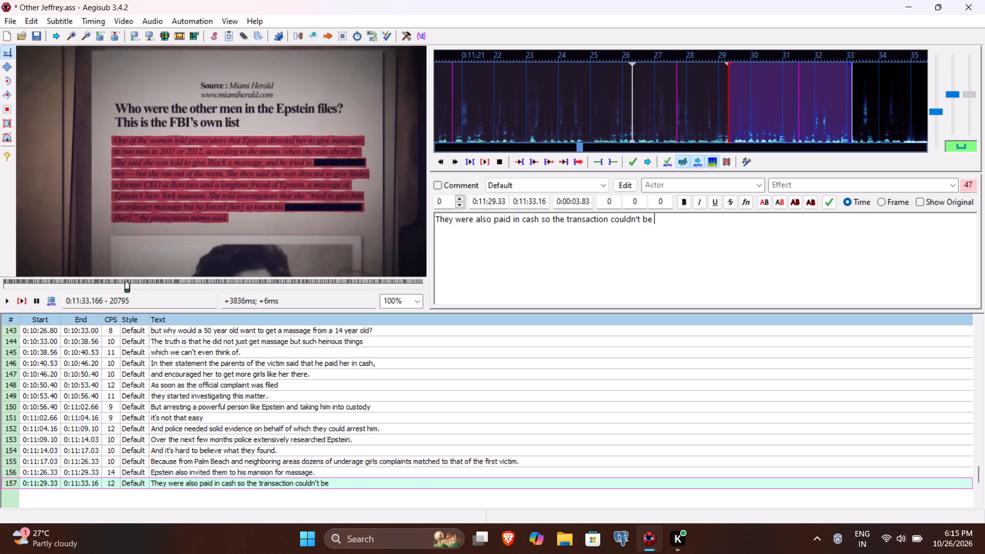
pyautogui.write('traces')
pyautogui.press('BackSpace')
pyautogui.write('d.')
pyautogui.press('Return')
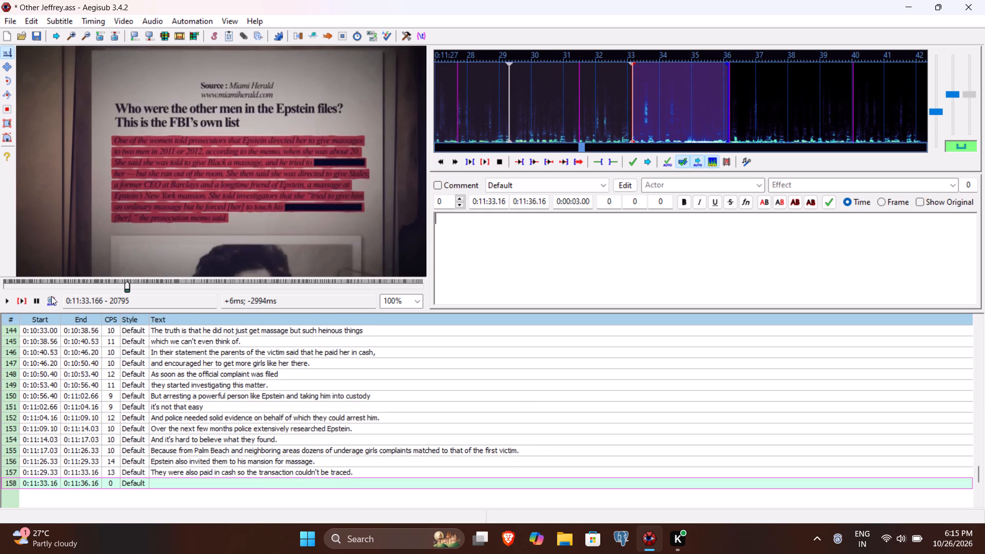
# Play line 158's segment, enter "And were sexually exploited." as its text and commit the line.
pyautogui.click(24, 301)
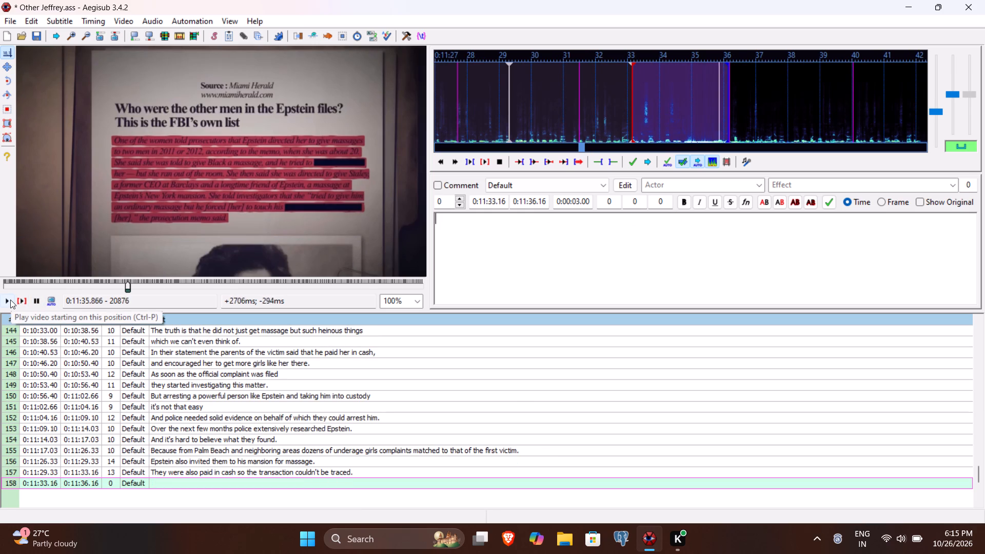
pyautogui.click(10, 300)
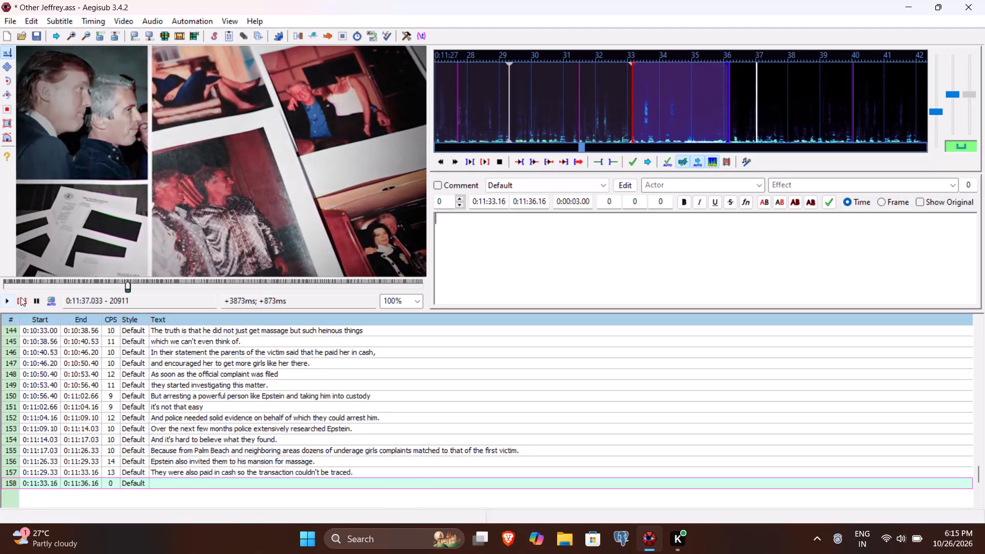
pyautogui.click(21, 301)
pyautogui.write('And were')
pyautogui.press('space')
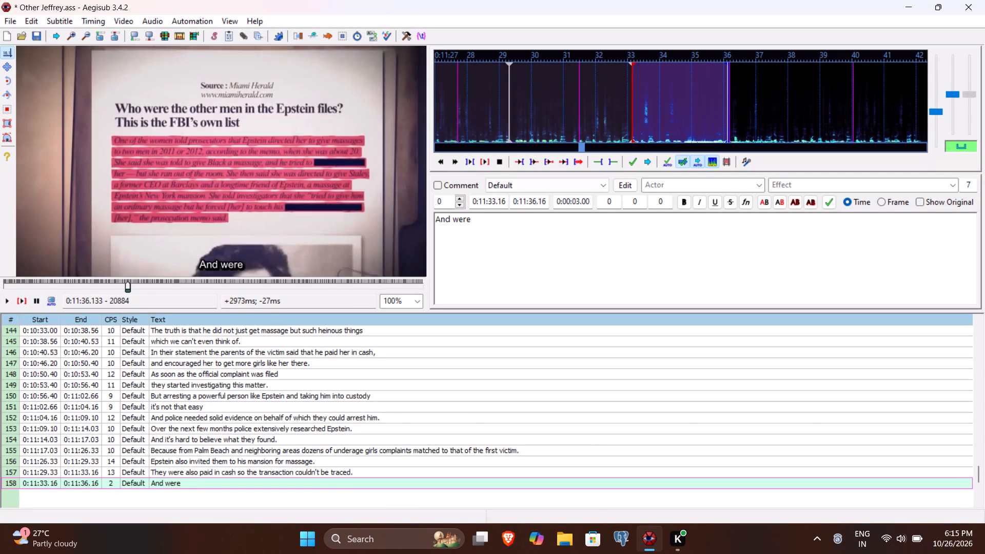
pyautogui.write('sexually exploited')
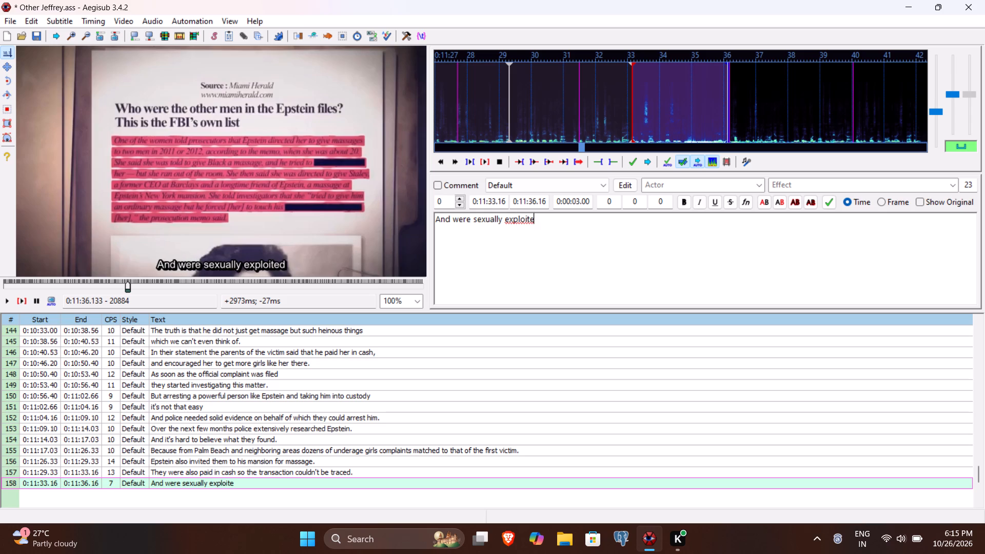
pyautogui.press('.')
pyautogui.press('Return')
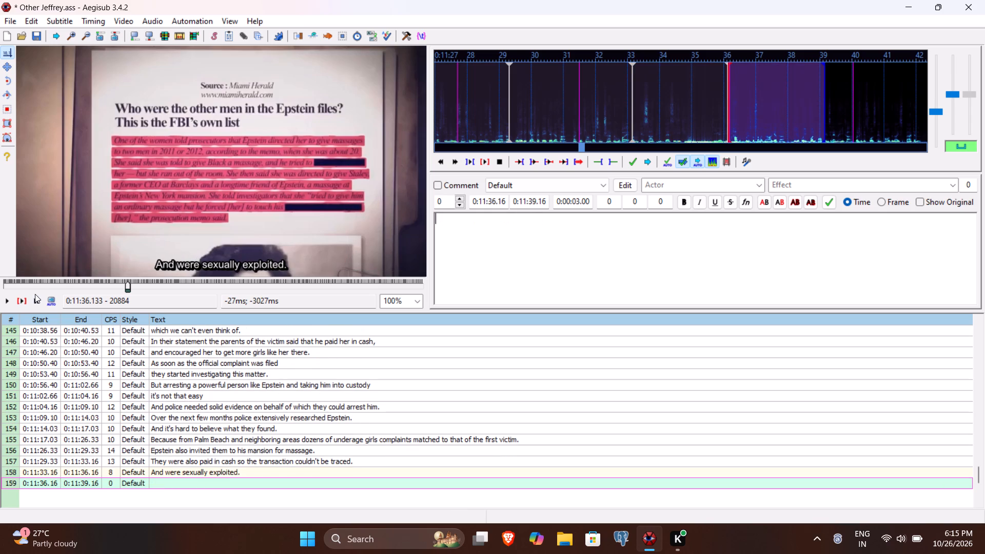
# Play line 159's segment on to the end of the phrase and set its end time to 0:11:40.10.
pyautogui.click(25, 299)
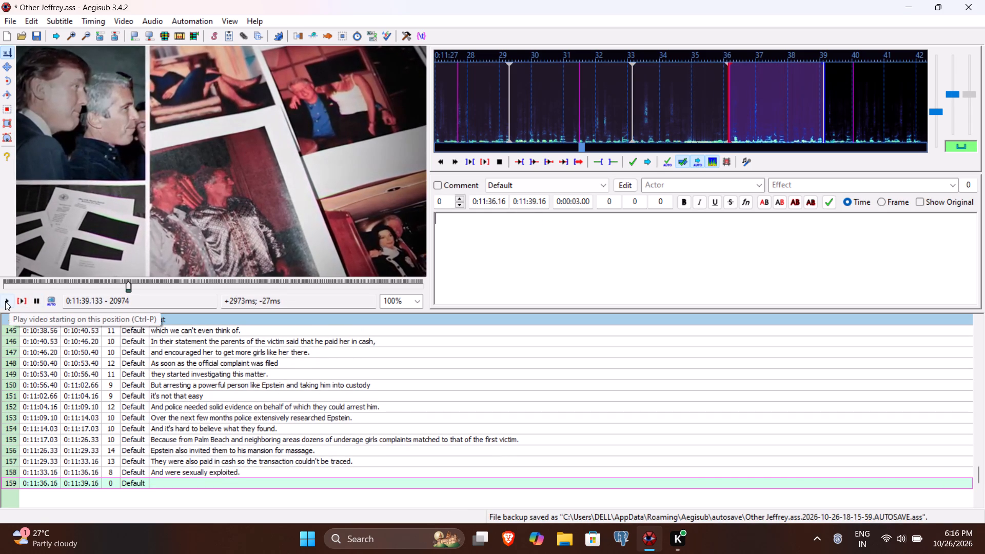
pyautogui.click(5, 301)
pyautogui.click(5, 301)
pyautogui.doubleClick(5, 301)
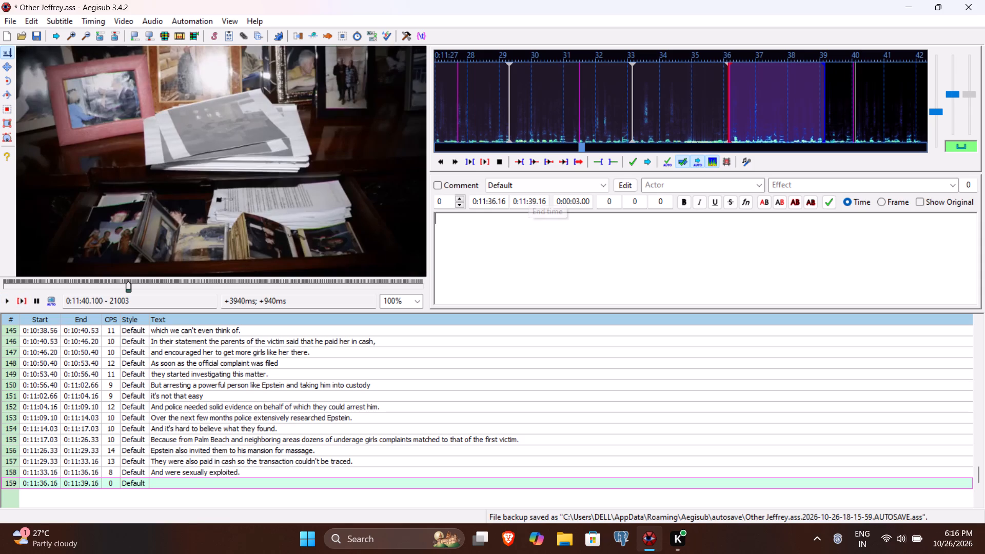
pyautogui.click(528, 200)
pyautogui.write('4010')
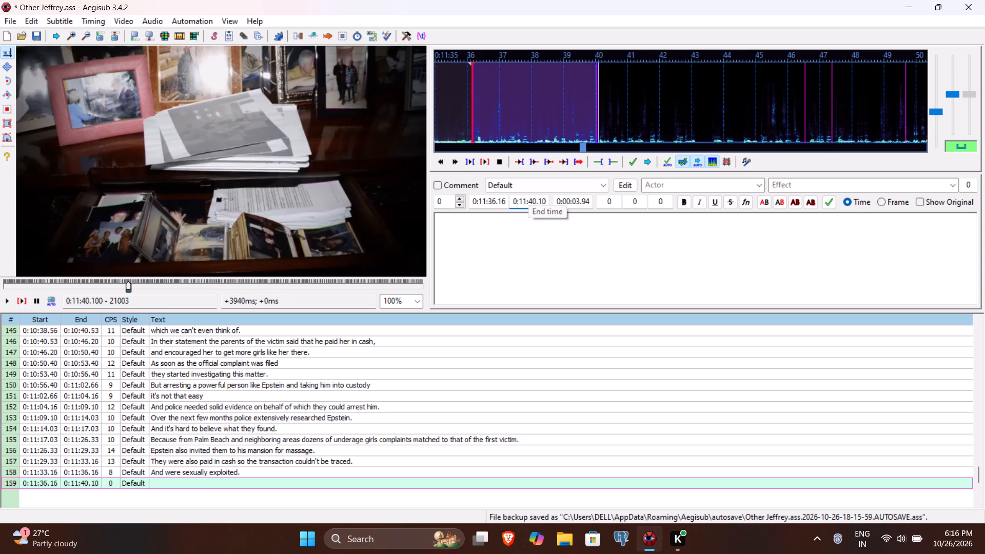
# Enter "Now the police had understood this wasn't just an one of incident" as line 159's text and commit the line.
pyautogui.click(513, 236)
pyautogui.write('Now the police had undd')
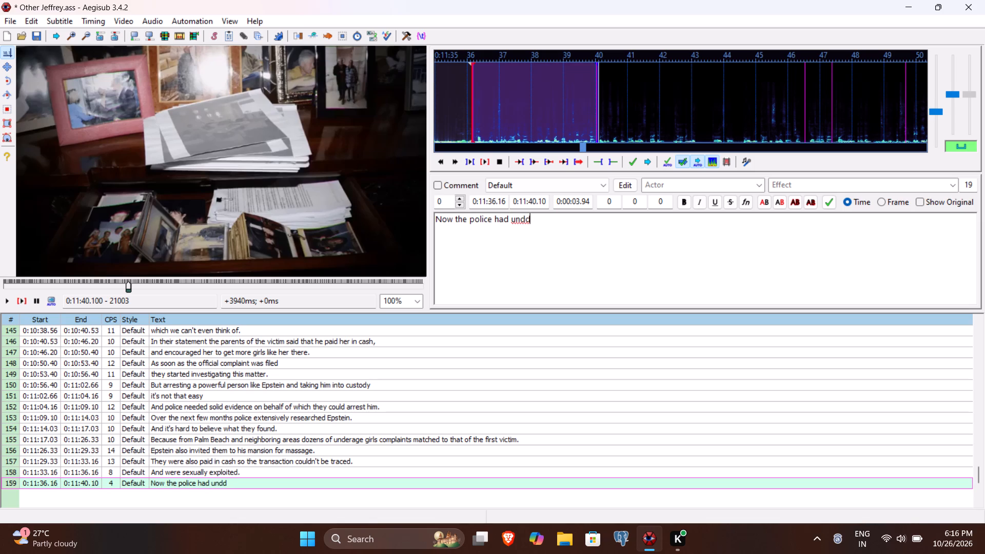
pyautogui.press('BackSpace')
pyautogui.write("erstood this wasn't just")
pyautogui.press('space')
pyautogui.press('space')
pyautogui.press('BackSpace')
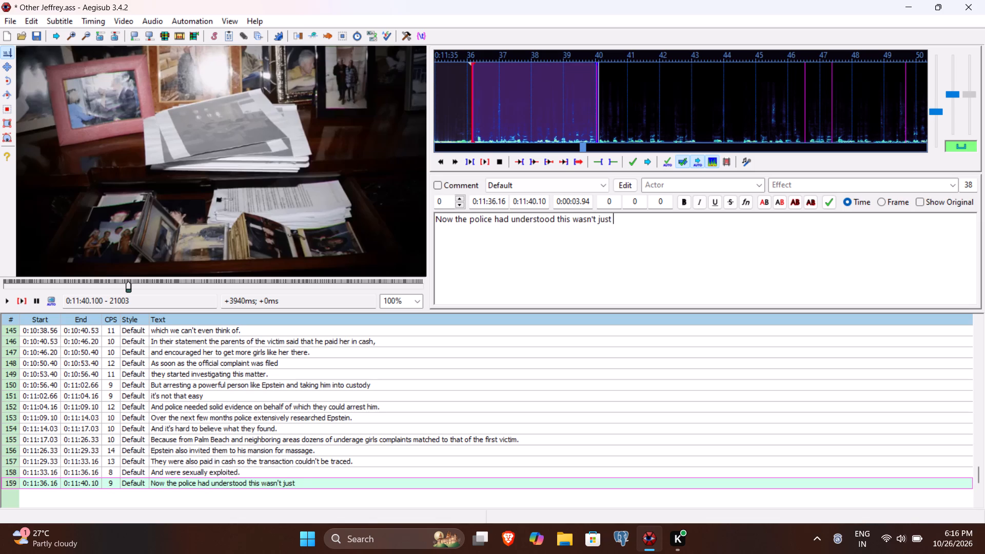
pyautogui.write('a on')
pyautogui.press('BackSpace')
pyautogui.press('BackSpace')
pyautogui.press('BackSpace')
pyautogui.write('n one of incident')
pyautogui.press('Return')
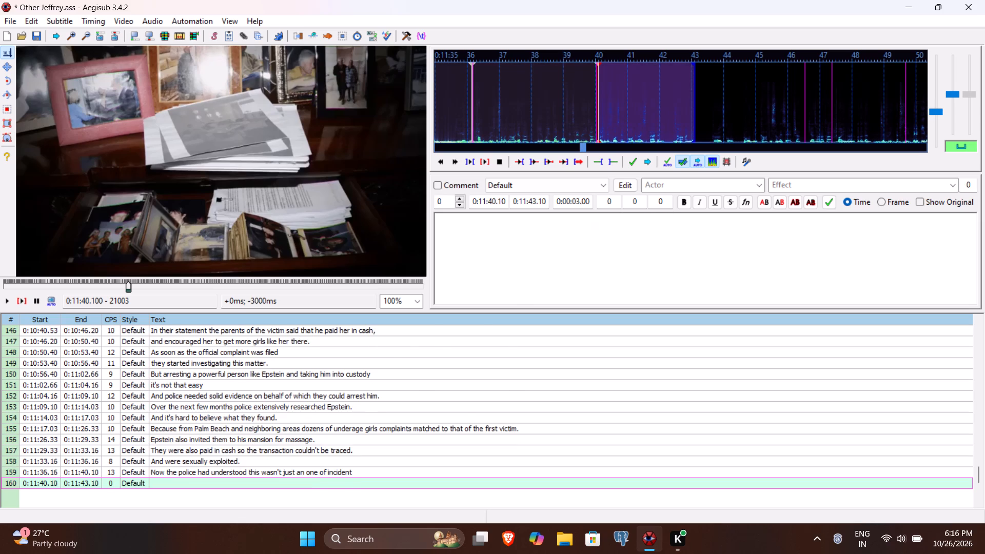
# Play line 160's segment on to the end of the phrase and set its end time to 0:11:47.33.
pyautogui.click(19, 303)
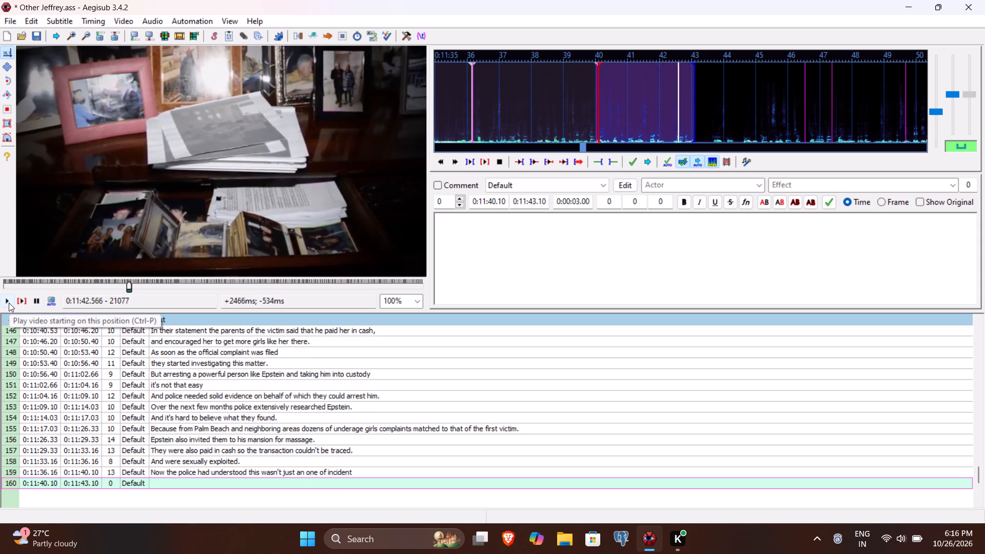
pyautogui.click(9, 303)
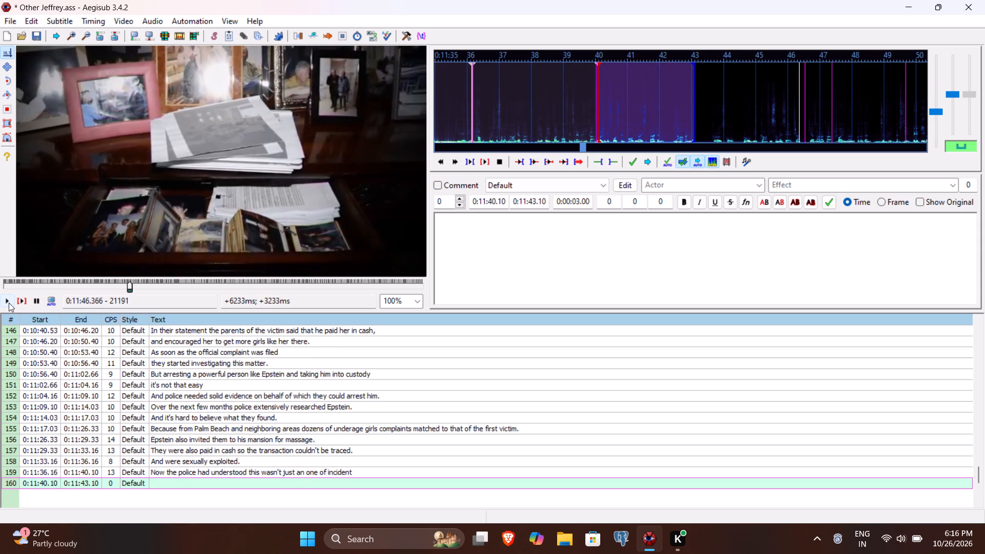
pyautogui.click(9, 303)
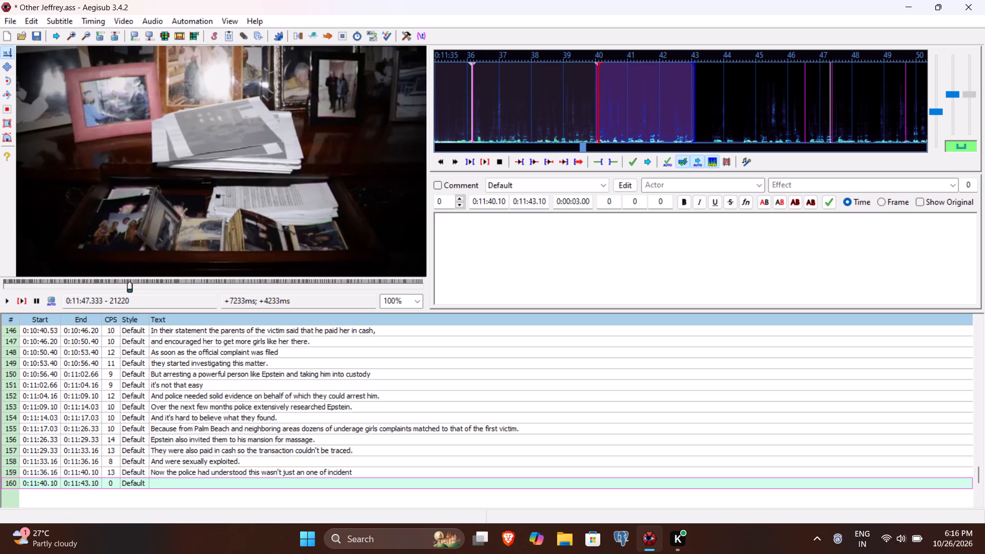
pyautogui.click(535, 201)
pyautogui.press('BackSpace')
pyautogui.write('733')
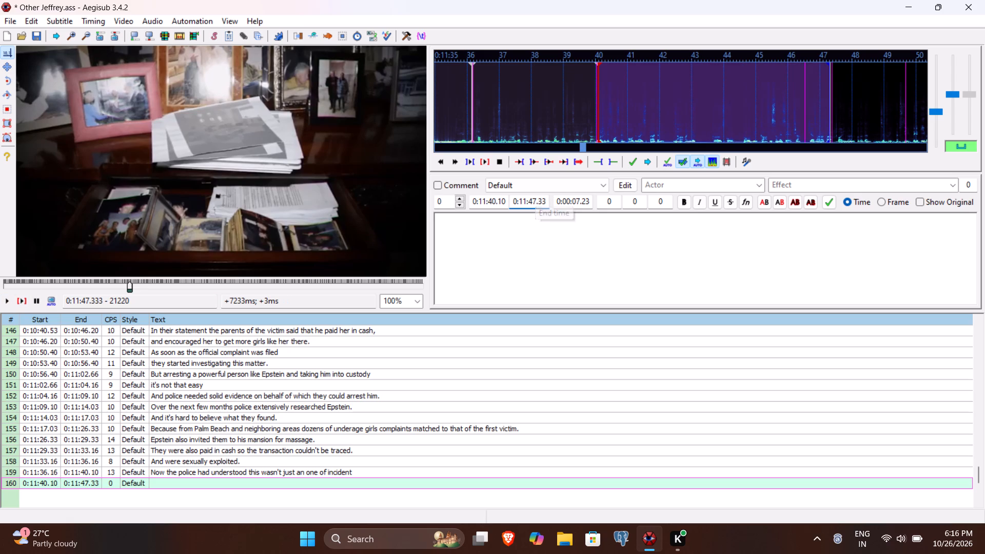
# Enter "but rather an organized pattern in which underage girls were repeatedly trapped." as line 160's text and commit the line.
pyautogui.click(517, 256)
pyautogui.write('but tr')
pyautogui.press('BackSpace')
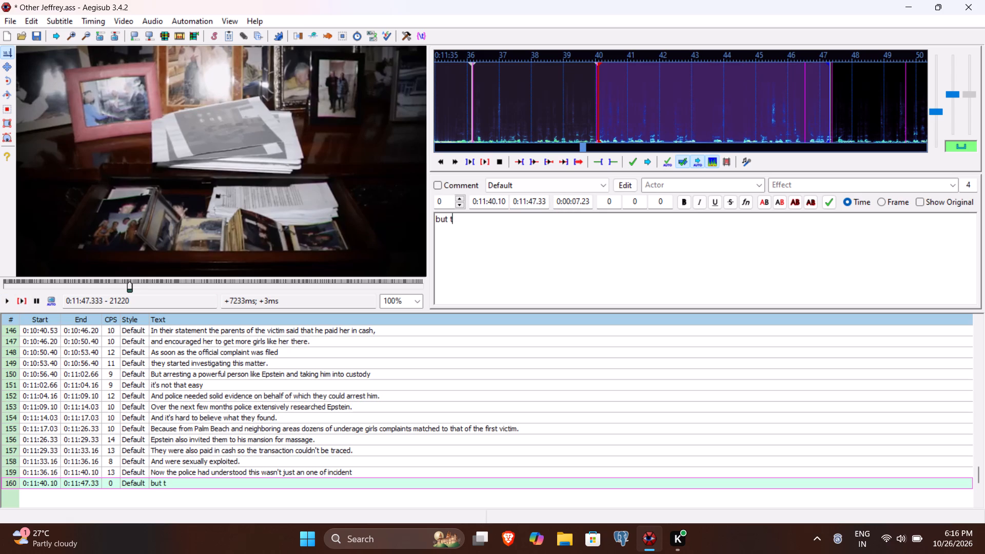
pyautogui.press('BackSpace')
pyautogui.write('rather an organized pattern in which und')
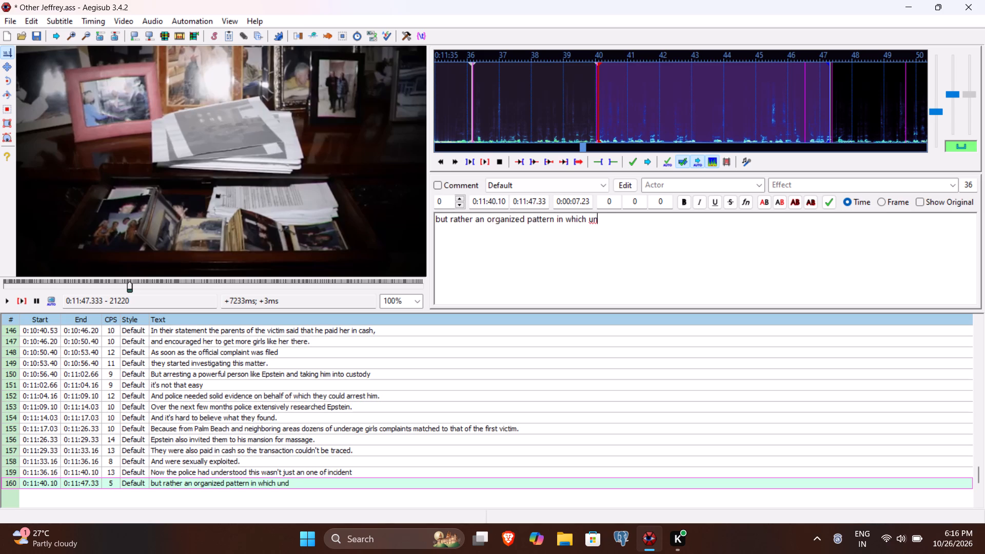
pyautogui.write('erage girls were rep')
pyautogui.write('eatedly trapped')
pyautogui.press('.')
pyautogui.press('Return')
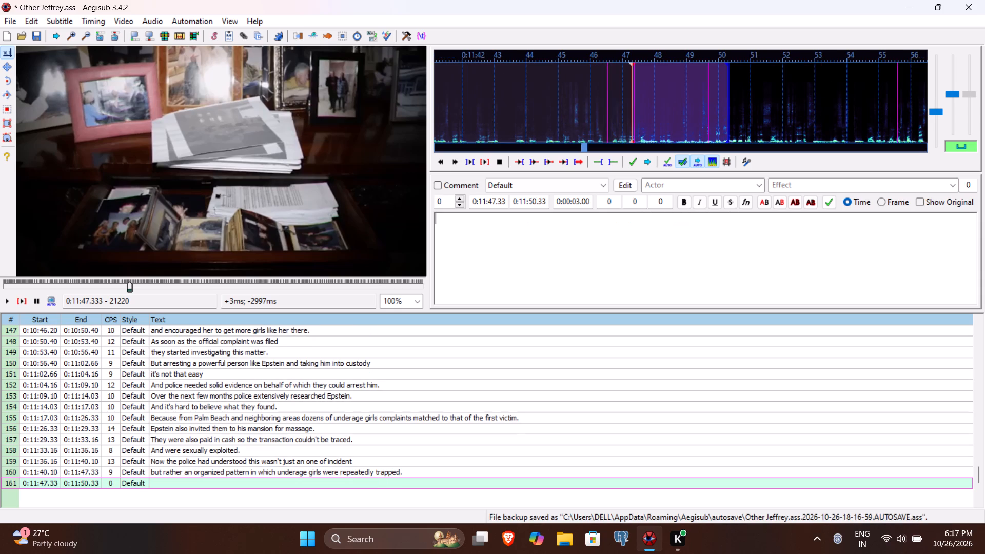
# Play line 161's segment, set its end time to 0:11:49.88 and commit it with the text "By none other than Jeffrey Epstein".
pyautogui.click(26, 298)
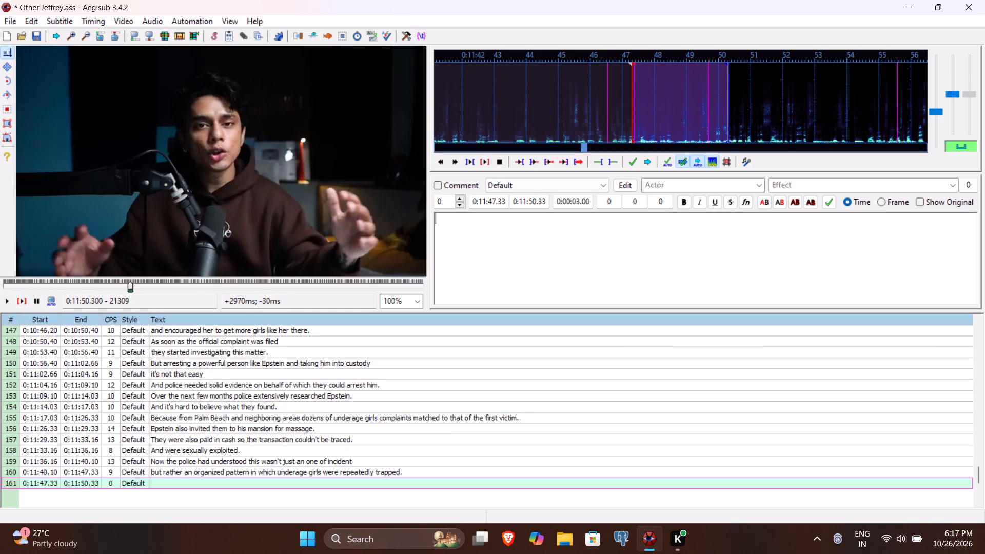
pyautogui.click(527, 205)
pyautogui.write('49888')
pyautogui.click(491, 250)
pyautogui.write('By none other than Jeffrey Epstein')
pyautogui.press('Return')
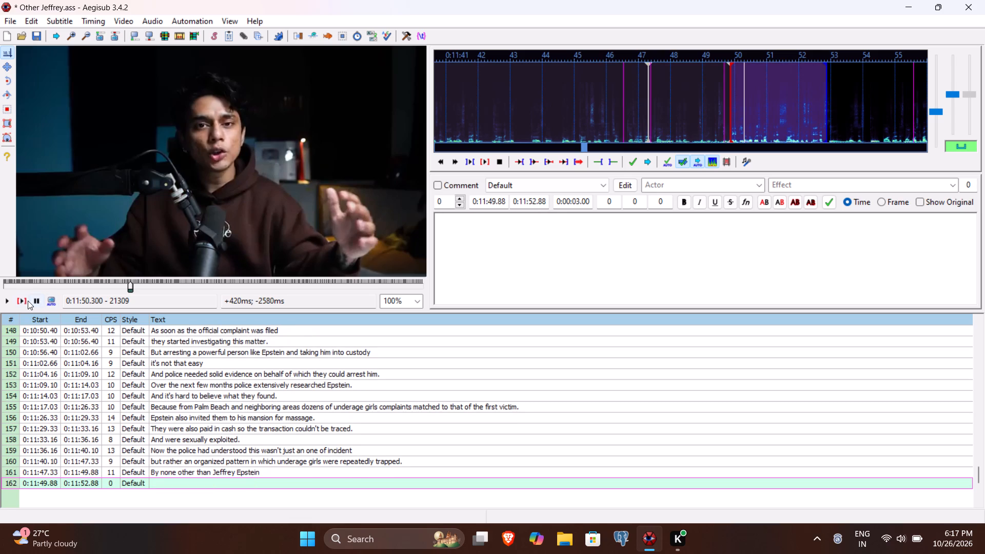
# Play line 162's segment and commit the line with the text "Even though police had so many witnesses,".
pyautogui.click(26, 301)
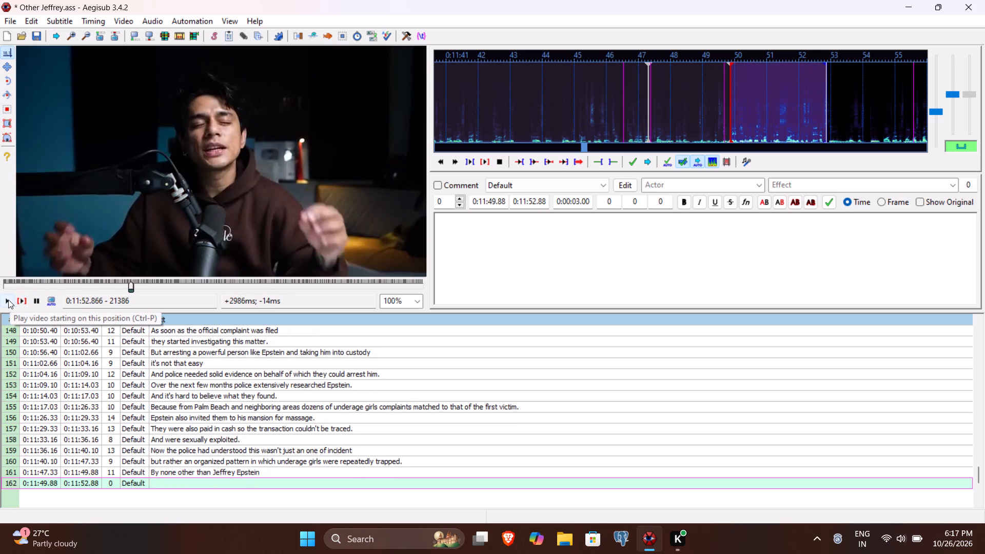
pyautogui.write('Even though police t')
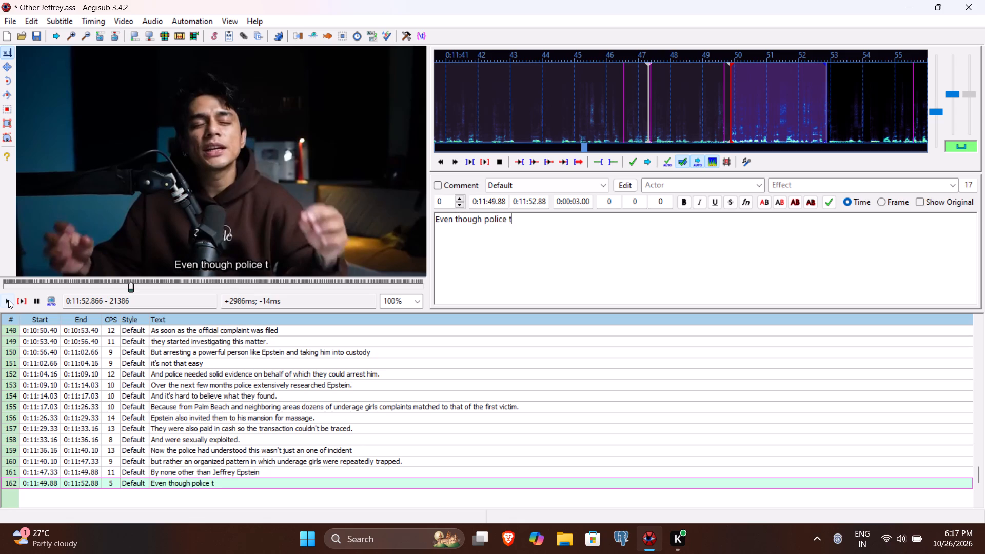
pyautogui.press('BackSpace')
pyautogui.write('had o')
pyautogui.press('BackSpace')
pyautogui.write('so many witnesses')
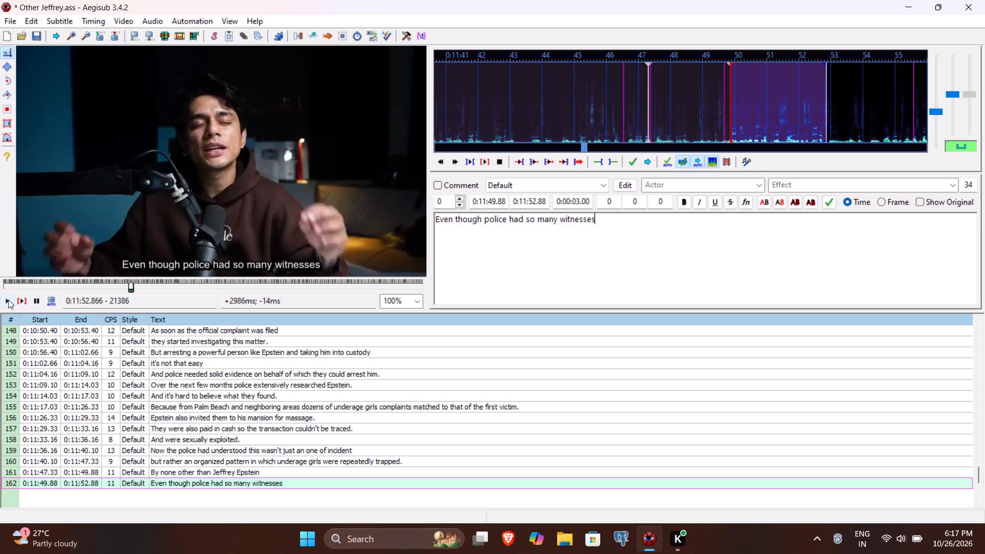
pyautogui.press(',')
pyautogui.press('Return')
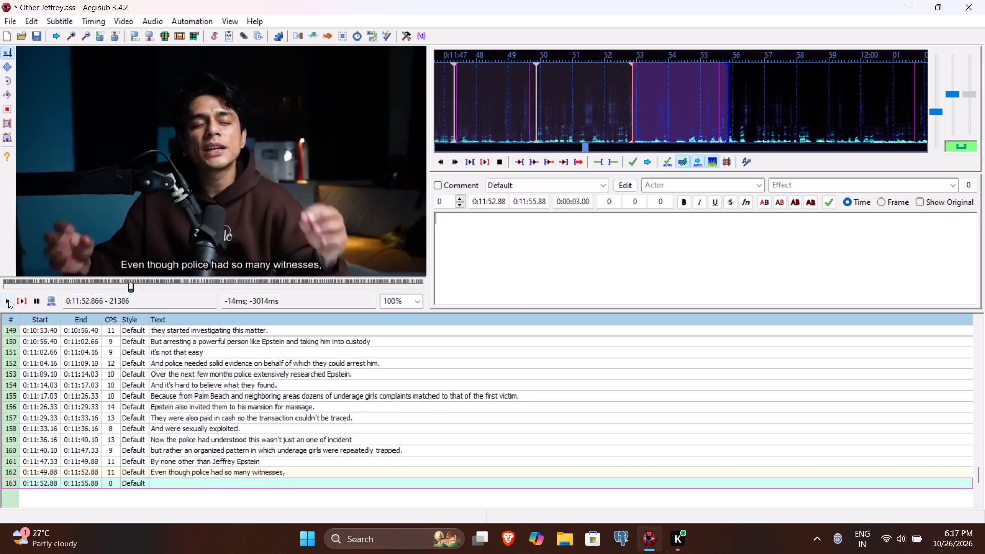
# Play line 163's segment, set its end time to 0:11:55.63 and commit it with the text "Epstein was too powerful at this point".
pyautogui.click(17, 301)
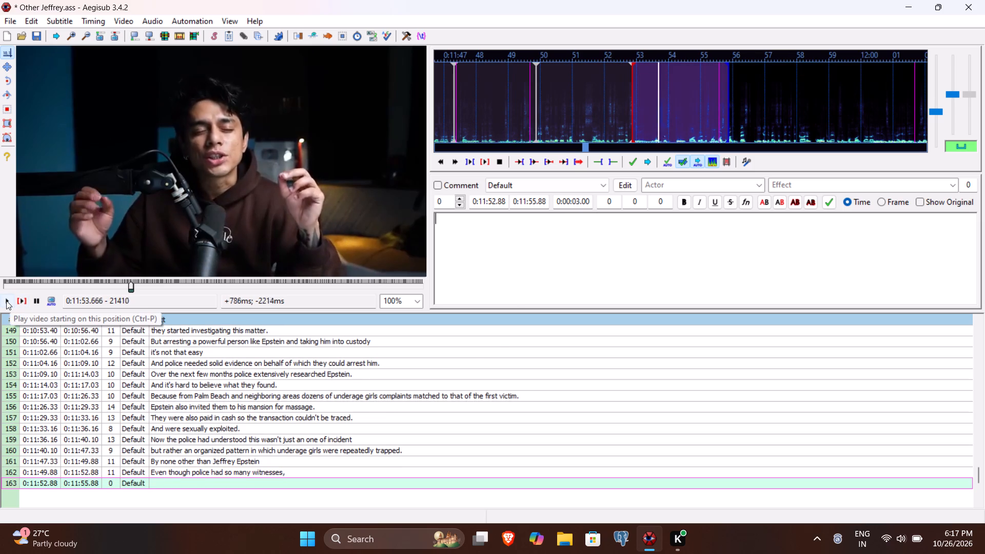
pyautogui.click(6, 301)
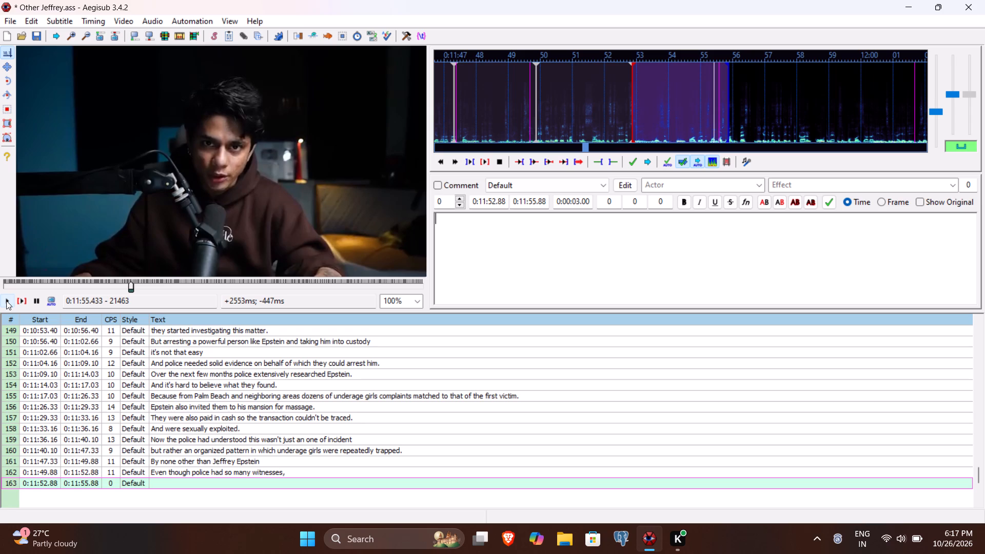
pyautogui.doubleClick(6, 301)
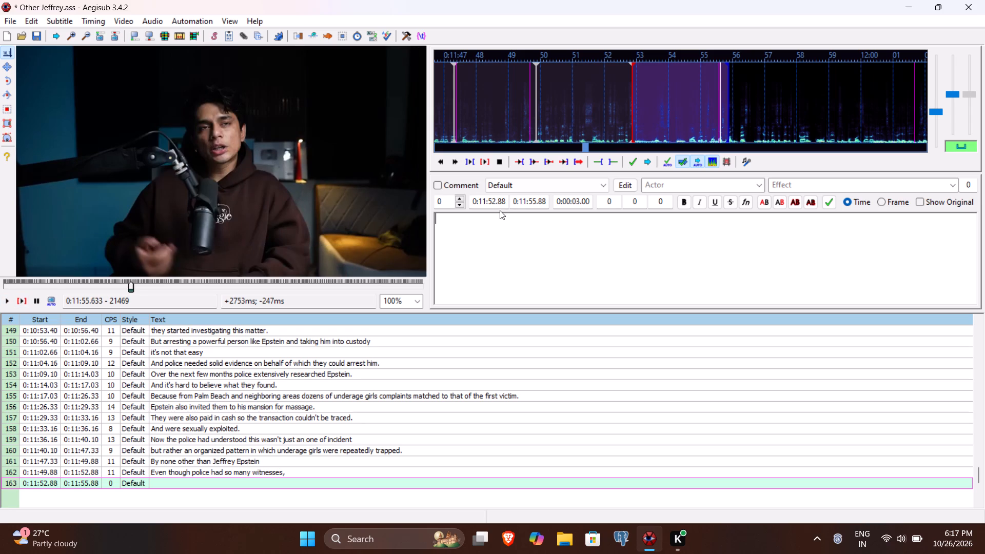
pyautogui.click(539, 204)
pyautogui.write('63')
pyautogui.click(535, 217)
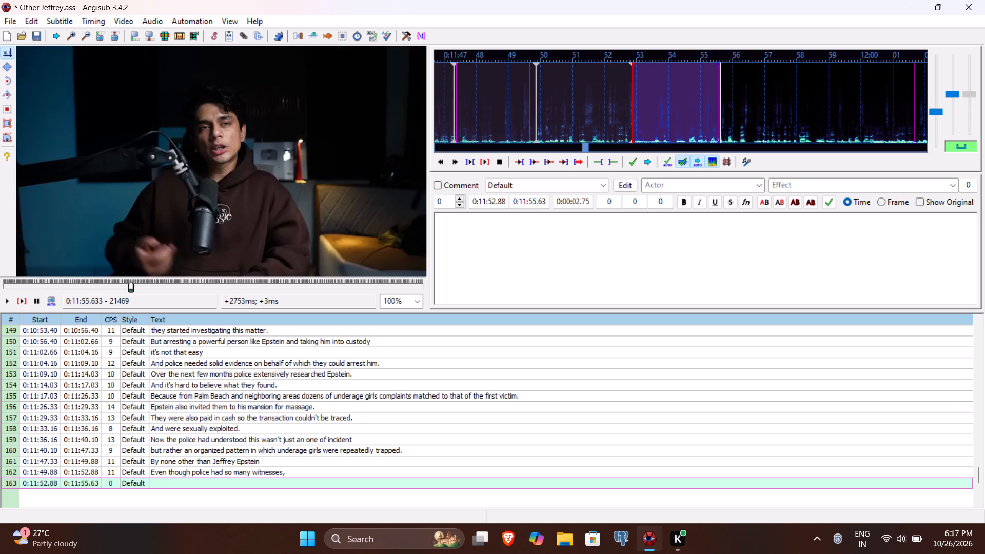
pyautogui.write('Epstein was too powerful at this point')
pyautogui.press('Return')
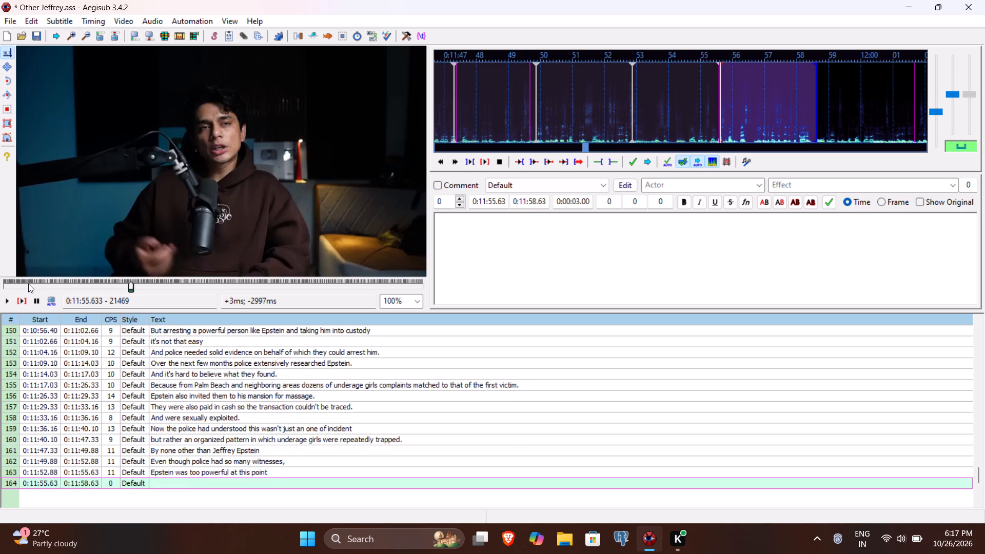
# Play line 164's segment on to the end of the phrase and set its end time to 0:12:01.63.
pyautogui.click(27, 289)
pyautogui.click(24, 298)
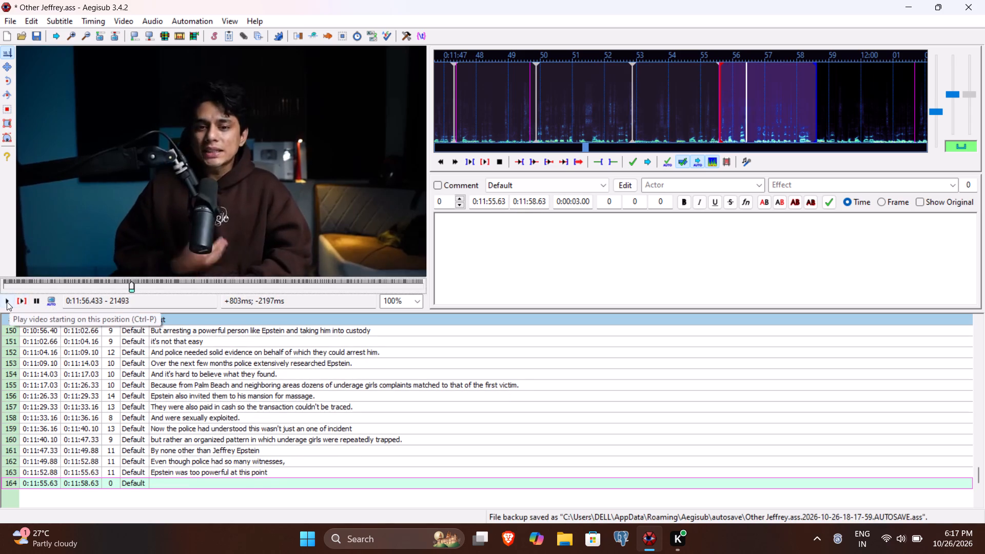
pyautogui.click(7, 302)
pyautogui.click(7, 302)
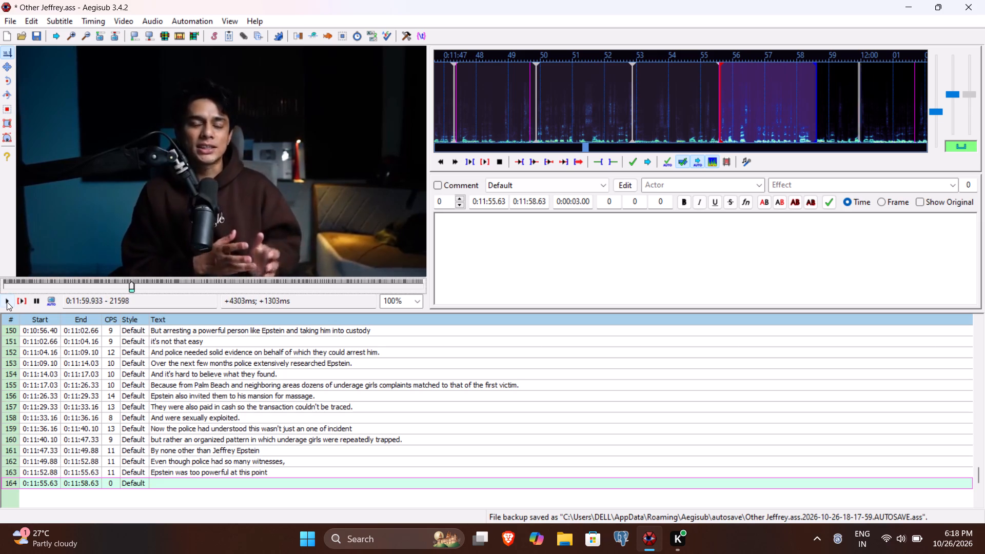
pyautogui.click(7, 302)
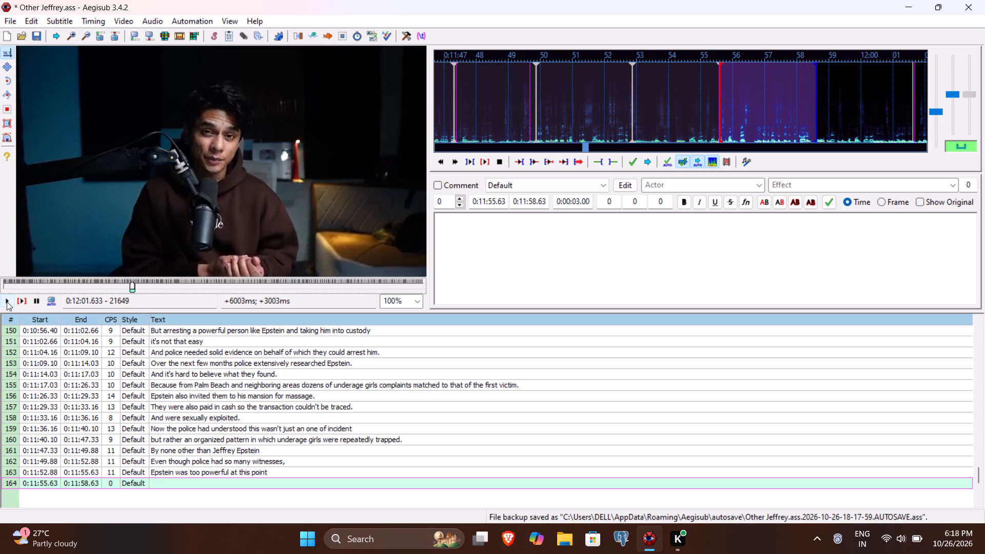
pyautogui.click(521, 205)
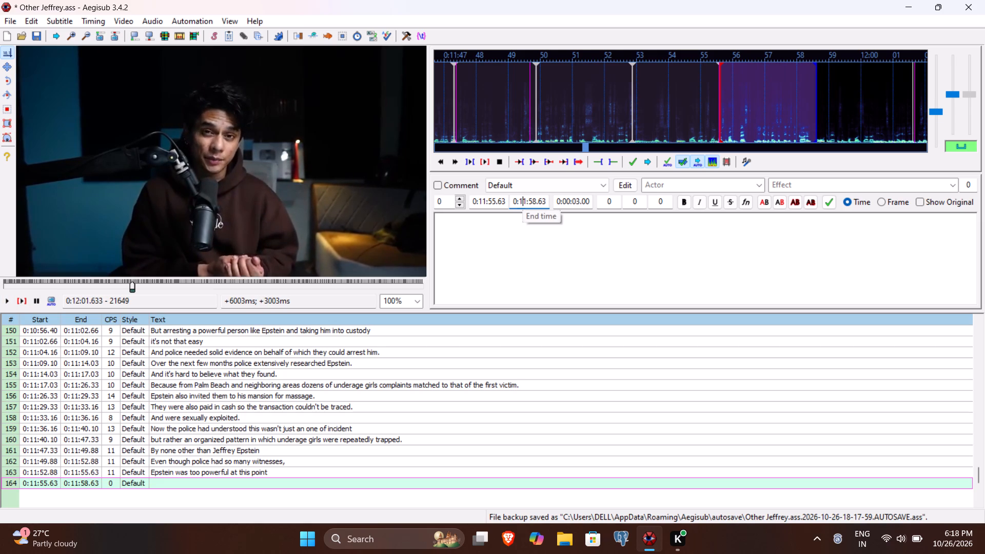
pyautogui.write('201')
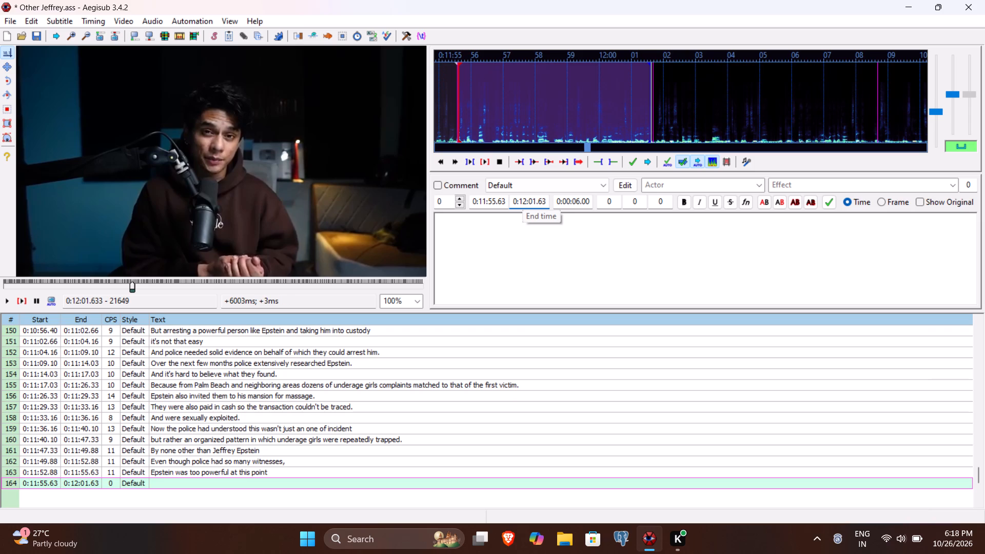
pyautogui.write('63')
# Enter "and he had the best defense team due to which he was shown the most liniency in the court." as line 164's text.
pyautogui.click(514, 243)
pyautogui.write('and he had the best defence')
pyautogui.press('space')
pyautogui.press('BackSpace')
pyautogui.press('BackSpace')
pyautogui.press('BackSpace')
pyautogui.write('se team due o')
pyautogui.press('BackSpace')
pyautogui.write('to which we')
pyautogui.press('BackSpace')
pyautogui.press('BackSpace')
pyautogui.write('he was shown the most line')
pyautogui.press('BackSpace')
pyautogui.write('ie')
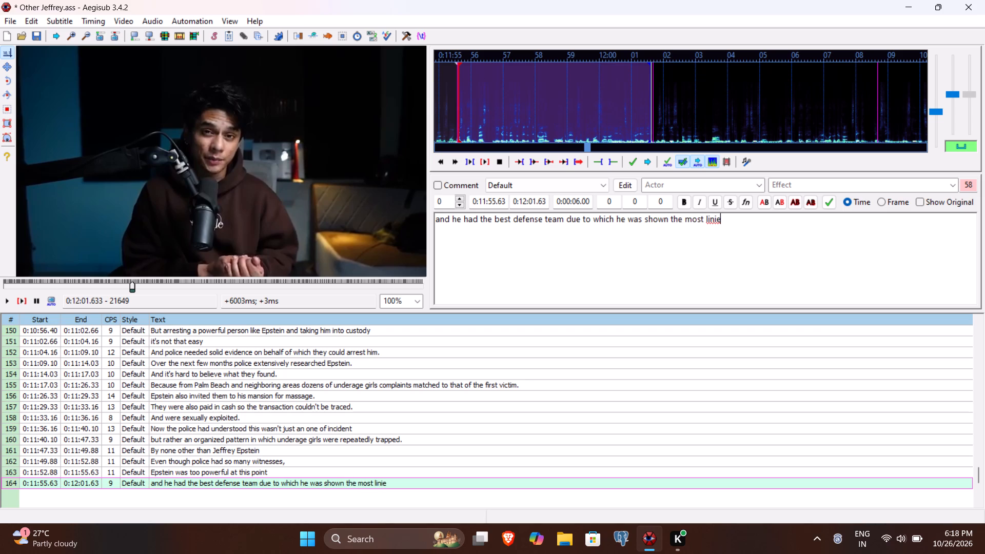
pyautogui.write('nce')
pyautogui.press('BackSpace')
pyautogui.write('y in y')
pyautogui.press('BackSpace')
pyautogui.write('the court')
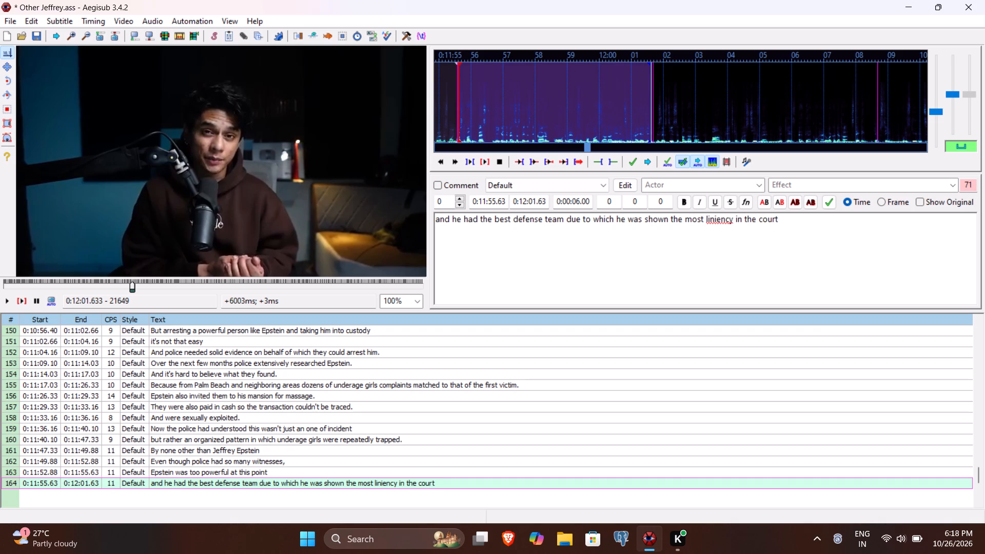
pyautogui.press('.')
# Retype the middle of the word "liniency" in line 164's text and commit the line.
pyautogui.click(720, 222)
pyautogui.press('BackSpace')
pyautogui.press('BackSpace')
pyautogui.write('ei')
pyautogui.press('BackSpace')
pyautogui.press('BackSpace')
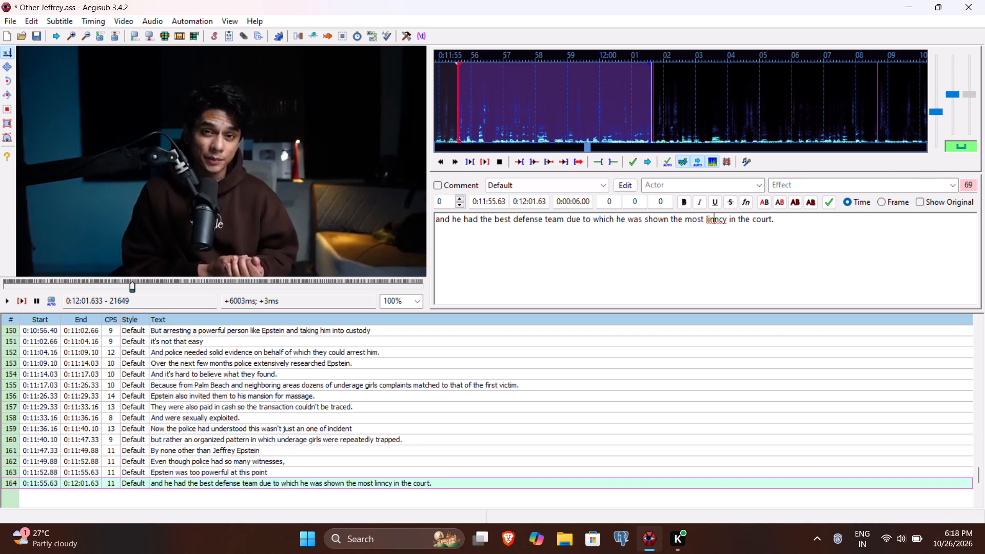
pyautogui.write('ie')
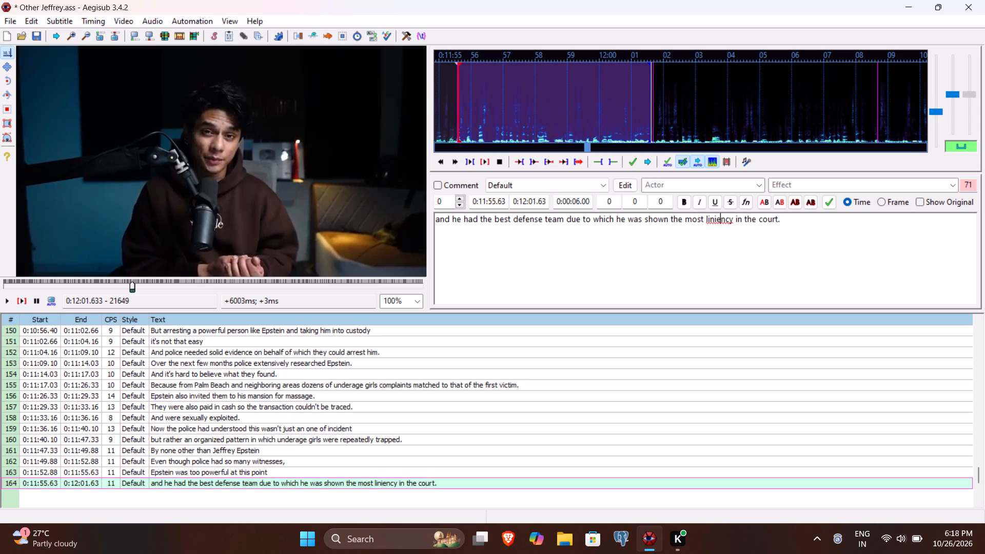
pyautogui.press('Return')
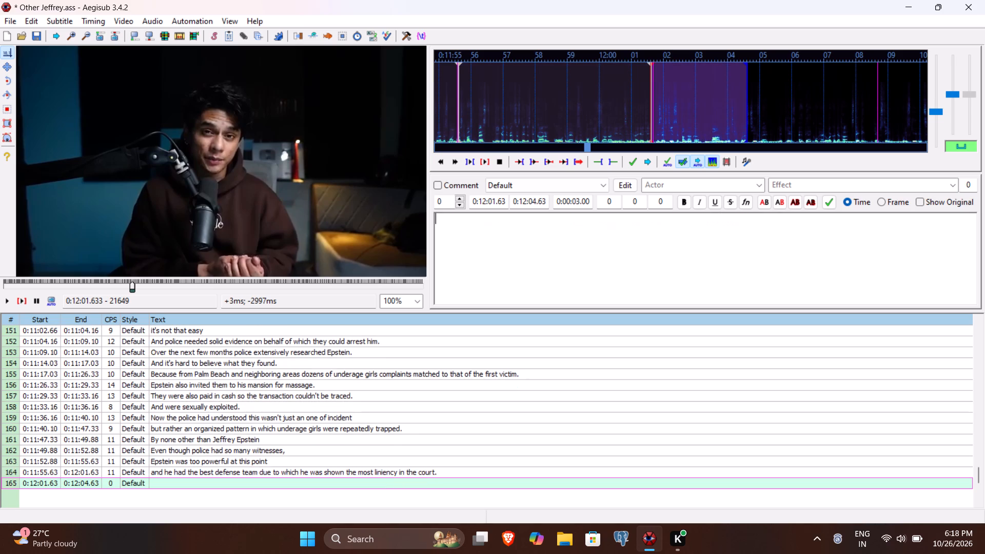
# Play line 165's segment on to the end of the phrase and set its end time to 0:12:07.66.
pyautogui.click(25, 296)
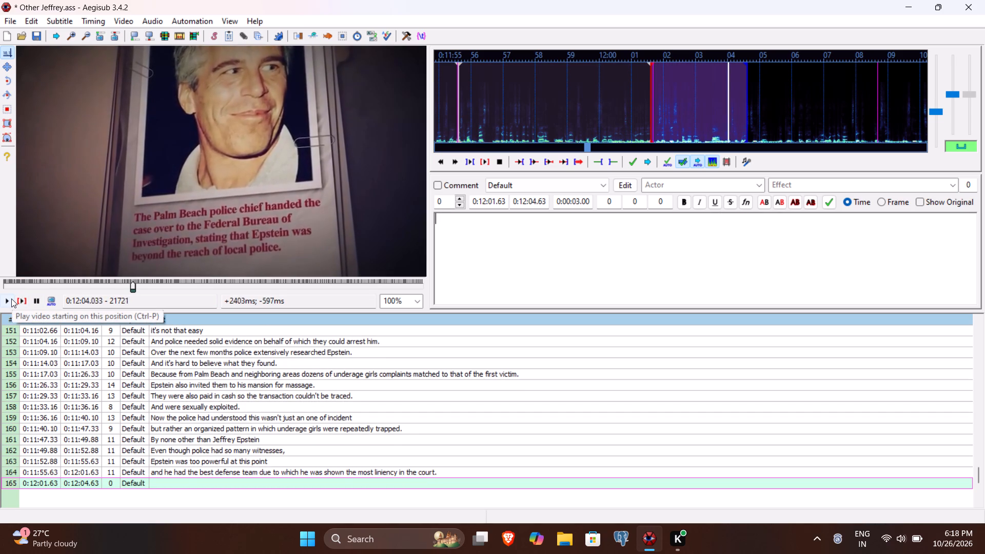
pyautogui.click(11, 299)
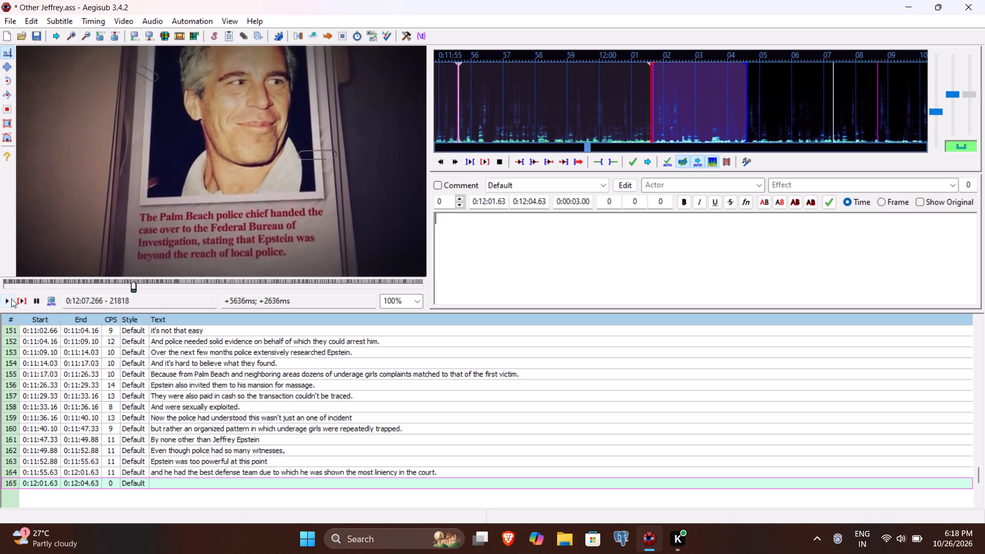
pyautogui.click(11, 299)
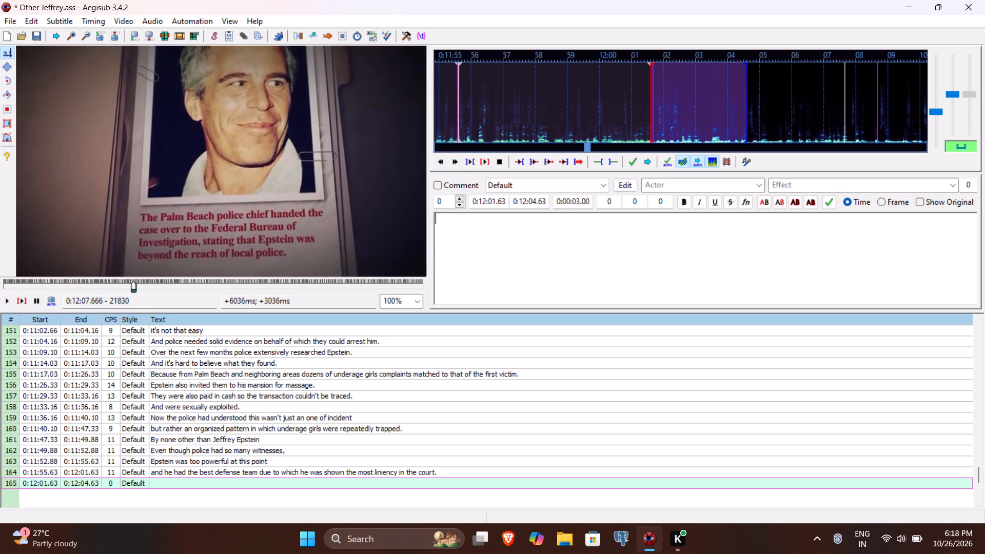
pyautogui.click(530, 202)
pyautogui.write('07')
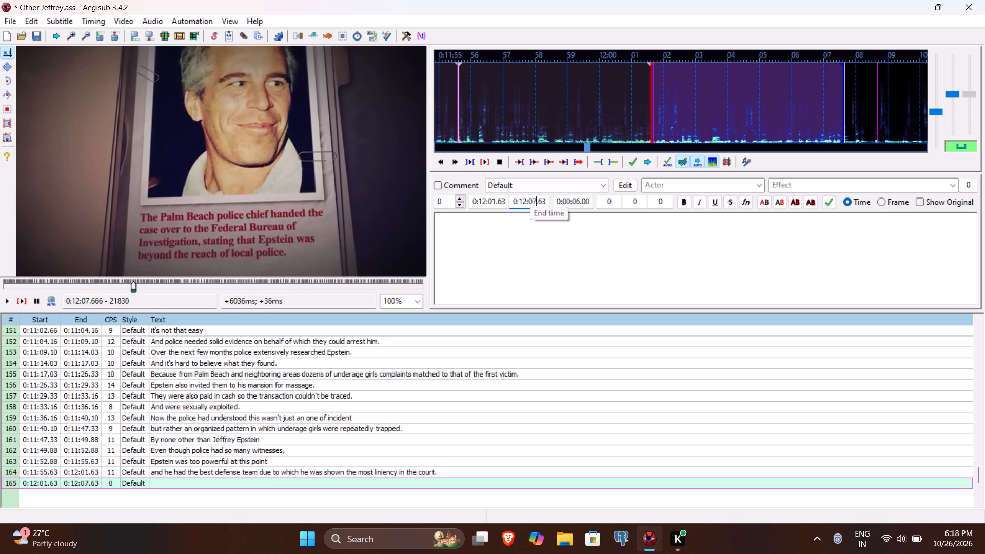
pyautogui.write('66')
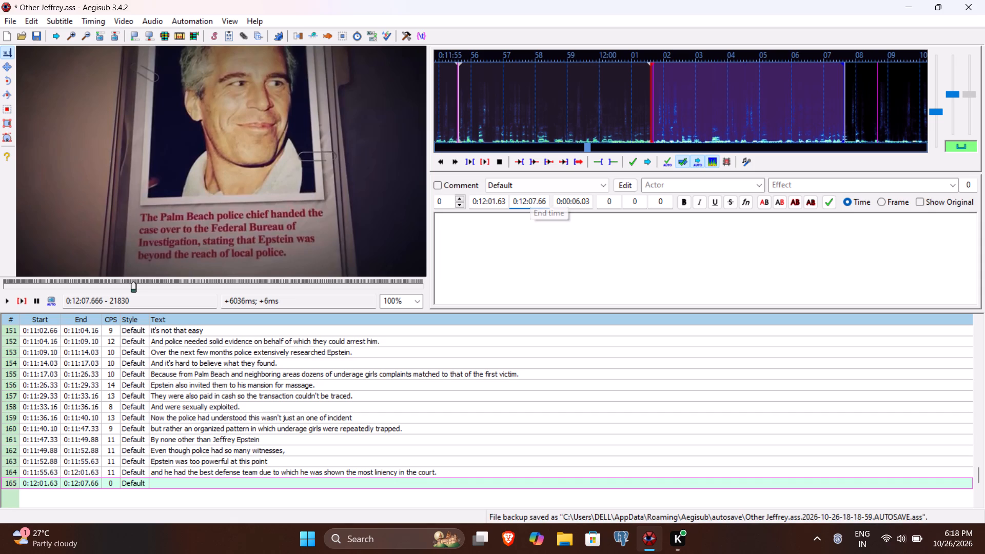
# Enter "Getting fed up with this the chief of police handed over this case to the FBI" as line 165's text and commit the line.
pyautogui.click(526, 228)
pyautogui.press('g')
pyautogui.press('BackSpace')
pyautogui.write('Gettin g')
pyautogui.press('BackSpace')
pyautogui.press('BackSpace')
pyautogui.write('g e')
pyautogui.press('BackSpace')
pyautogui.write('fed up t')
pyautogui.press('BackSpace')
pyautogui.write('with this')
pyautogui.press('space')
pyautogui.write('the')
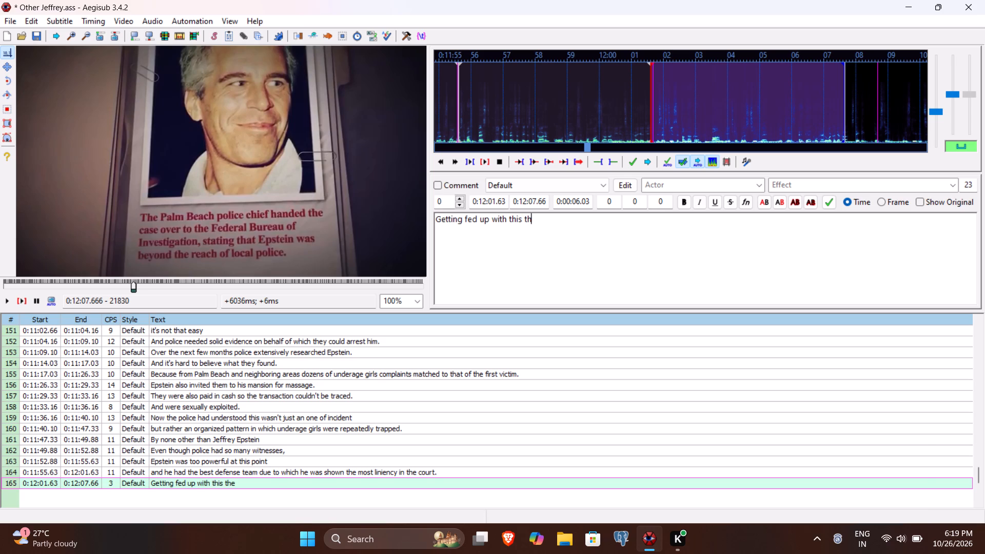
pyautogui.press('space')
pyautogui.write('ci')
pyautogui.press('BackSpace')
pyautogui.write('hief of police handed over this cs')
pyautogui.press('BackSpace')
pyautogui.write('ase to the FBI')
pyautogui.press('Return')
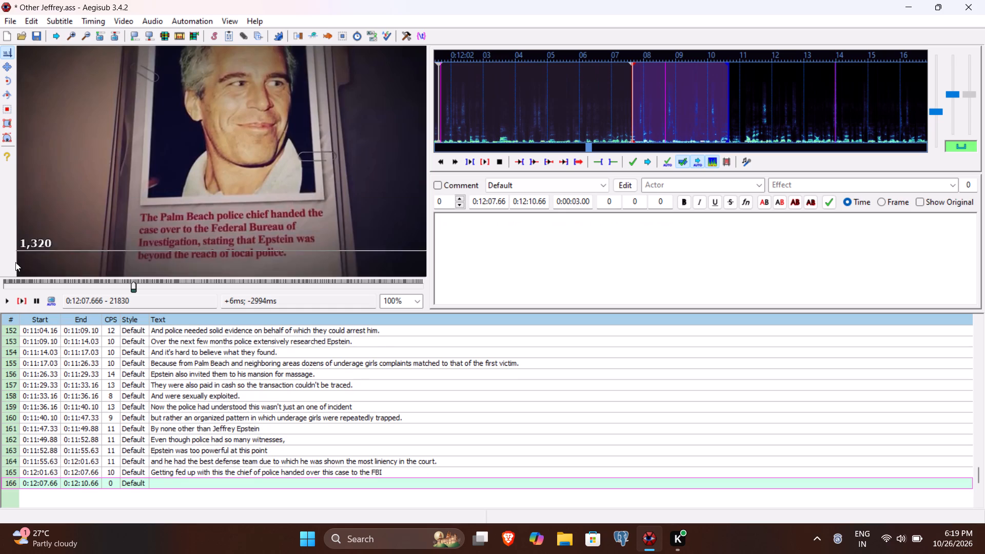
# Play line 166's segment on to the end of the phrase and set its end time to 0:12:11.13.
pyautogui.click(19, 303)
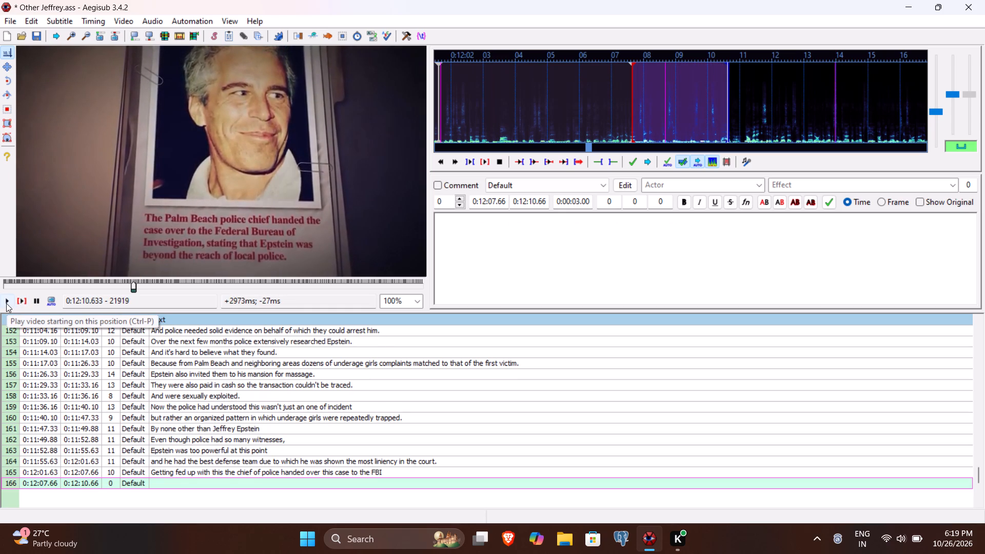
pyautogui.click(6, 303)
pyautogui.click(6, 303)
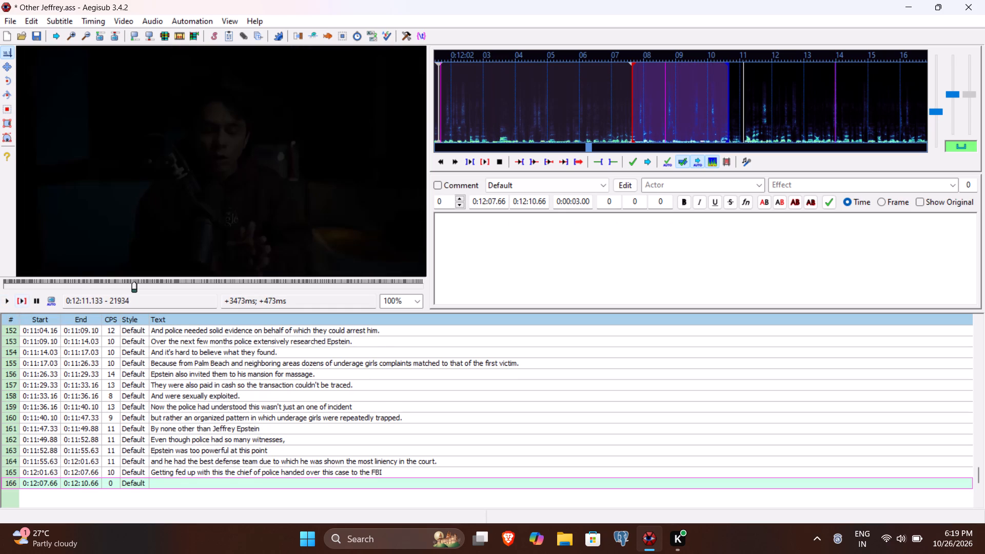
pyautogui.click(532, 200)
pyautogui.press('1')
pyautogui.write('13')
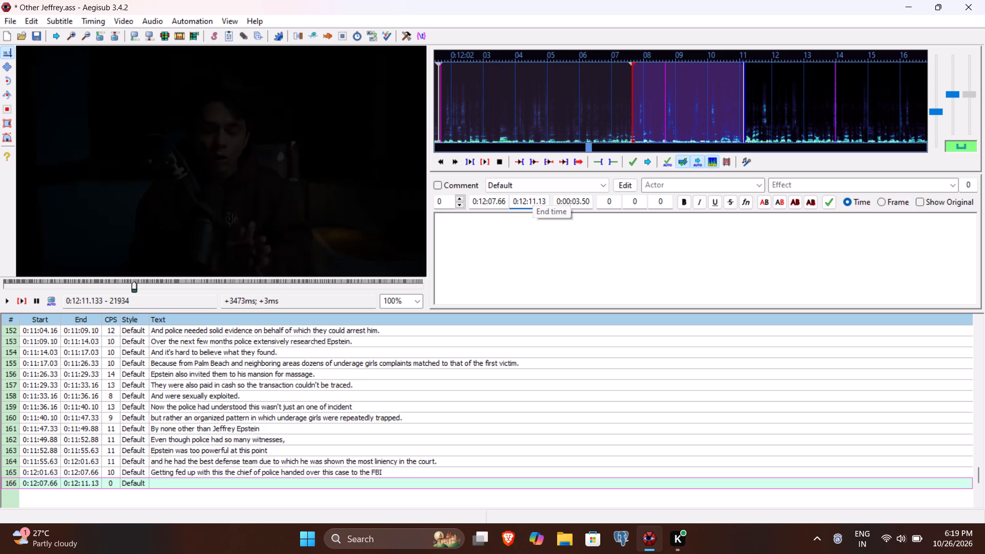
# Enter "stating Epstein was way above police reach" as line 166's text and commit the line.
pyautogui.click(519, 241)
pyautogui.write('stating')
pyautogui.press('space')
pyautogui.write('Epstein was')
pyautogui.press('space')
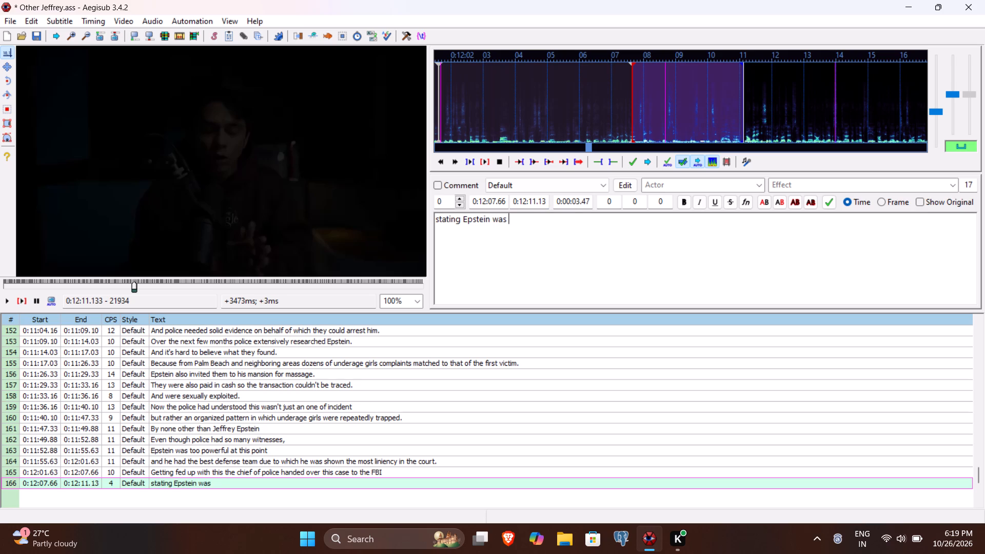
pyautogui.write('way above police reach')
pyautogui.press('Return')
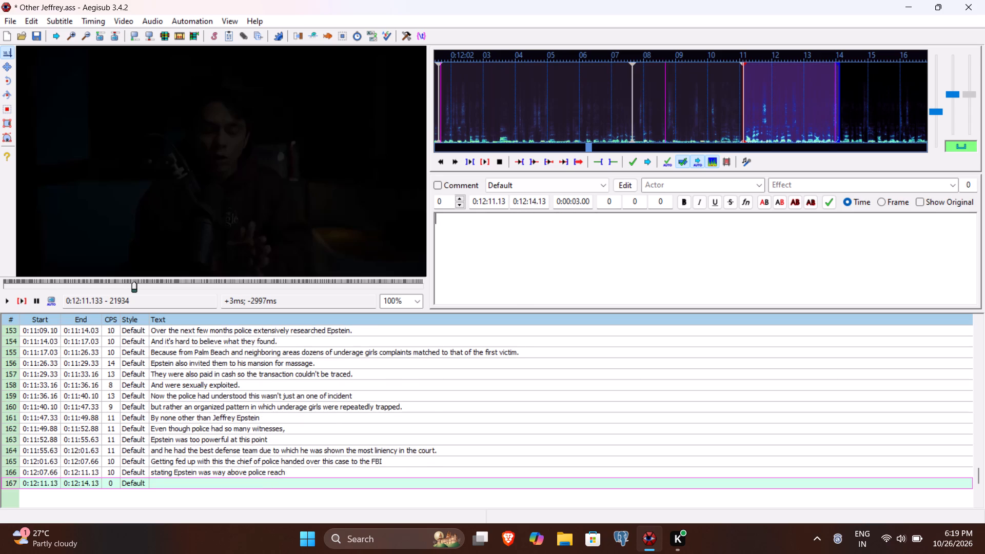
# Play line 167's segment, enter "And this is why I gave you the background of Epstein" as its text and commit the line.
pyautogui.click(24, 302)
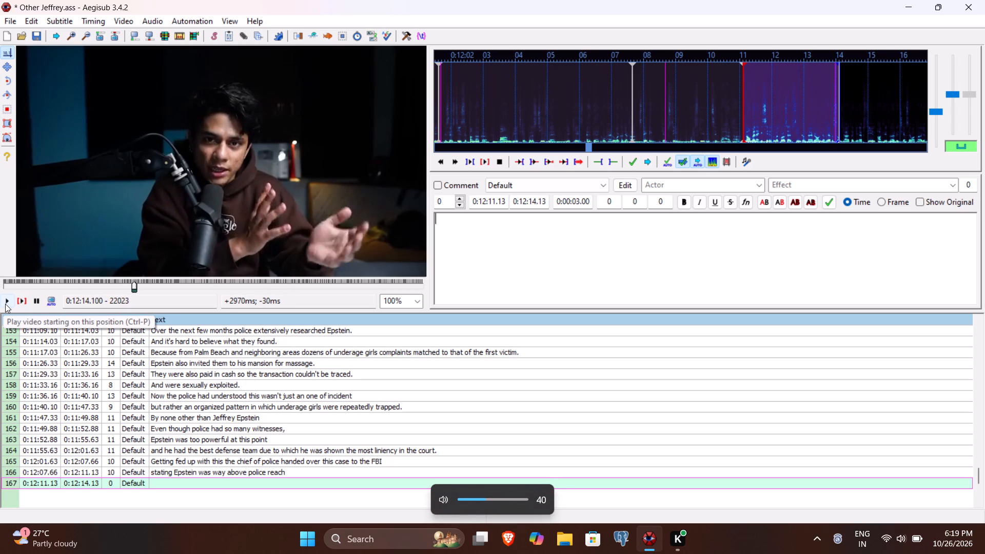
pyautogui.write('And this is why I')
pyautogui.press('space')
pyautogui.write('gae')
pyautogui.press('BackSpace')
pyautogui.write('ve you the background of Epstein')
pyautogui.press('Return')
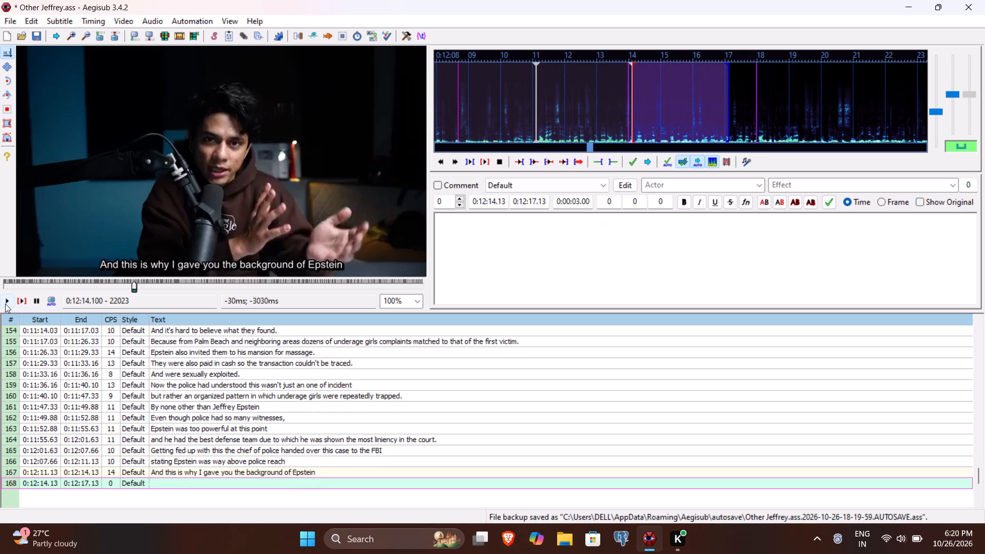
# Play line 168's segment on to the end of the phrase and set its end time to 0:12:17.93.
pyautogui.click(21, 302)
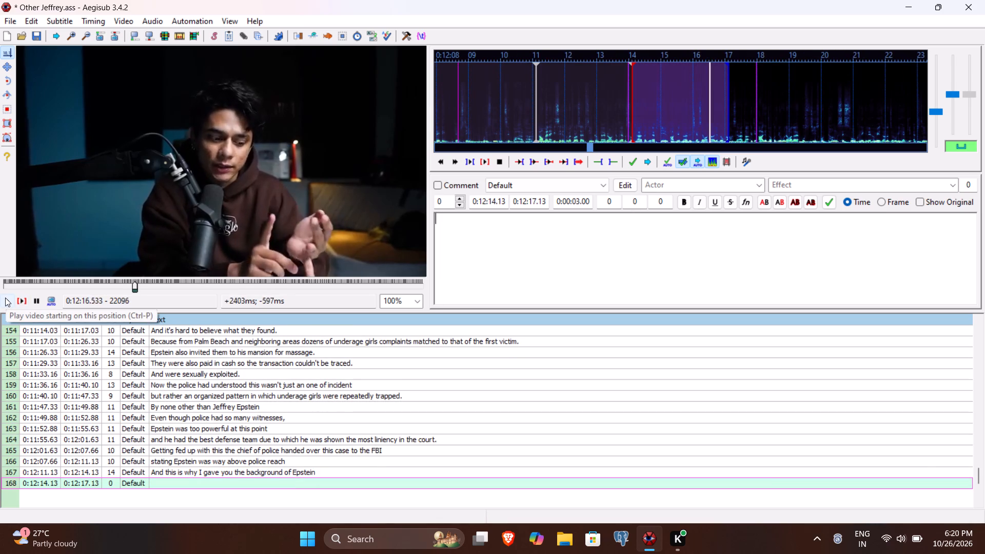
pyautogui.click(5, 298)
pyautogui.click(5, 298)
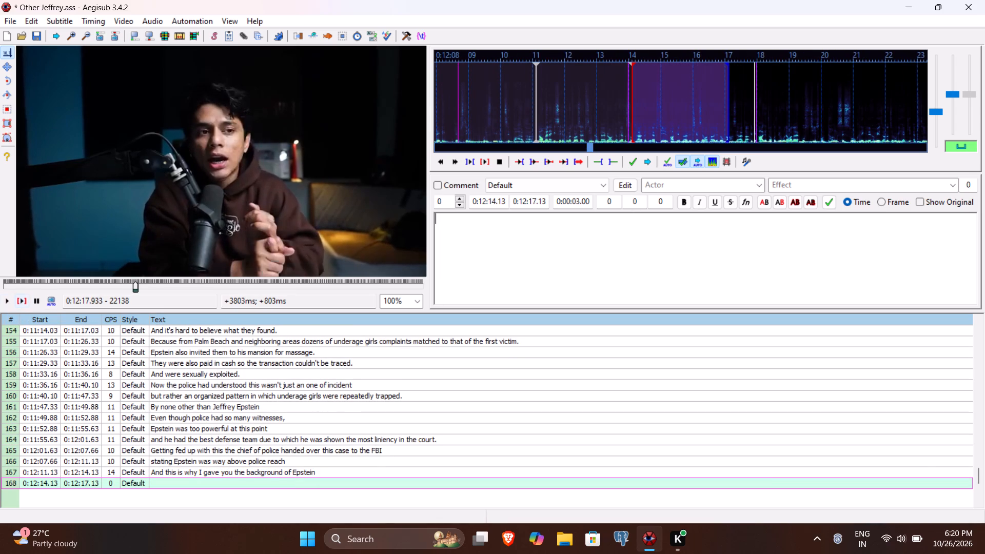
pyautogui.click(539, 200)
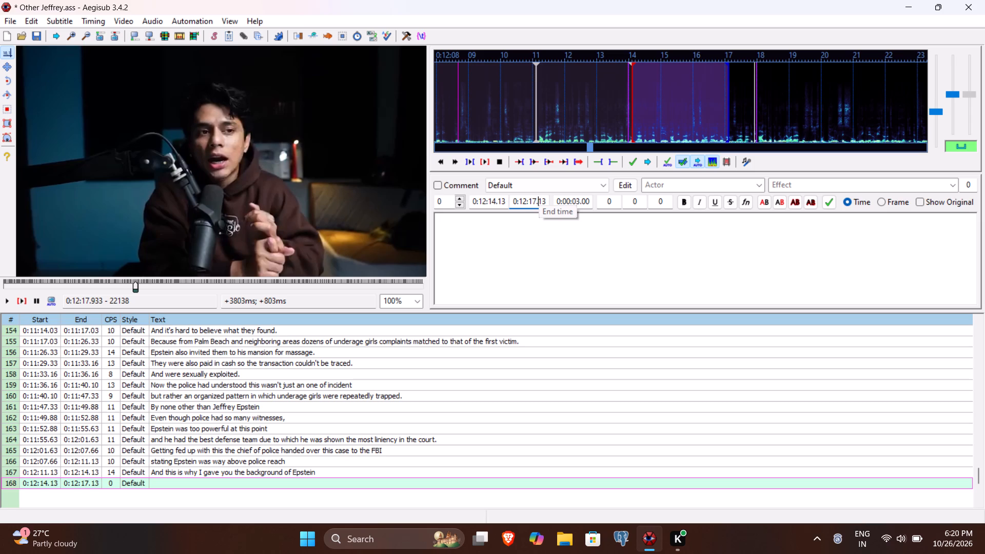
pyautogui.write('93')
# Enter "about how he was so rich and where did he came from" as line 168's text and commit the line.
pyautogui.click(530, 248)
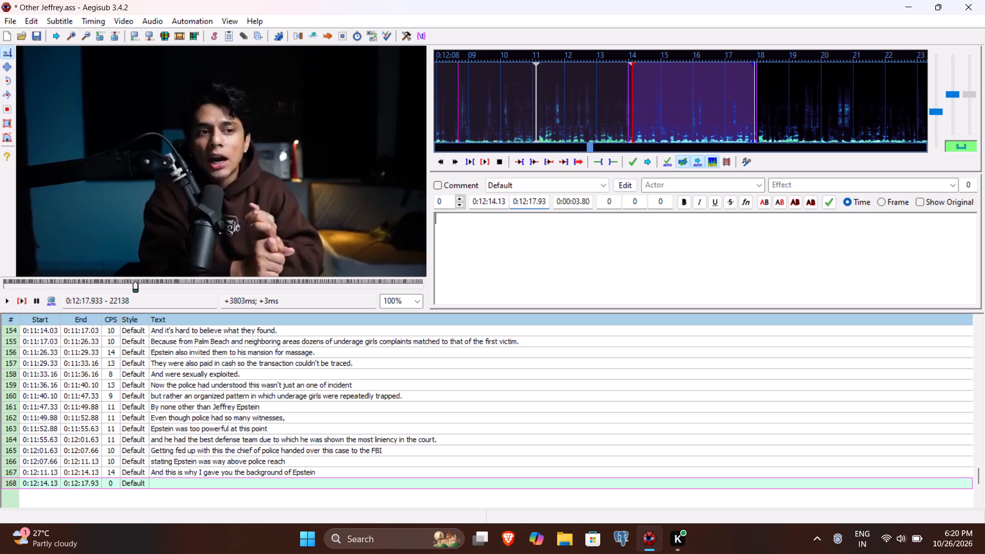
pyautogui.write('about how he was so rich and weh')
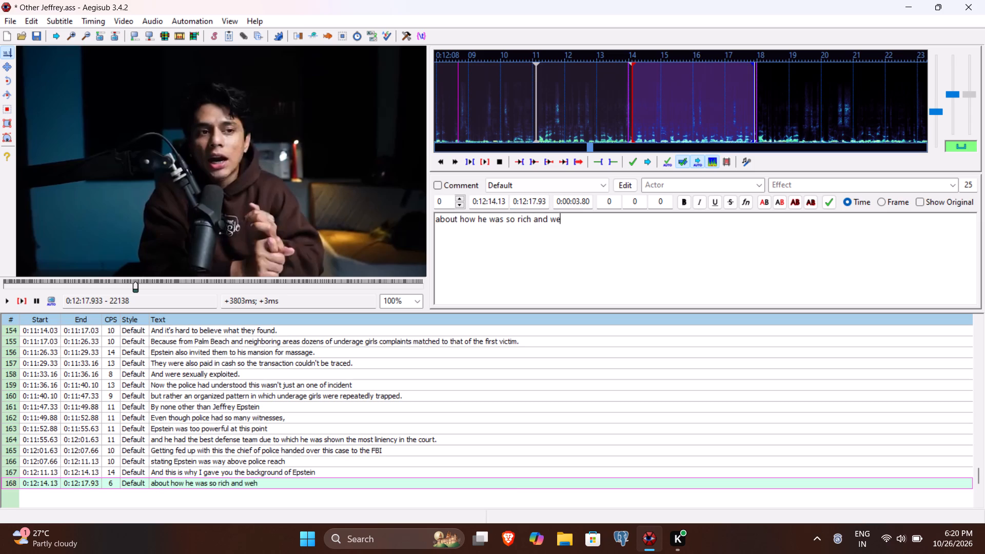
pyautogui.write('re')
pyautogui.press('BackSpace')
pyautogui.press('BackSpace')
pyautogui.press('BackSpace')
pyautogui.press('BackSpace')
pyautogui.write('here did he came from')
pyautogui.press('Return')
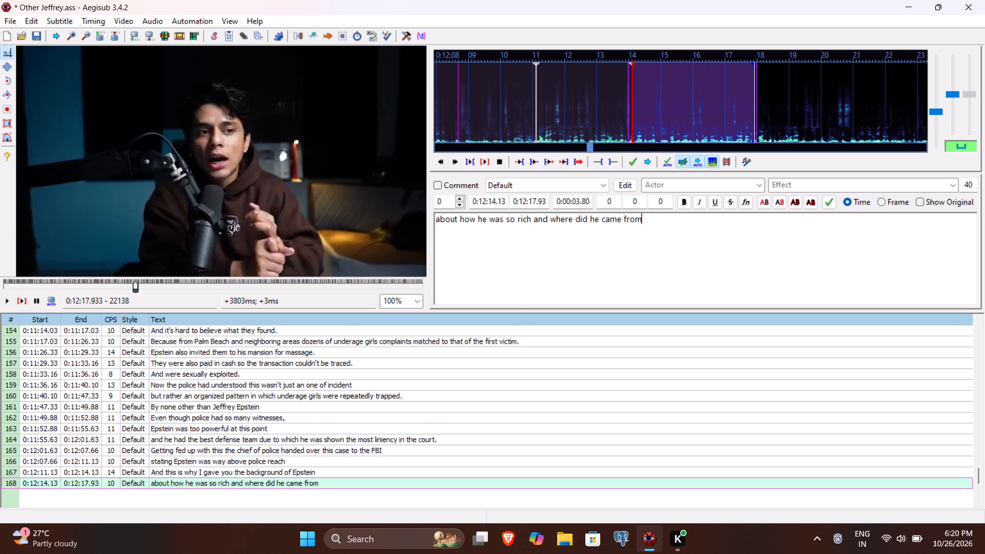
# Play line 169's segment on to the end of the phrase and set its end time to 0:12:24.33.
pyautogui.click(24, 294)
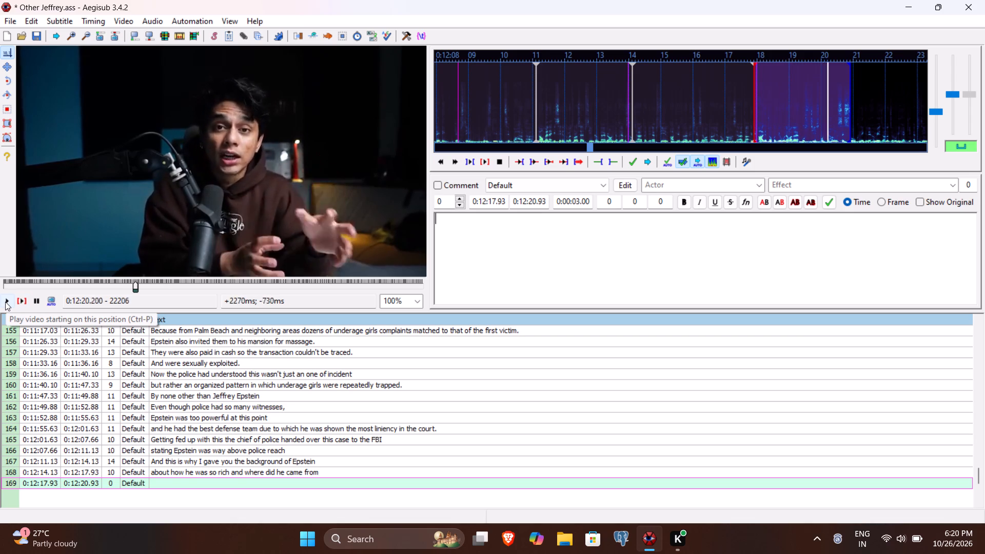
pyautogui.click(5, 302)
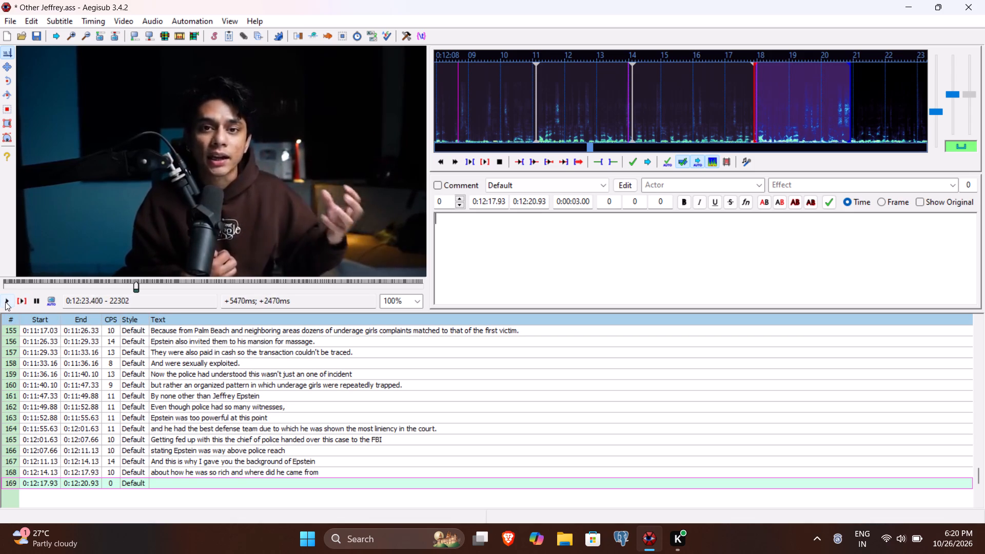
pyautogui.click(5, 302)
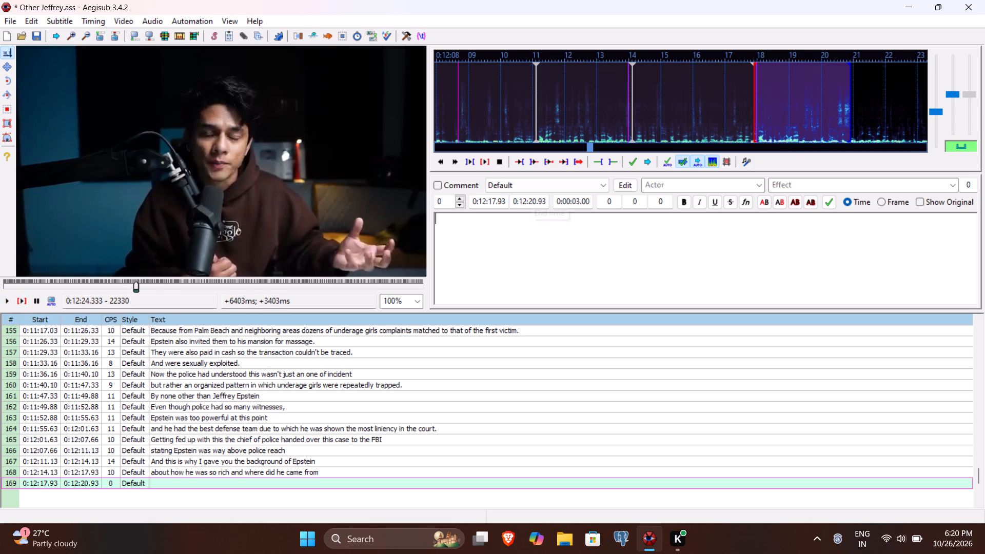
pyautogui.click(528, 201)
pyautogui.write('2433')
# Enter "because to clearly understand what happened next we have to clearly know who he was." as line 169's text.
pyautogui.click(506, 259)
pyautogui.write('because ot')
pyautogui.press('BackSpace')
pyautogui.press('BackSpace')
pyautogui.write('to clearly understo')
pyautogui.press('BackSpace')
pyautogui.write('and what a')
pyautogui.press('BackSpace')
pyautogui.write('happened next e')
pyautogui.press('BackSpace')
pyautogui.write('we have to clearl')
pyautogui.write('y')
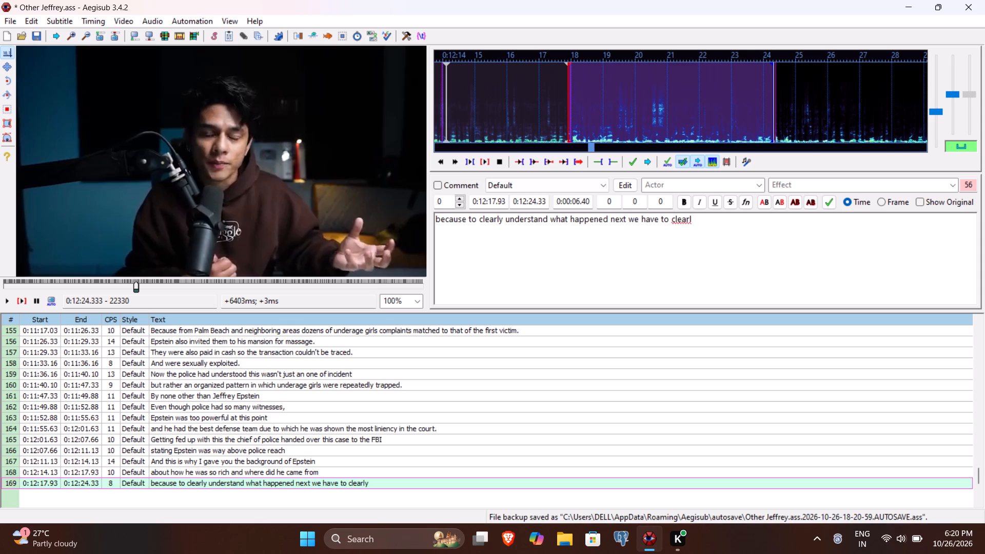
pyautogui.press('space')
pyautogui.write('know')
pyautogui.press('space')
pyautogui.press('h')
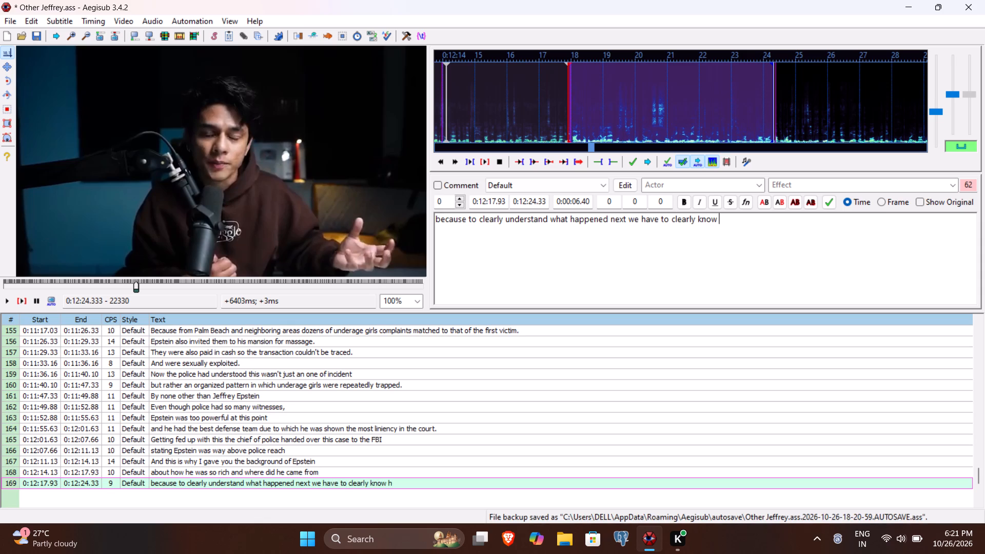
pyautogui.press('BackSpace')
pyautogui.write('who he was.')
# Save the subtitle file and commit line 169.
pyautogui.hotkey('ctrl', 's')
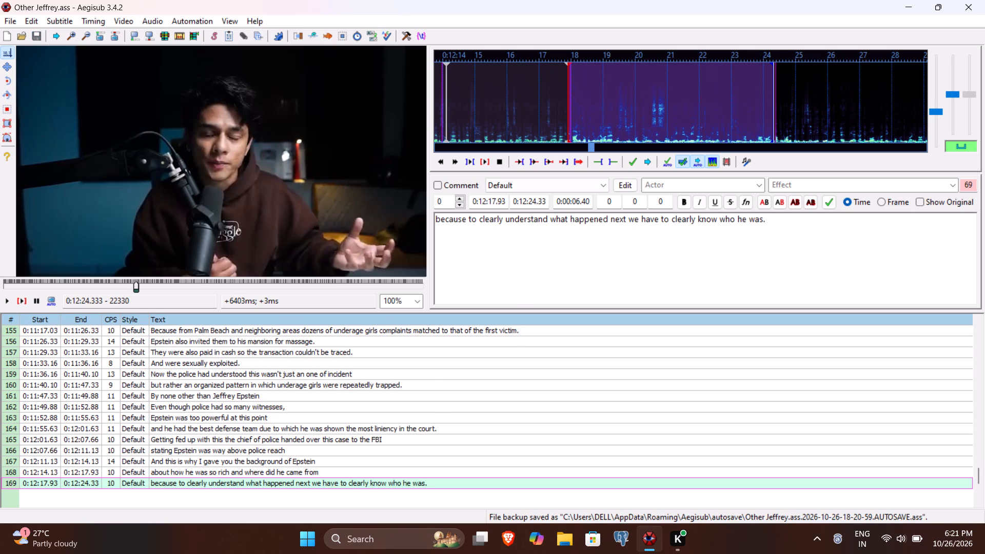
pyautogui.press('Return')
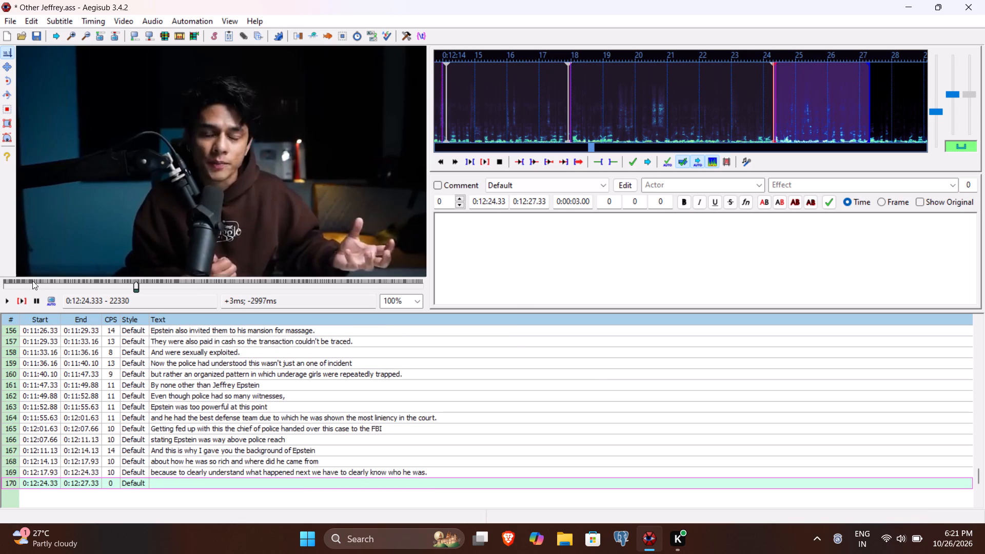
# Play line 170's segment on to the end of the phrase and set its end time to 0:12:29.43.
pyautogui.click(19, 299)
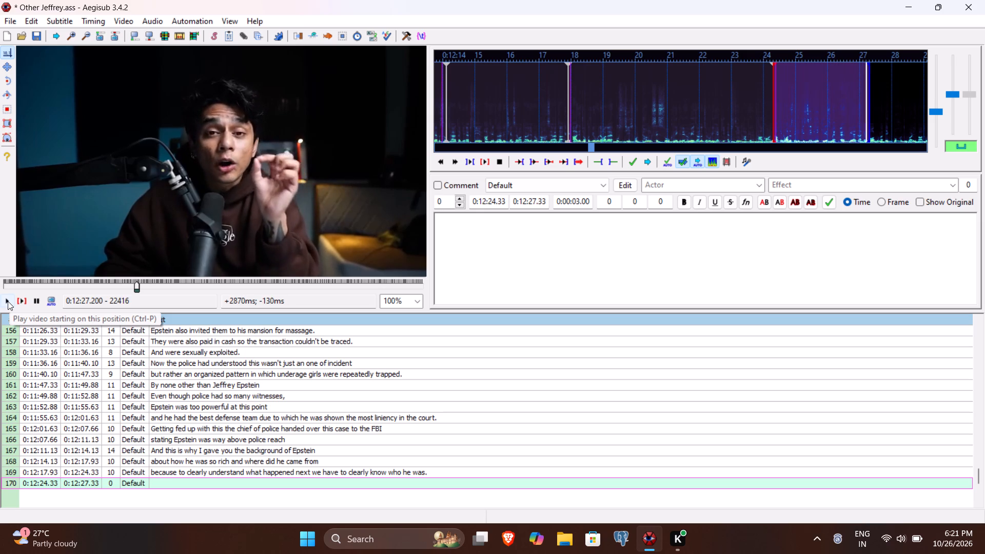
pyautogui.click(8, 301)
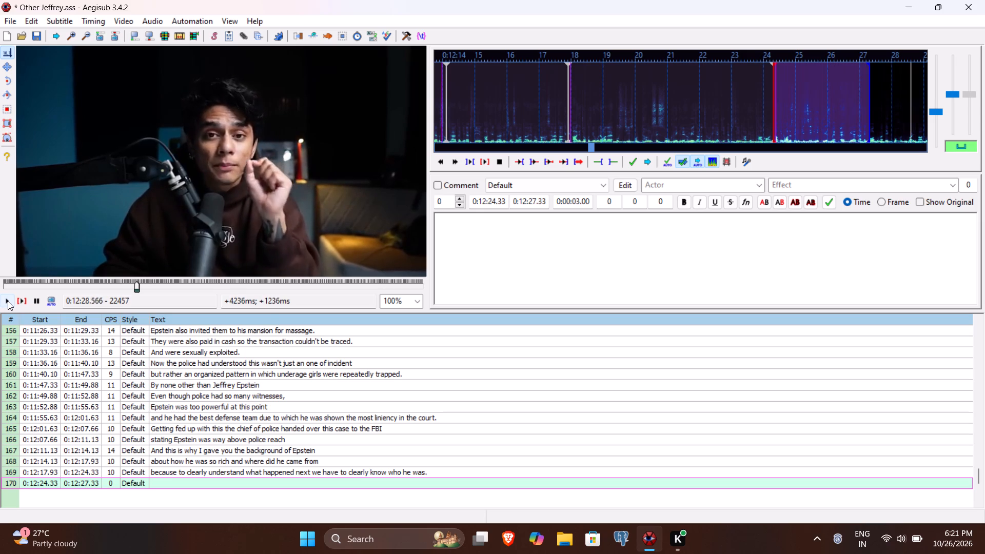
pyautogui.click(8, 301)
pyautogui.doubleClick(8, 301)
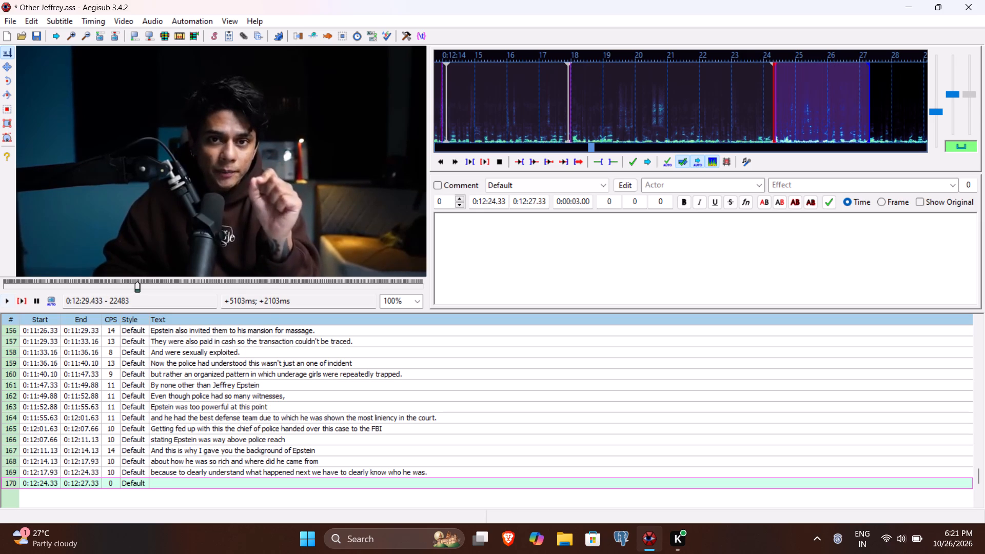
pyautogui.click(534, 203)
pyautogui.press('BackSpace')
pyautogui.press('9')
pyautogui.write('43')
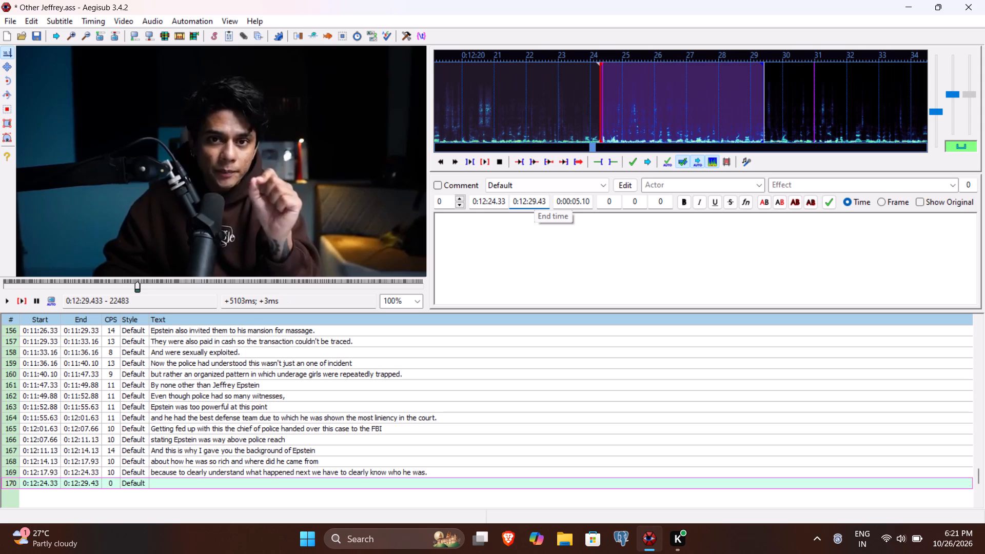
# Enter "Now understand this involvement of FBI in any case is a huge deal" as line 170's text and commit the line.
pyautogui.click(525, 231)
pyautogui.write('Now understo')
pyautogui.press('BackSpace')
pyautogui.write('and this involvement of FBI in c')
pyautogui.press('BackSpace')
pyautogui.write('any case is a g')
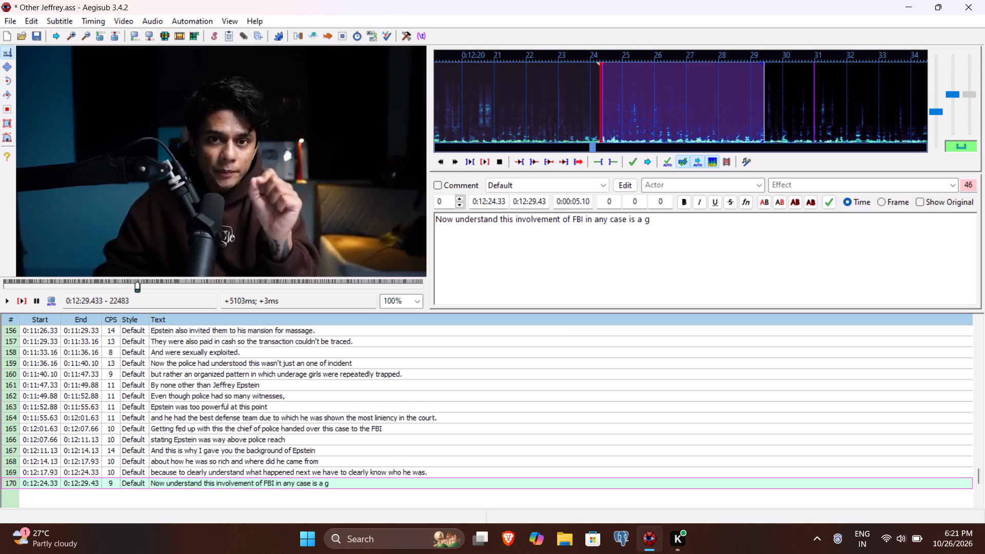
pyautogui.press('BackSpace')
pyautogui.write('huge dea;')
pyautogui.press('BackSpace')
pyautogui.press('l')
pyautogui.press('Return')
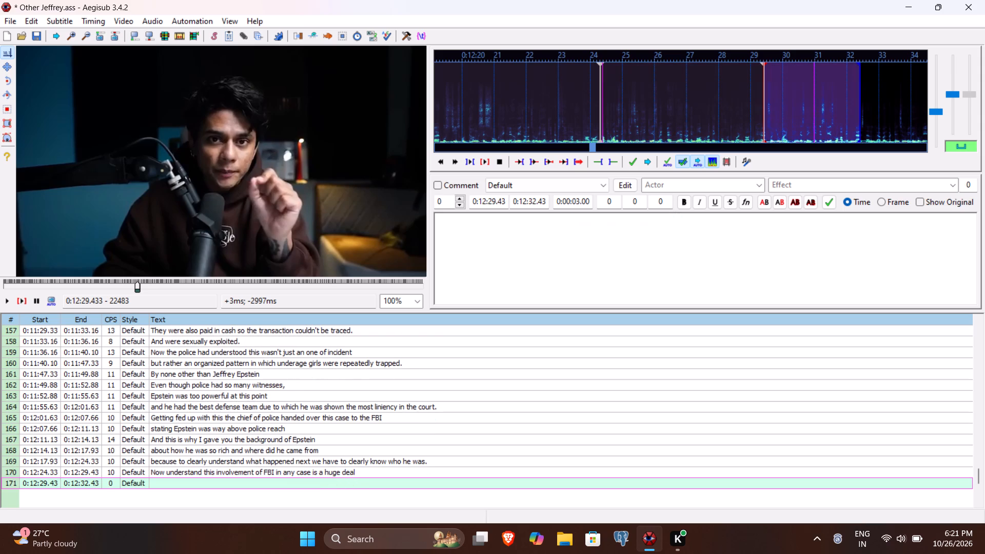
# Play line 171's segment on to the end of the phrase and set its end time to 0:12:34.63.
pyautogui.click(19, 303)
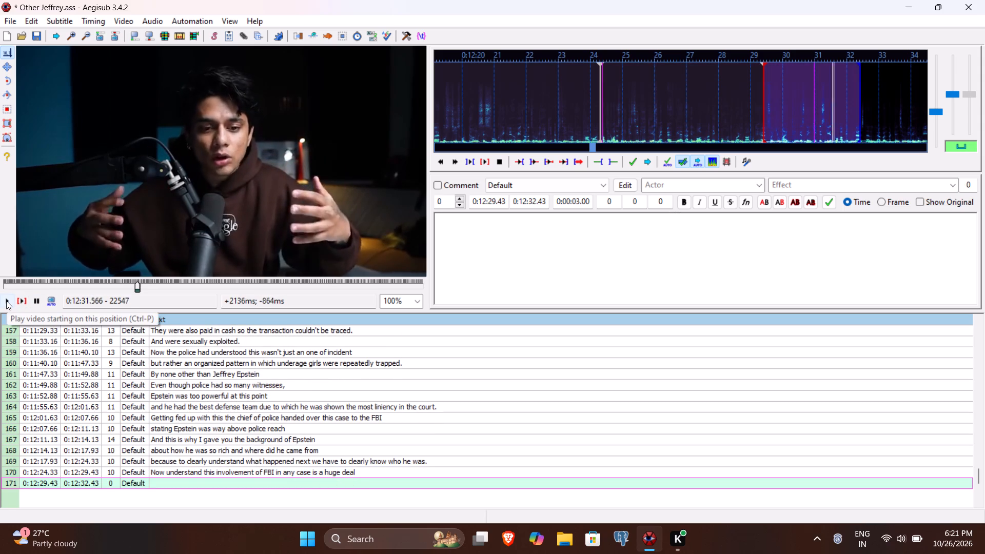
pyautogui.click(6, 301)
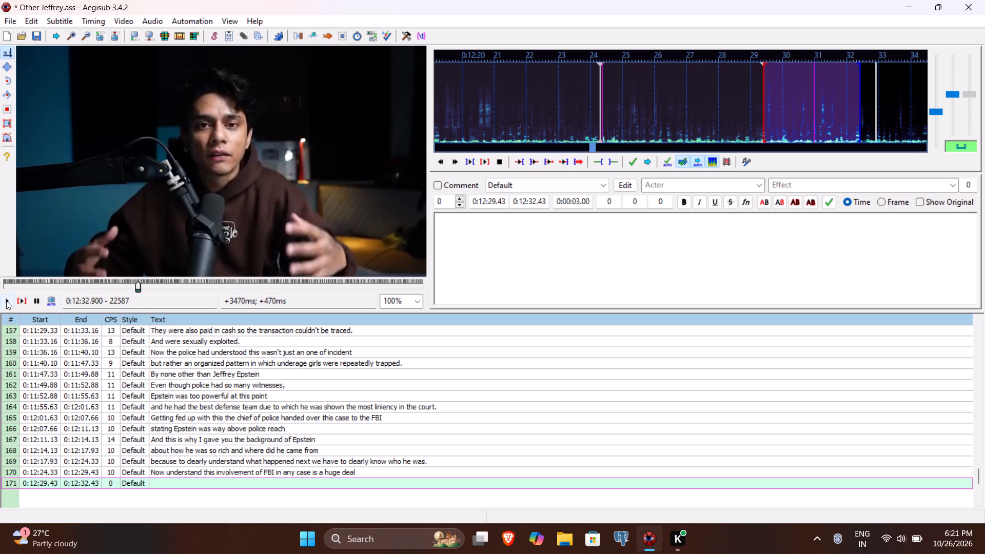
pyautogui.click(6, 301)
pyautogui.doubleClick(6, 301)
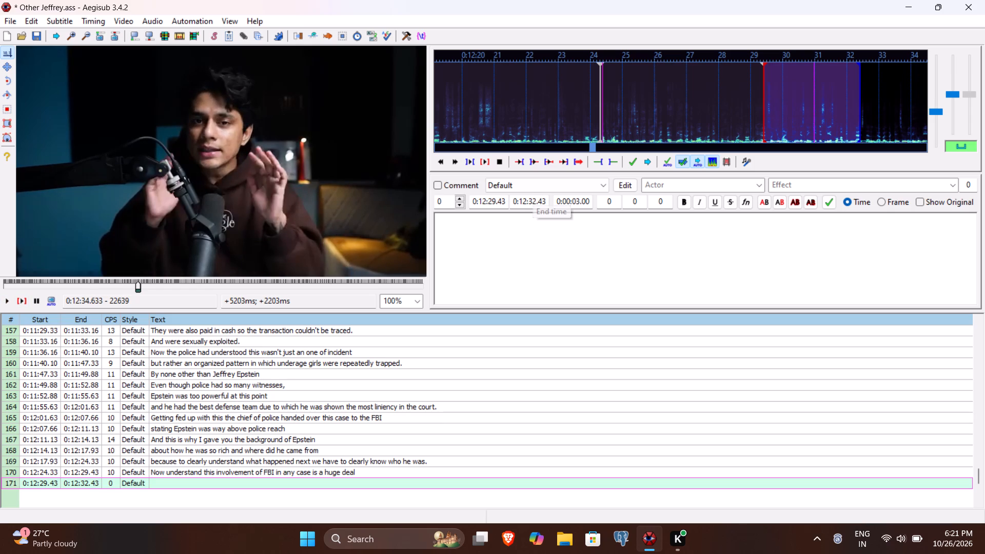
pyautogui.click(532, 200)
pyautogui.press('4')
pyautogui.write('63')
# Replay line 171's segment, enter "so you might think that this case must have gotten national level attention" as its text and commit the line.
pyautogui.click(17, 300)
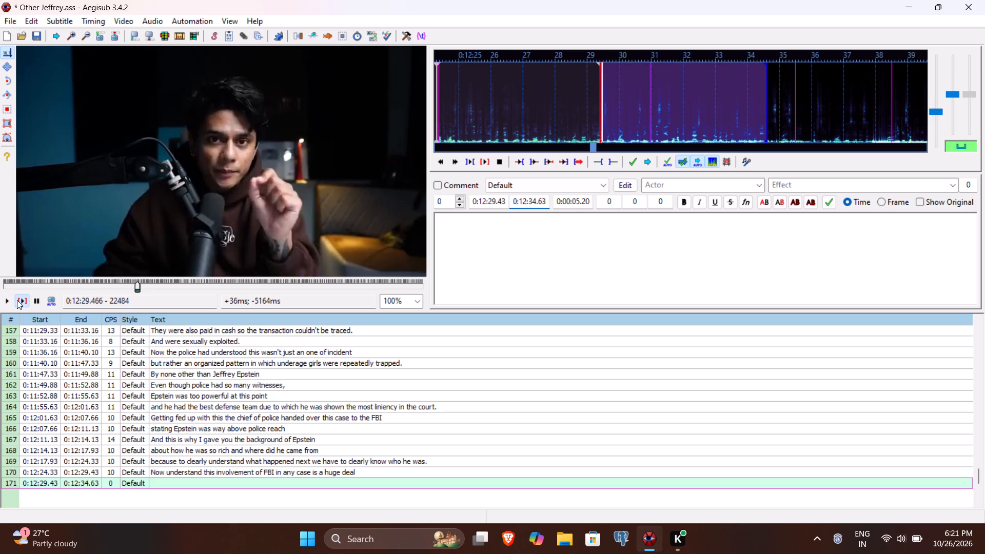
pyautogui.click(464, 247)
pyautogui.write('so you might think that this c')
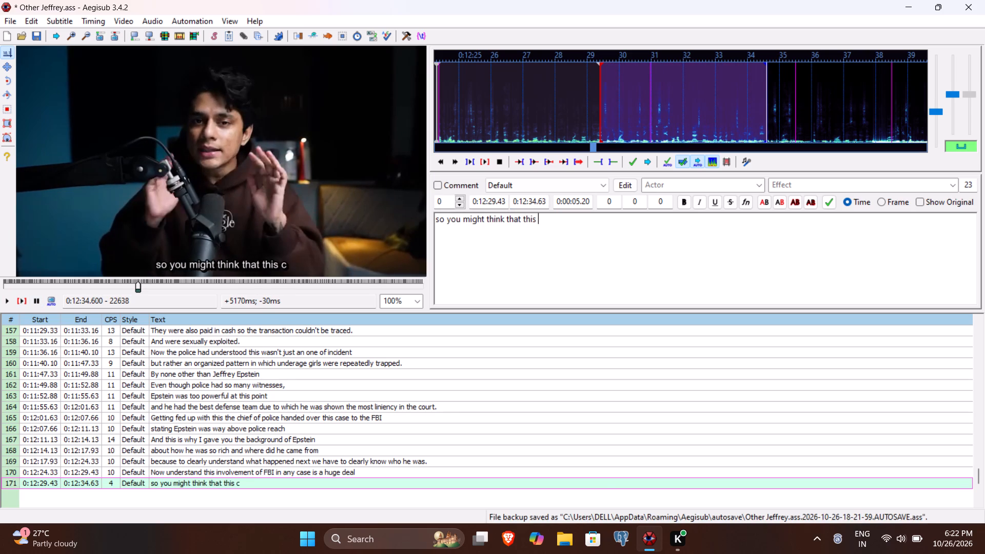
pyautogui.write('ase must have fo')
pyautogui.press('BackSpace')
pyautogui.press('BackSpace')
pyautogui.write('gotten natioanl')
pyautogui.press('space')
pyautogui.press('BackSpace')
pyautogui.press('BackSpace')
pyautogui.press('BackSpace')
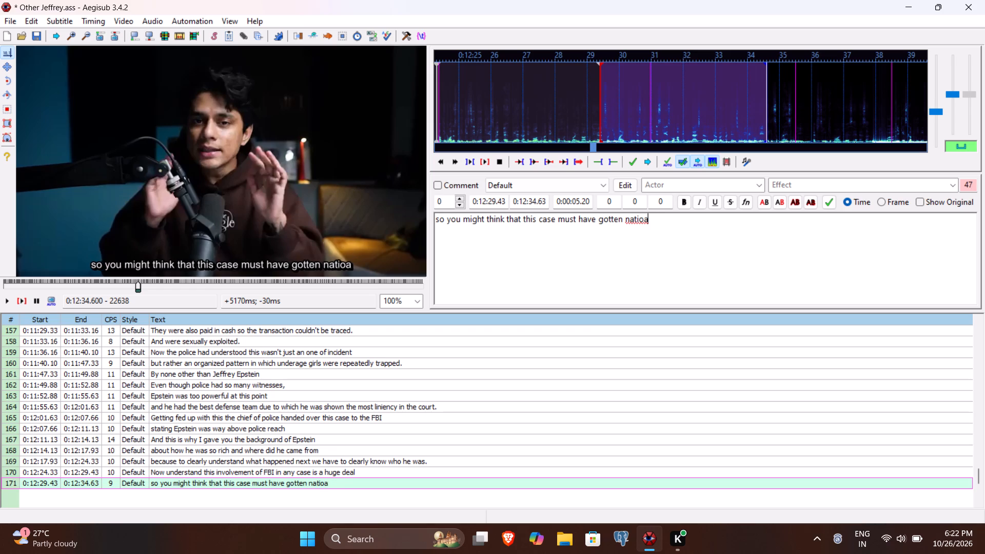
pyautogui.press('BackSpace')
pyautogui.press('n')
pyautogui.write('al level attention')
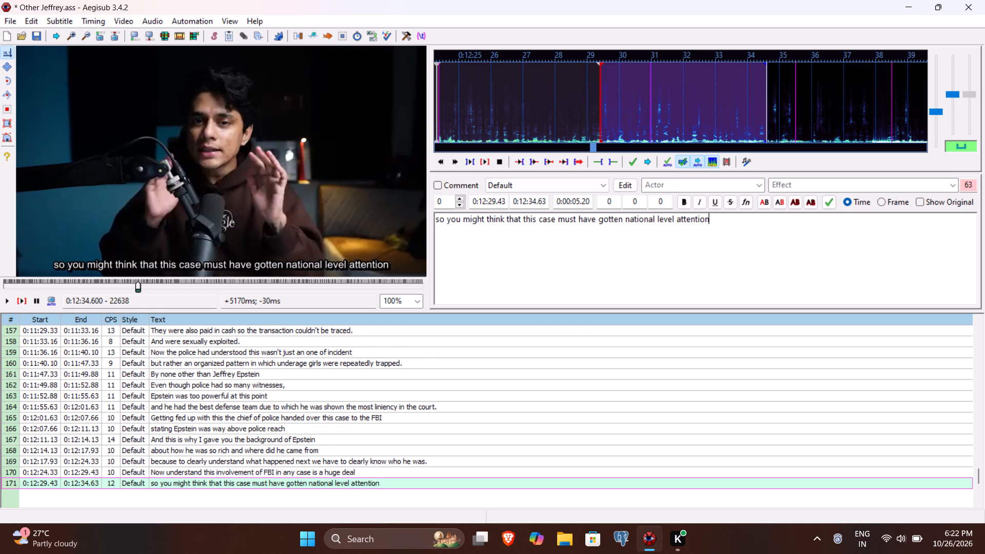
pyautogui.press('Return')
# Play line 172's segment on to the end of the phrase and set its end time to 0:12:38.46.
pyautogui.click(25, 299)
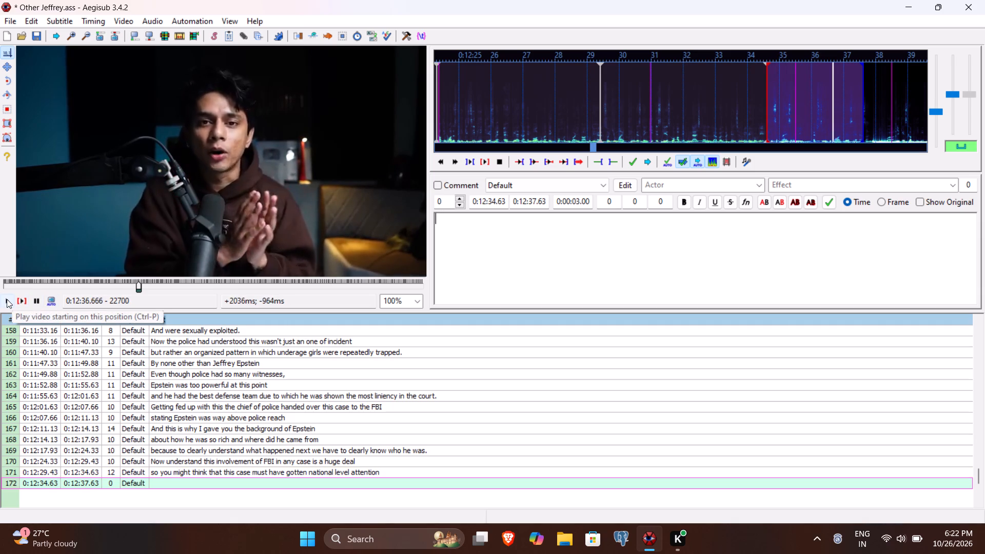
pyautogui.click(7, 299)
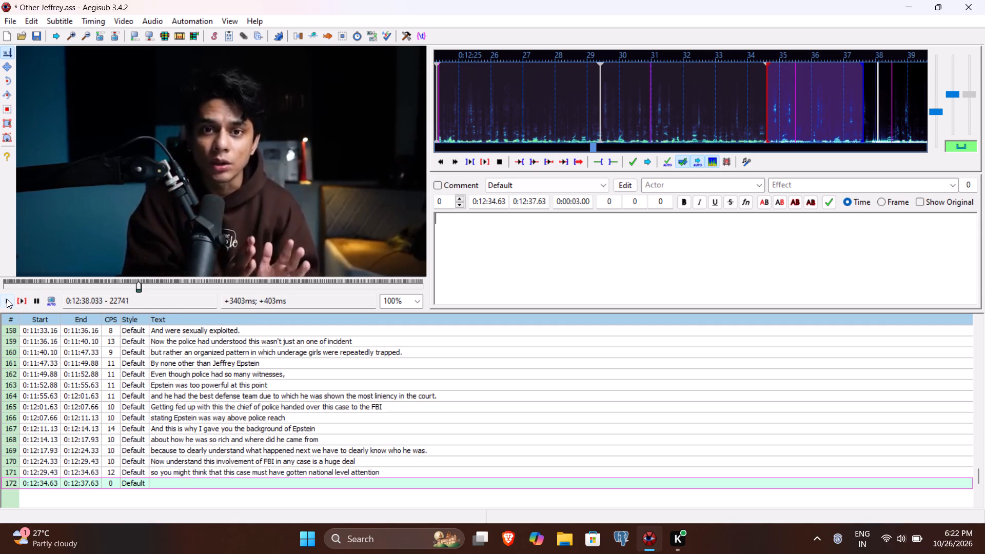
pyautogui.click(7, 299)
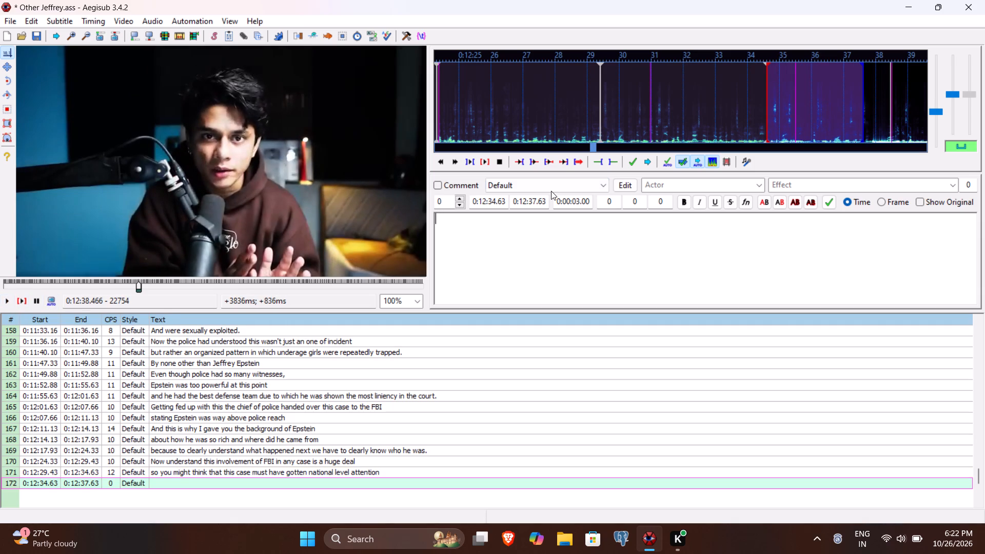
pyautogui.click(534, 203)
pyautogui.press('BackSpace')
pyautogui.press('8')
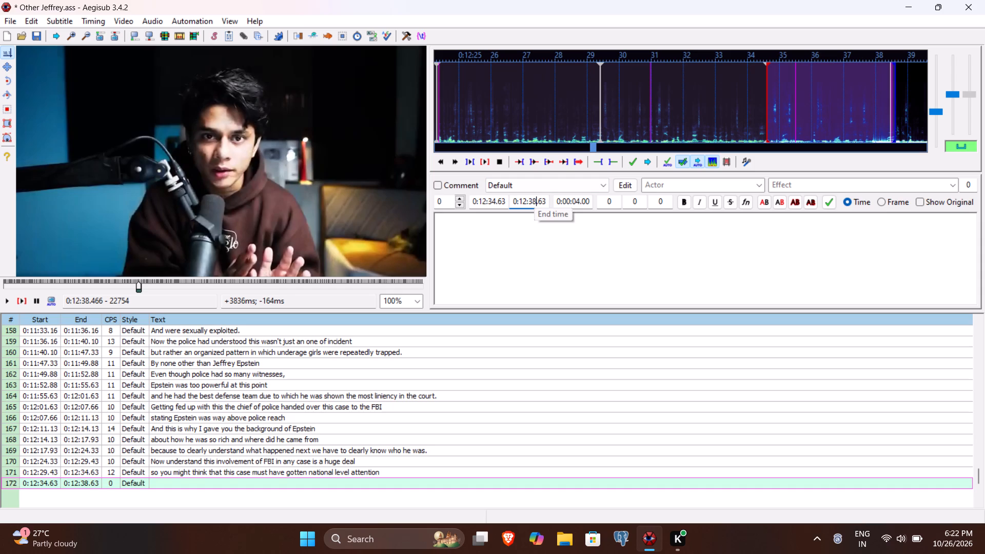
pyautogui.write('46')
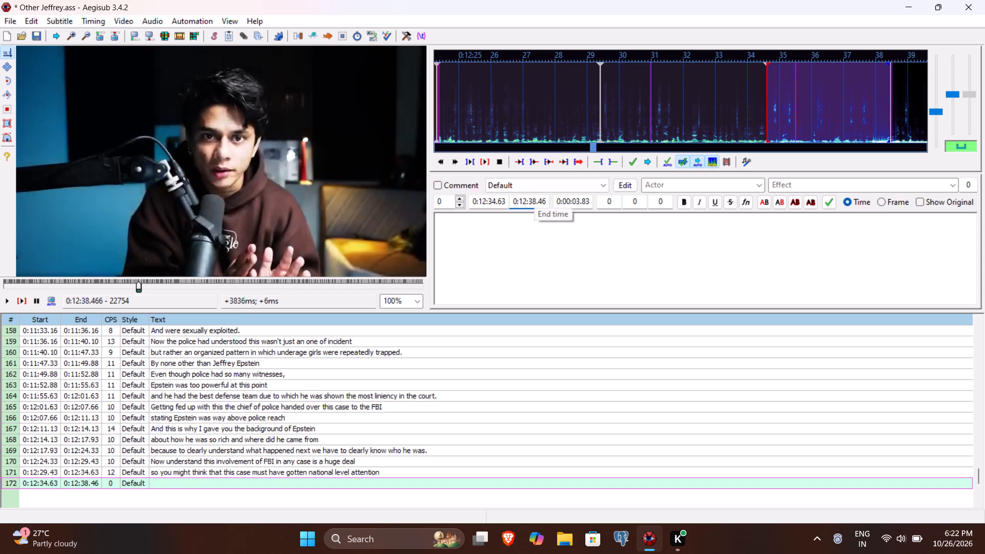
# Enter "but surprisingly due to Epstein's power nothing of this sort happened" as line 172's text and commit the line.
pyautogui.click(524, 231)
pyautogui.write('but surpr')
pyautogui.write('isingly due to EPste')
pyautogui.press('BackSpace')
pyautogui.press('BackSpace')
pyautogui.press('BackSpace')
pyautogui.press('BackSpace')
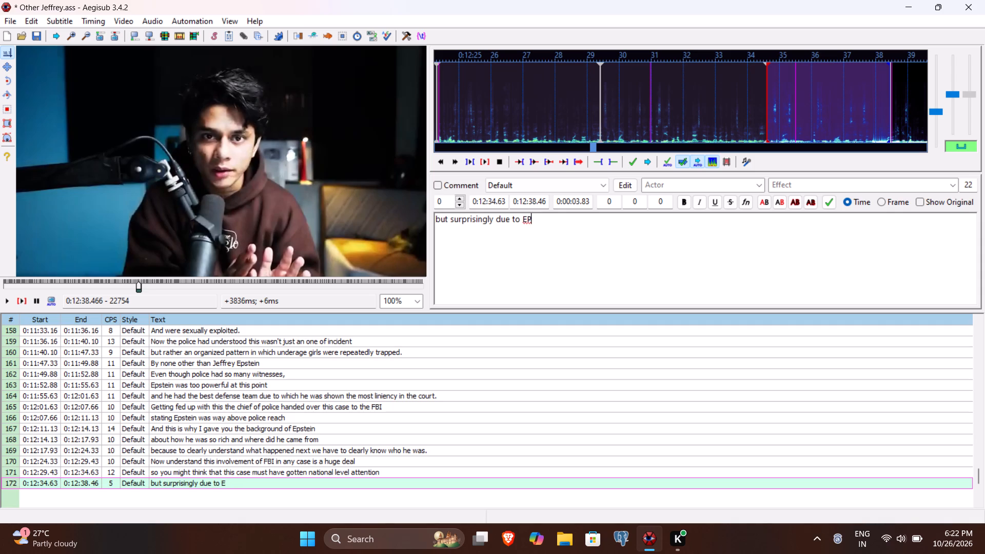
pyautogui.write("pstein's power nothing of this sort ah")
pyautogui.press('BackSpace')
pyautogui.press('BackSpace')
pyautogui.write('happn')
pyautogui.press('BackSpace')
pyautogui.write('ened')
pyautogui.press('Return')
# Play line 173's segment, enter "This case never left Floride" as its text and commit the line.
pyautogui.click(27, 297)
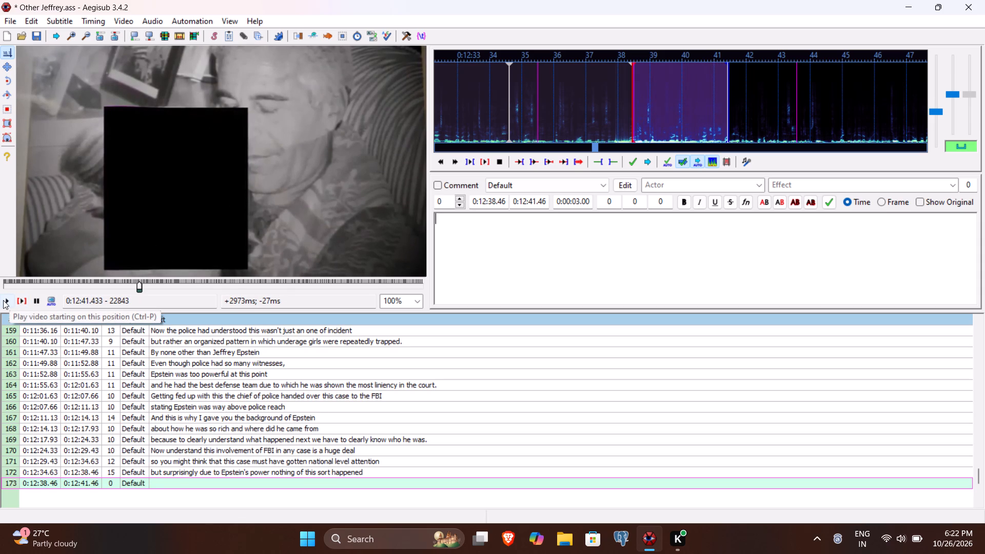
pyautogui.write('This case never left')
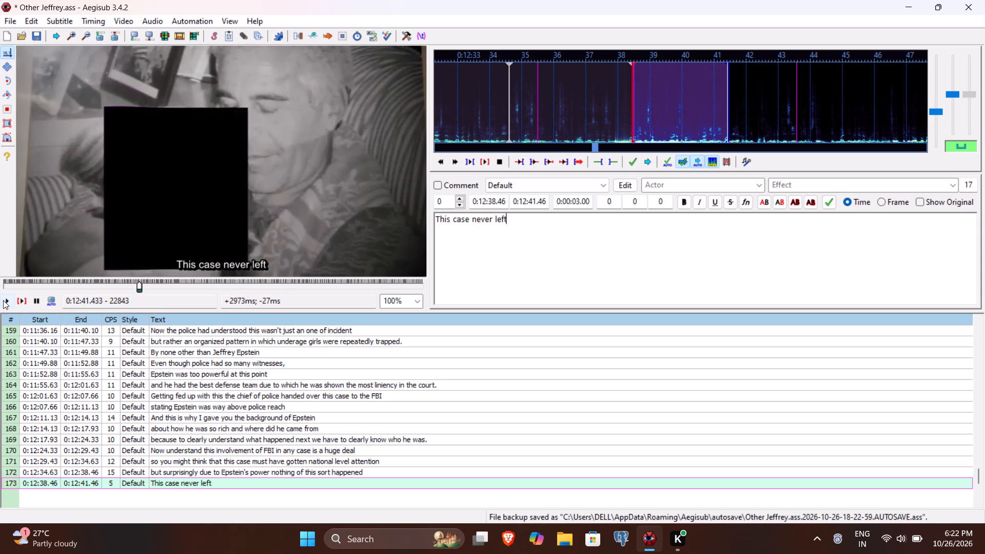
pyautogui.press('space')
pyautogui.write('Floride')
pyautogui.press('Return')
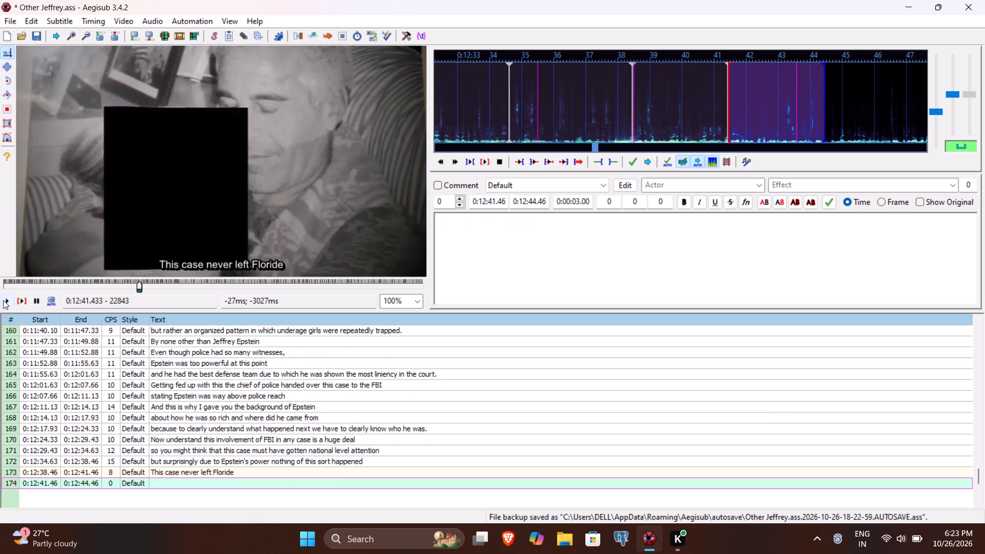
# Delete the blank line after line 173, correct line 173's last word to "Florida" and commit it again.
pyautogui.hotkey('ctrl', 'Delete')
pyautogui.press('Down')
pyautogui.press('BackSpace')
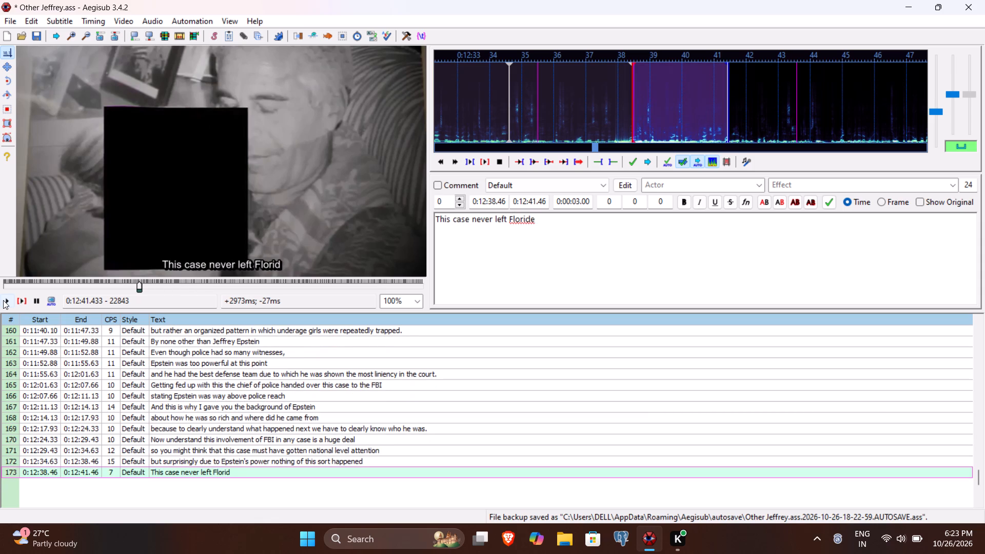
pyautogui.press('s')
pyautogui.press('Return')
pyautogui.hotkey('ctrl', 'Delete')
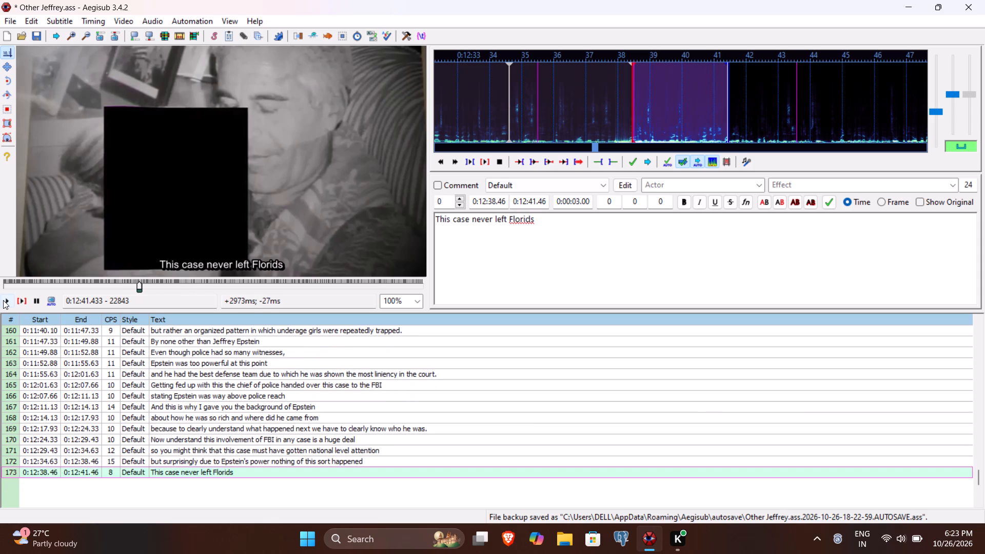
pyautogui.press('Down')
pyautogui.press('BackSpace')
pyautogui.press('a')
pyautogui.press('Return')
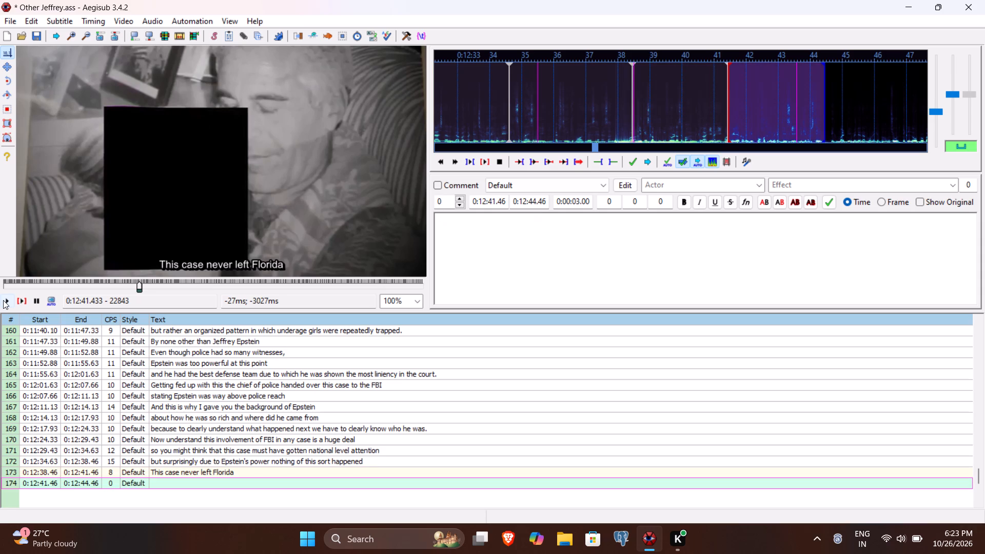
# Play line 174's segment to the end of the phrase and set its end time to 0:12:43.73.
pyautogui.click(22, 304)
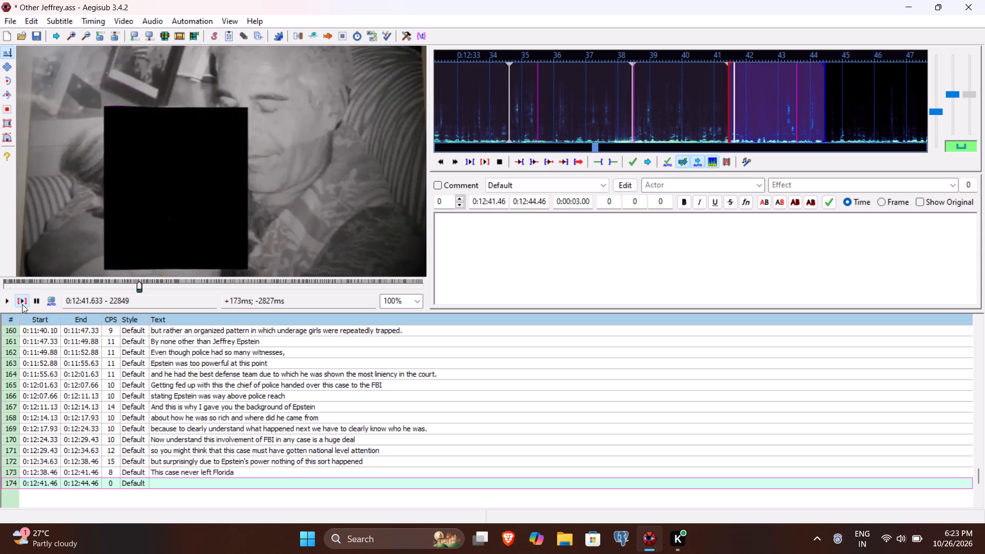
pyautogui.click(4, 301)
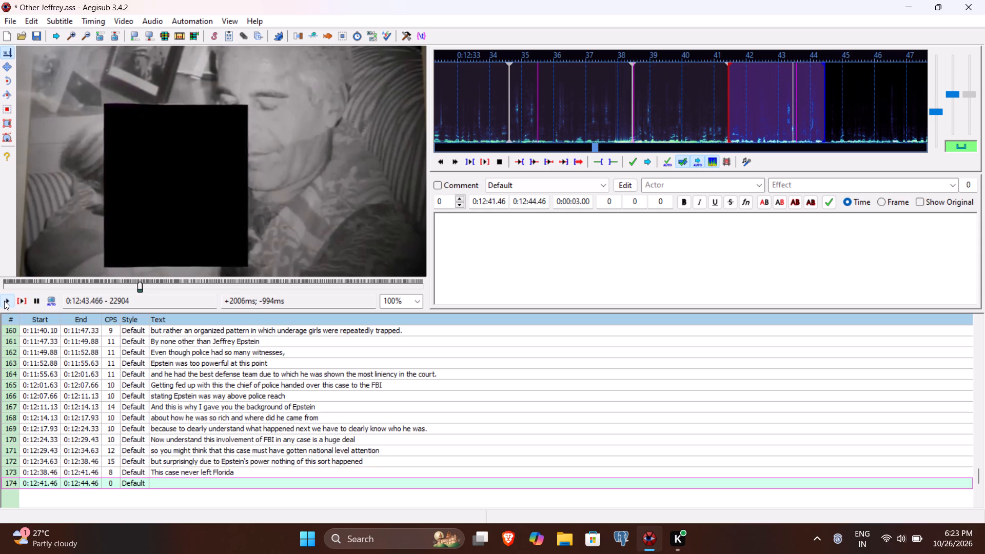
pyautogui.doubleClick(4, 301)
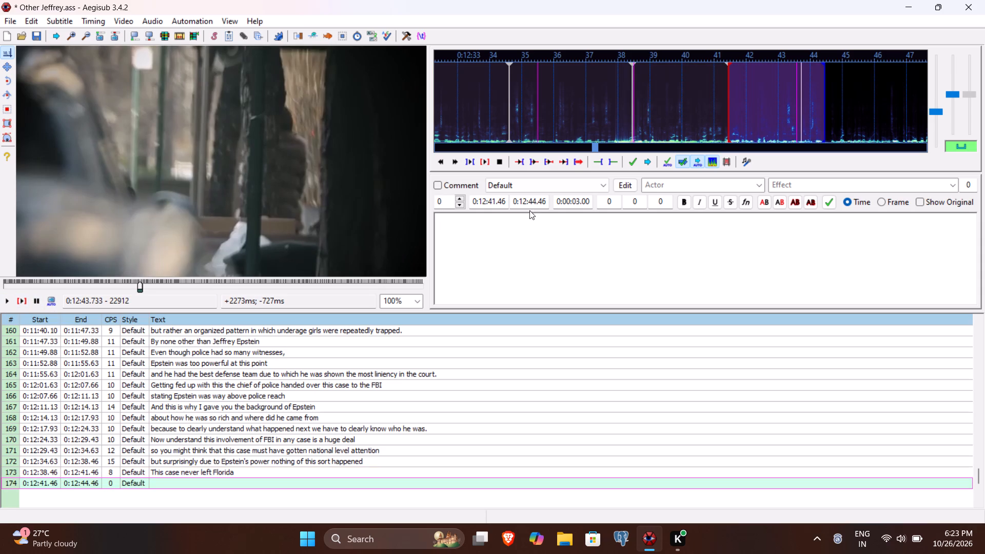
pyautogui.click(533, 201)
pyautogui.press('3')
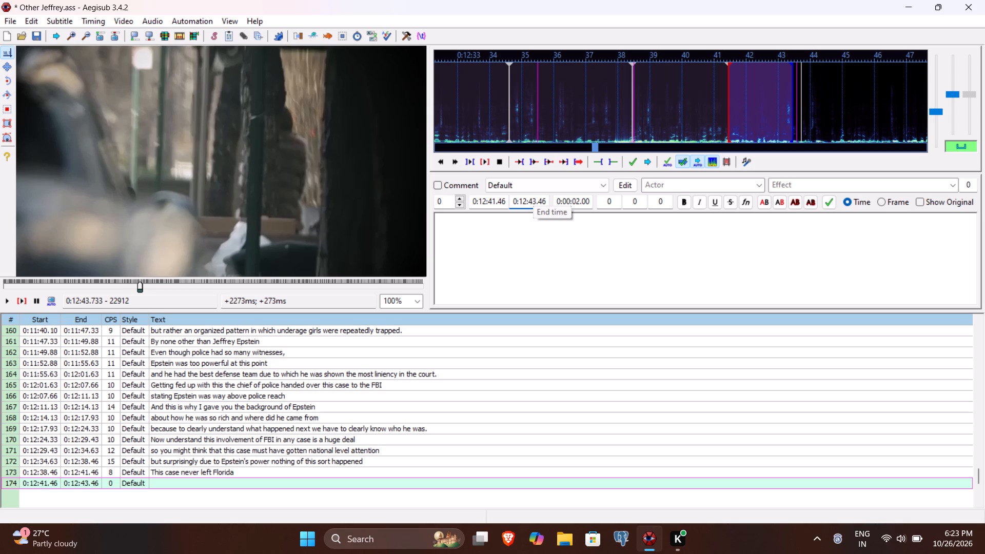
pyautogui.write('73')
# Enter "and media coverage was also low for this case" as line 174's text and commit the line.
pyautogui.click(530, 220)
pyautogui.write('and media coverage was also low f')
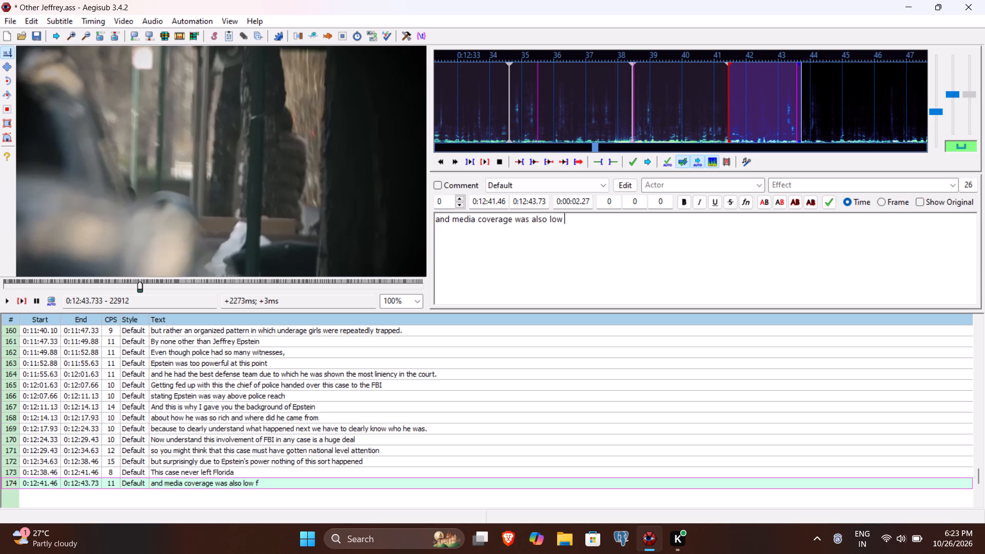
pyautogui.write('or this case')
pyautogui.press('Return')
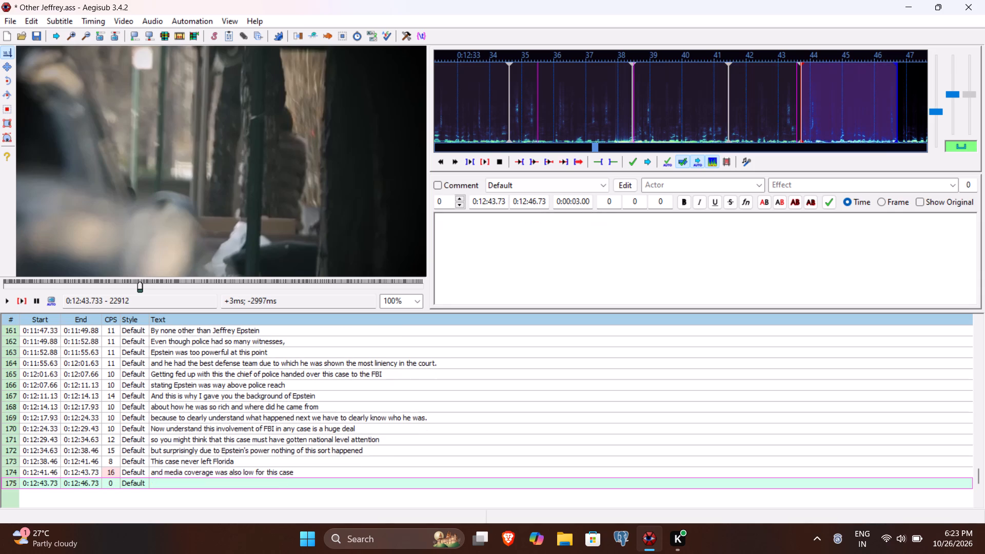
# Play line 175's segment on to the end of the phrase and set its end time to 0:12:48.50.
pyautogui.click(29, 299)
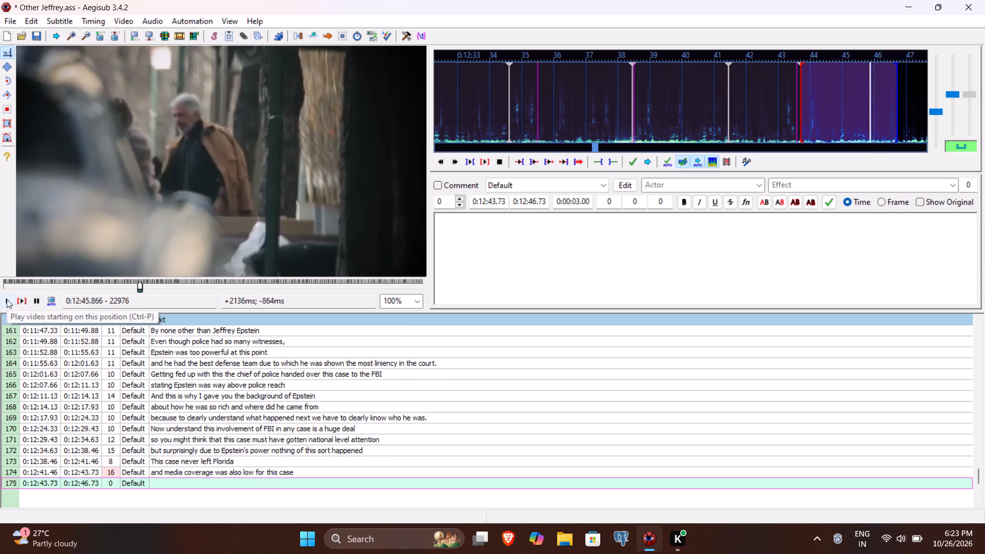
pyautogui.click(7, 299)
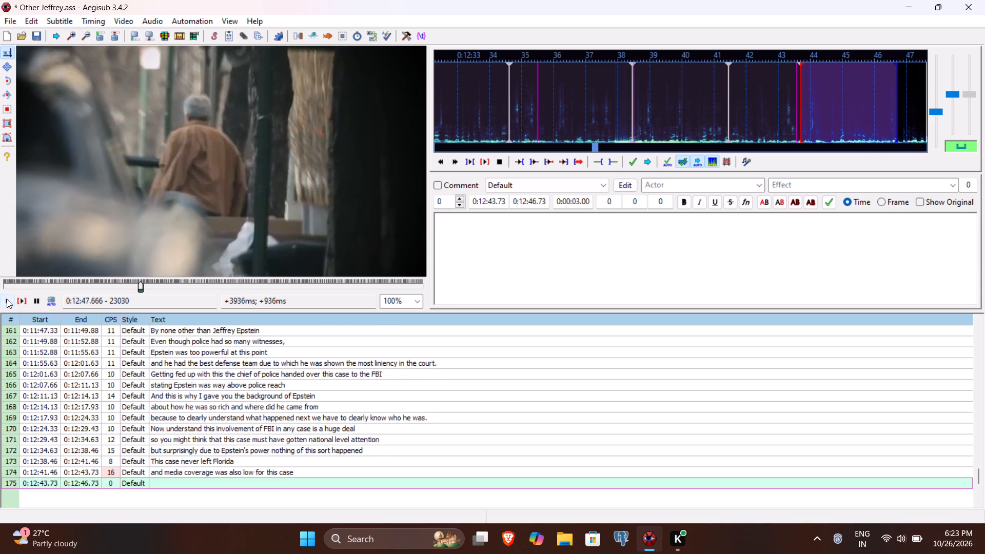
pyautogui.click(7, 299)
pyautogui.doubleClick(7, 299)
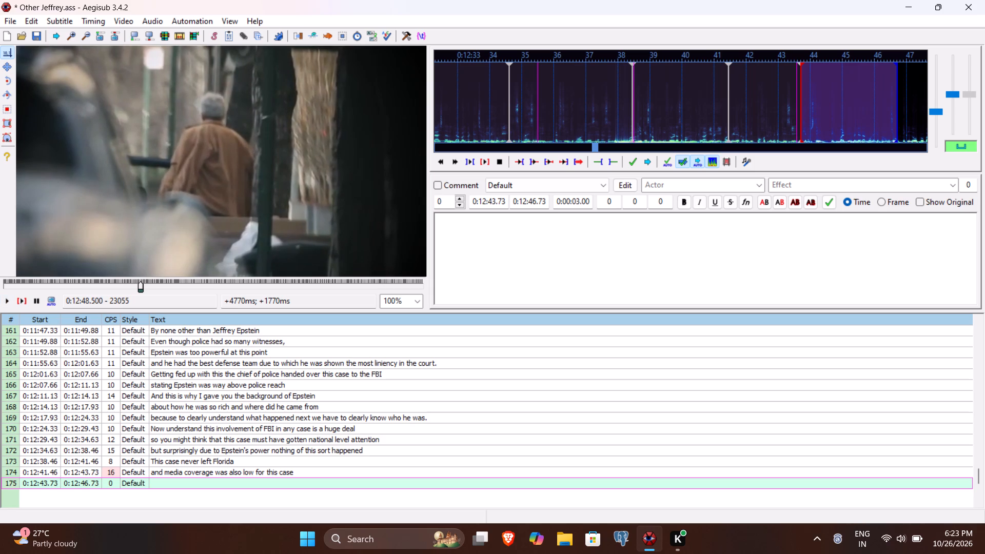
pyautogui.click(533, 205)
pyautogui.write('850')
# Enter "because despite being a multi millionaire Epstein used to keep a low profiles" as line 175's text and commit the line.
pyautogui.click(518, 261)
pyautogui.write('because despite being a multi millionari')
pyautogui.press('BackSpace')
pyautogui.press('BackSpace')
pyautogui.write('ire Epstein used to kep')
pyautogui.press('BackSpace')
pyautogui.write('ep a lo')
pyautogui.write('w profiles')
pyautogui.press('Return')
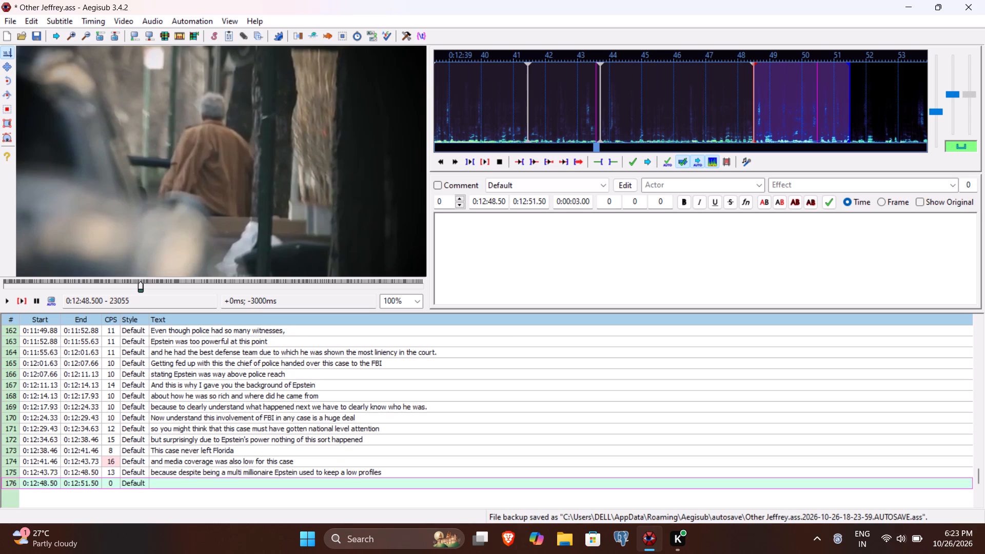
# Delete the blank line after line 175, correct line 175's ending to "profile." and commit it again.
pyautogui.hotkey('ctrl', 'Delete')
pyautogui.press('Down')
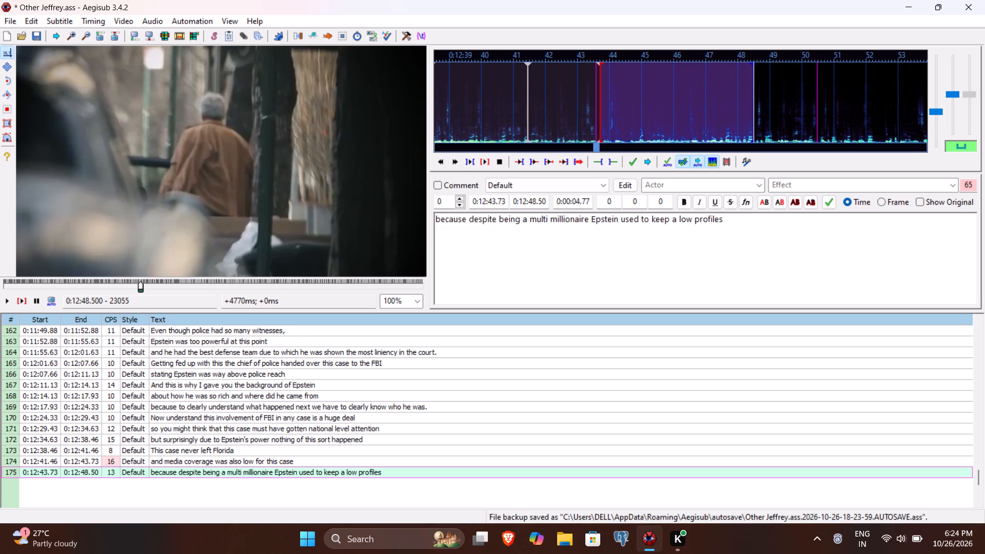
pyautogui.press('BackSpace')
pyautogui.press('.')
pyautogui.press('Return')
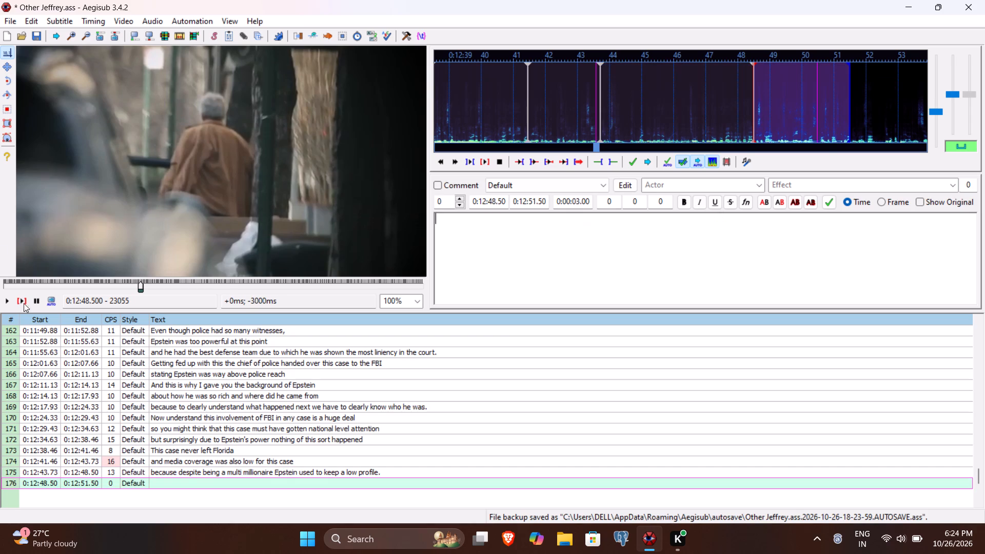
# Play line 176's segment on to the end of the phrase and set its end time to 0:12:56.30.
pyautogui.click(22, 298)
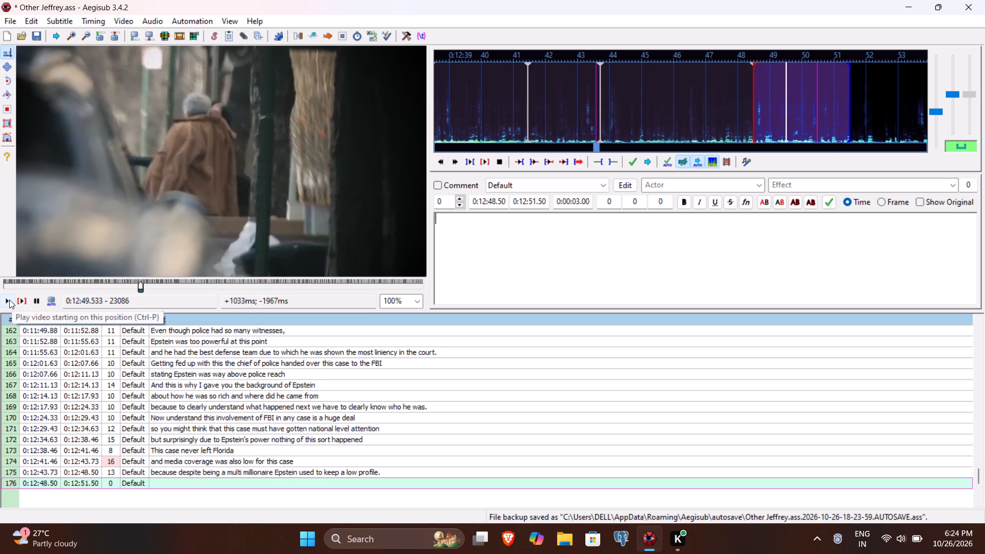
pyautogui.click(9, 300)
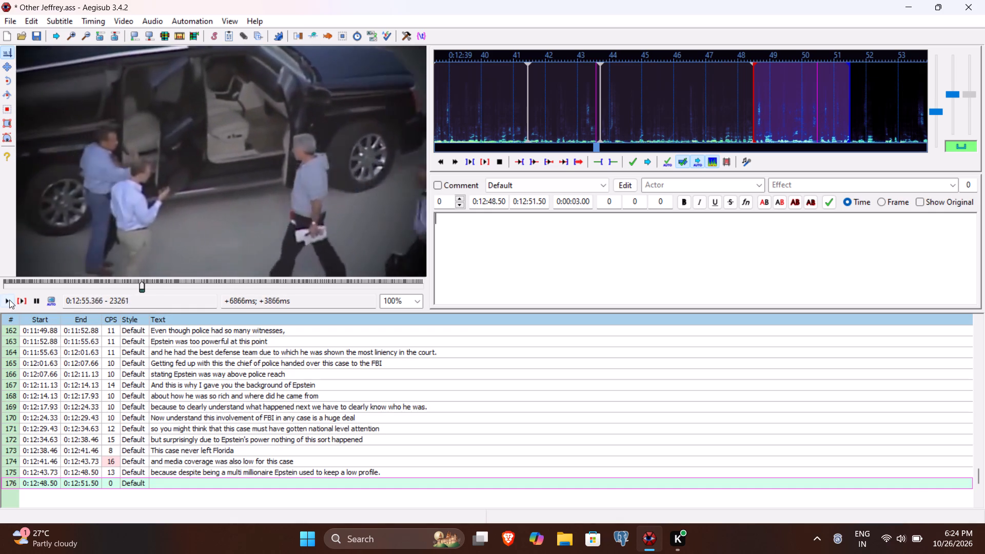
pyautogui.click(9, 300)
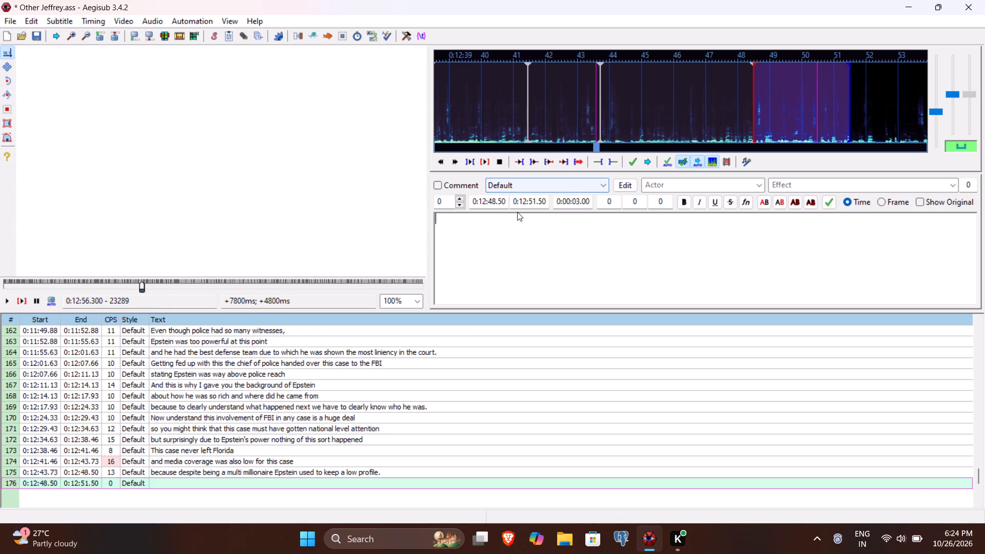
pyautogui.click(530, 202)
pyautogui.write('630')
# Enter "Because of which he wasn't very famous but influential enough that he could censor any investigation happening on him." as line 176's text and commit it.
pyautogui.click(515, 229)
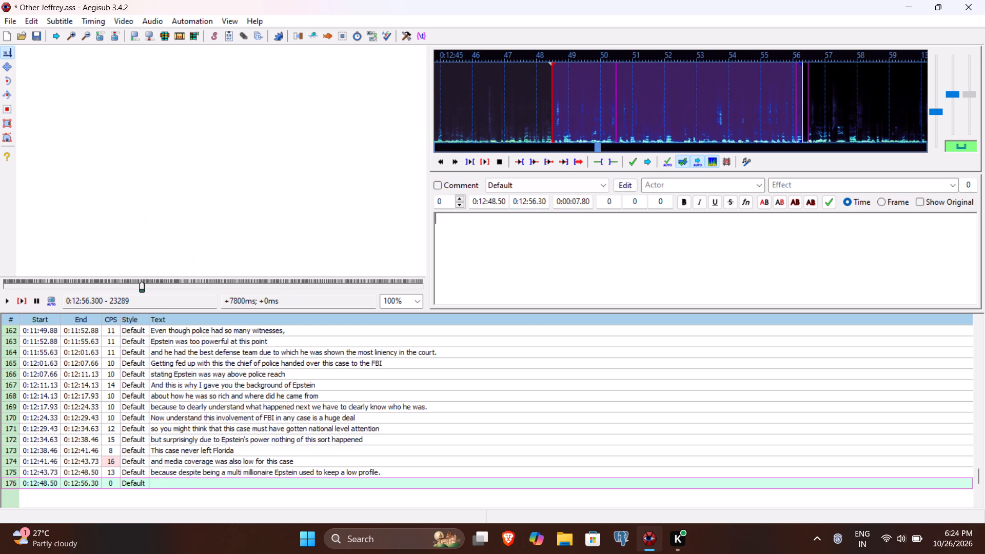
pyautogui.write("Because of which he wasn't very famous a")
pyautogui.press('BackSpace')
pyautogui.write('but influenc')
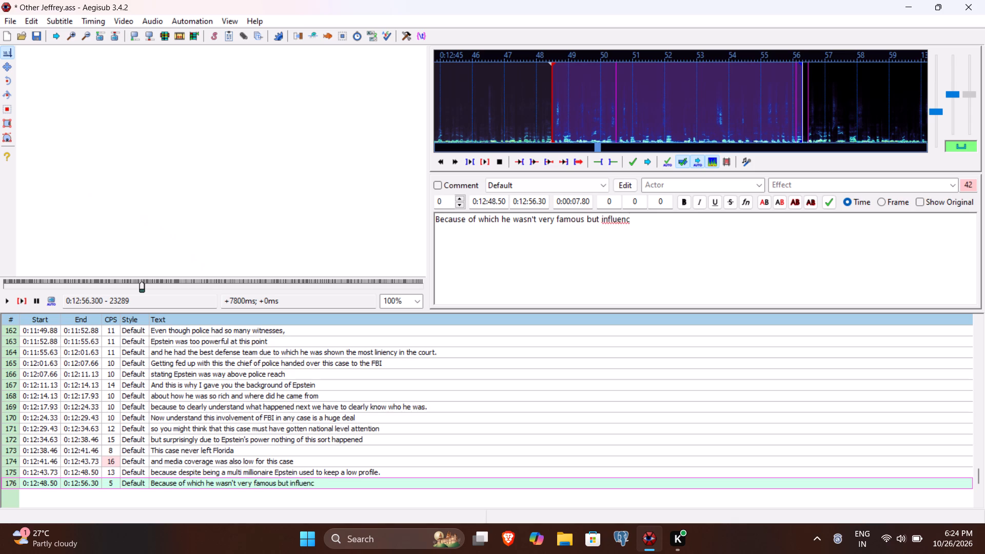
pyautogui.press('BackSpace')
pyautogui.write('tial enogu')
pyautogui.press('BackSpace')
pyautogui.press('BackSpace')
pyautogui.press('BackSpace')
pyautogui.write('ough that he could cenc')
pyautogui.press('BackSpace')
pyautogui.write('sor any in')
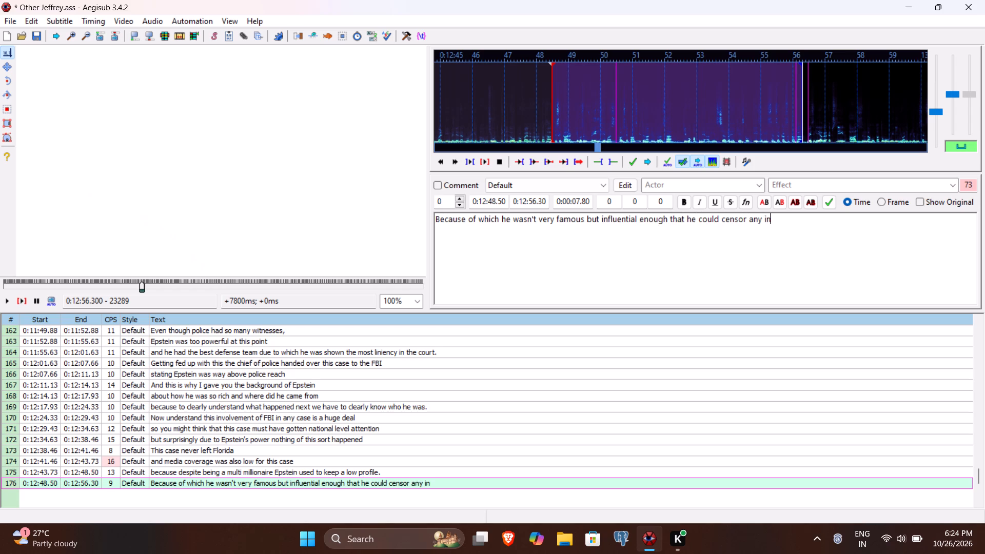
pyautogui.write('vestigation a')
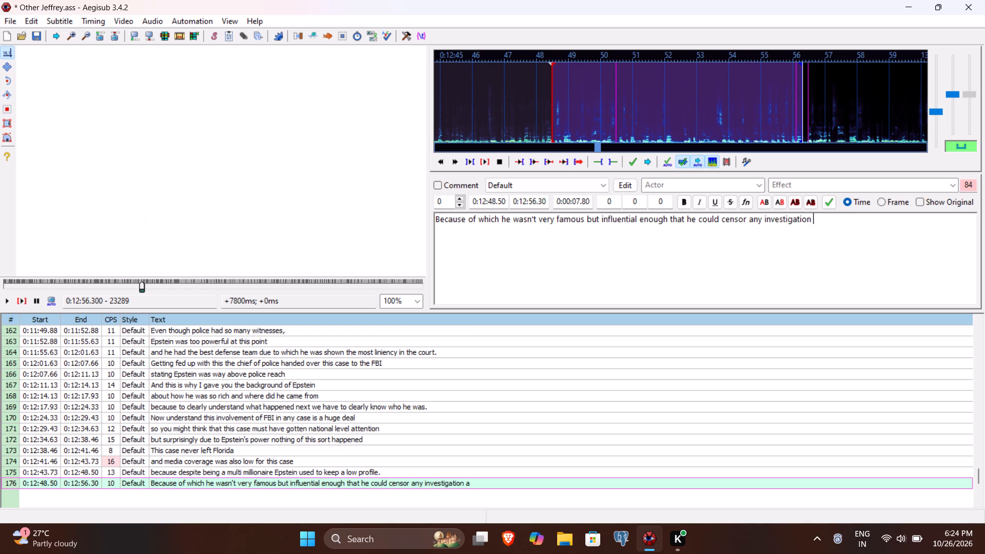
pyautogui.press('BackSpace')
pyautogui.write('happening aa')
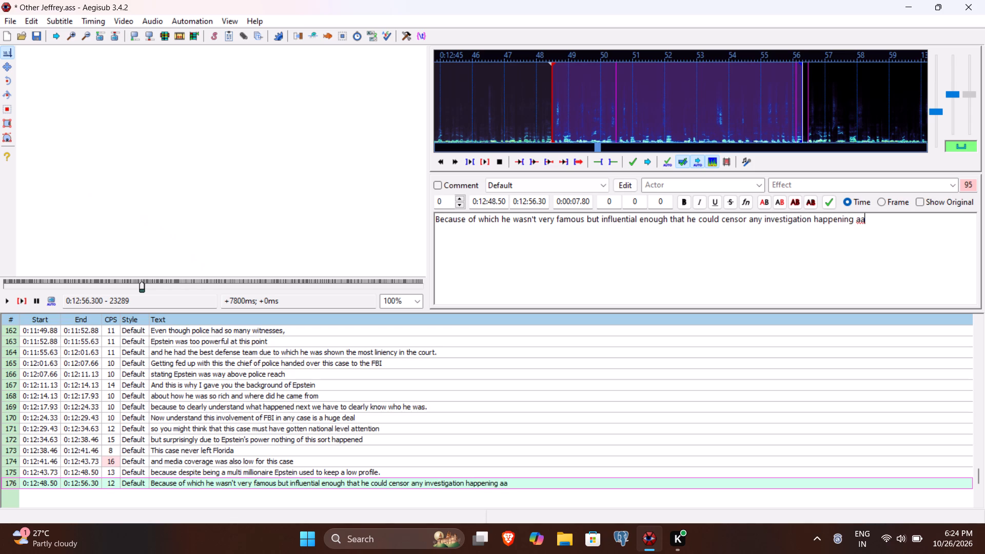
pyautogui.press('BackSpace')
pyautogui.press('BackSpace')
pyautogui.write('on i')
pyautogui.press('BackSpace')
pyautogui.write('him.')
pyautogui.press('Return')
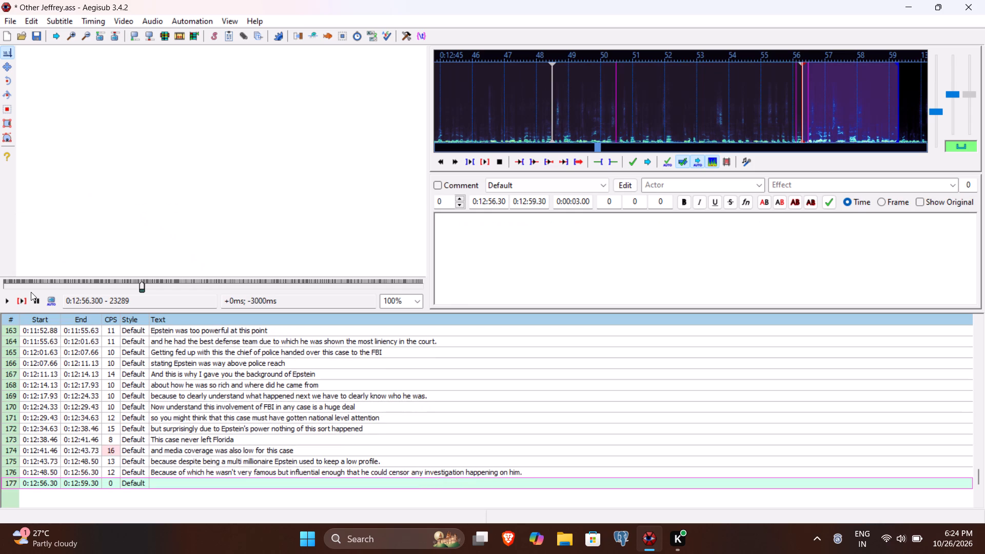
# Play line 177's segment past its provisional end and enter "Basically if Epstein was still alive" as the start of its text.
pyautogui.click(28, 294)
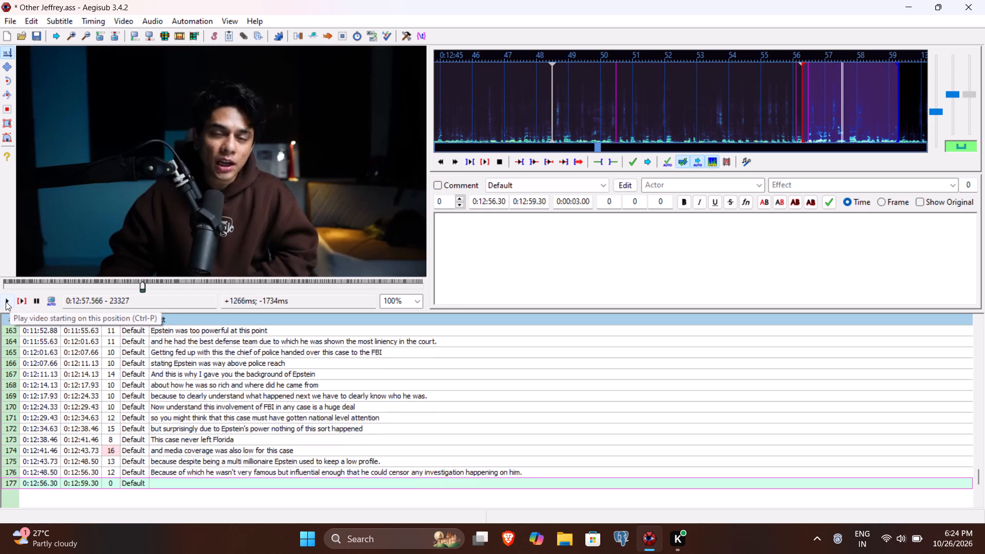
pyautogui.click(6, 302)
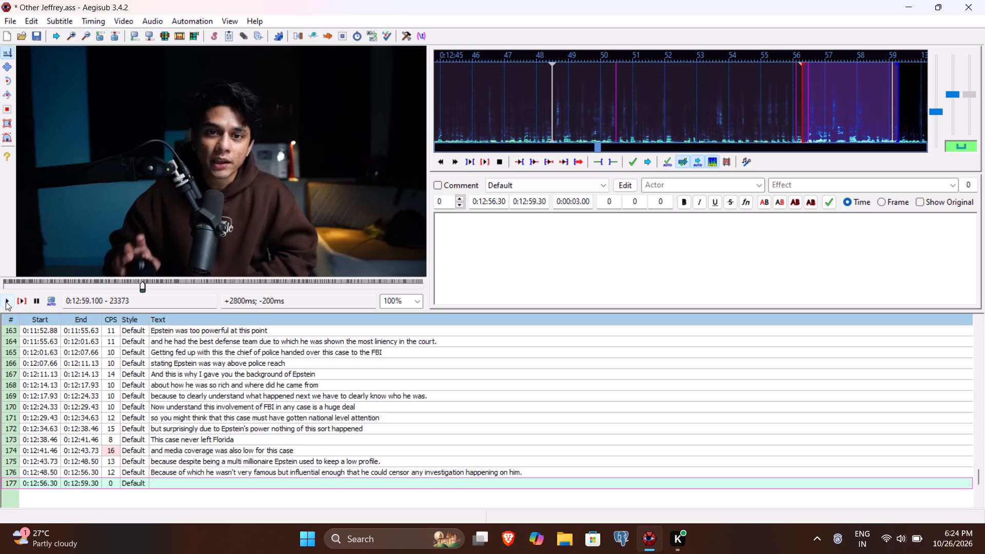
pyautogui.click(6, 302)
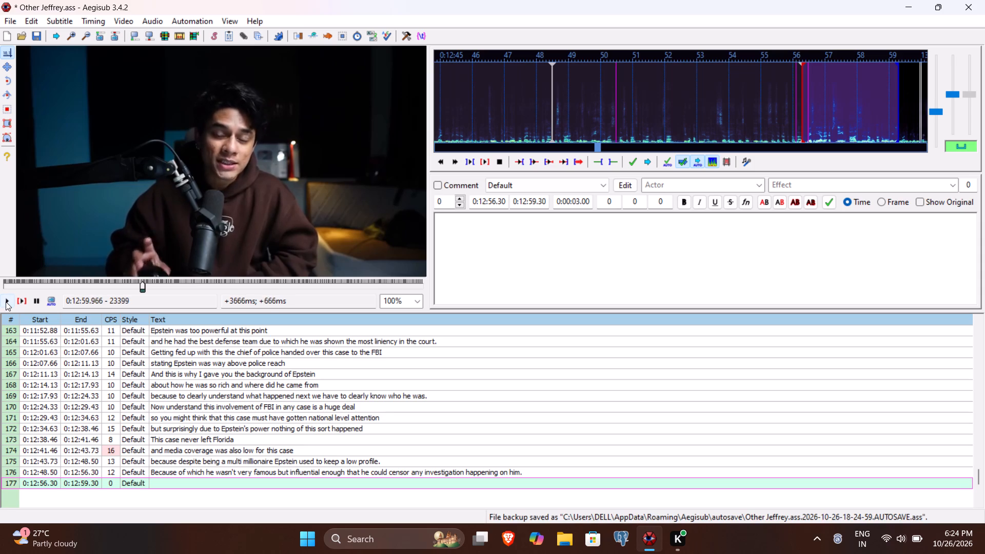
pyautogui.click(6, 302)
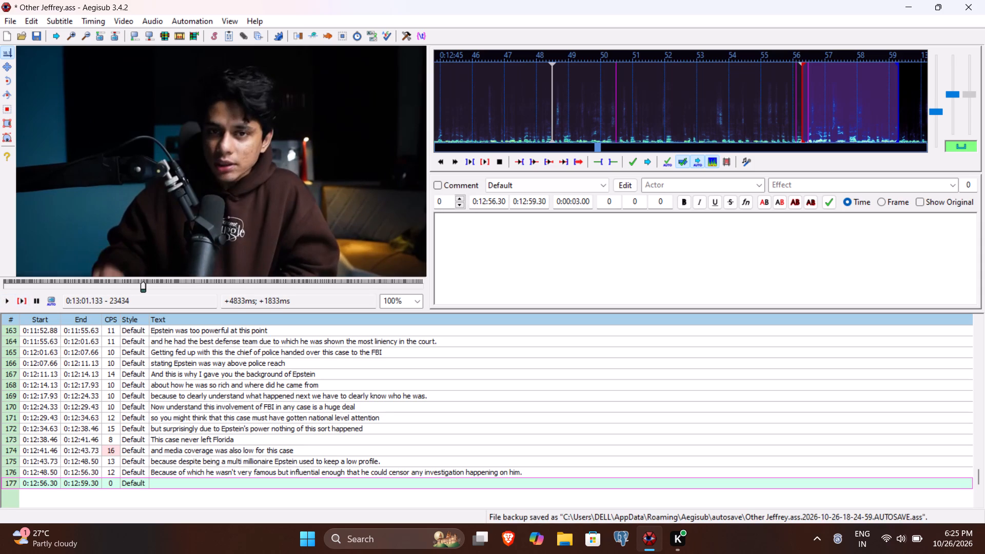
pyautogui.click(538, 248)
pyautogui.write('Basically if I')
pyautogui.press('BackSpace')
pyautogui.write('Epstein was still alive')
pyautogui.press('space')
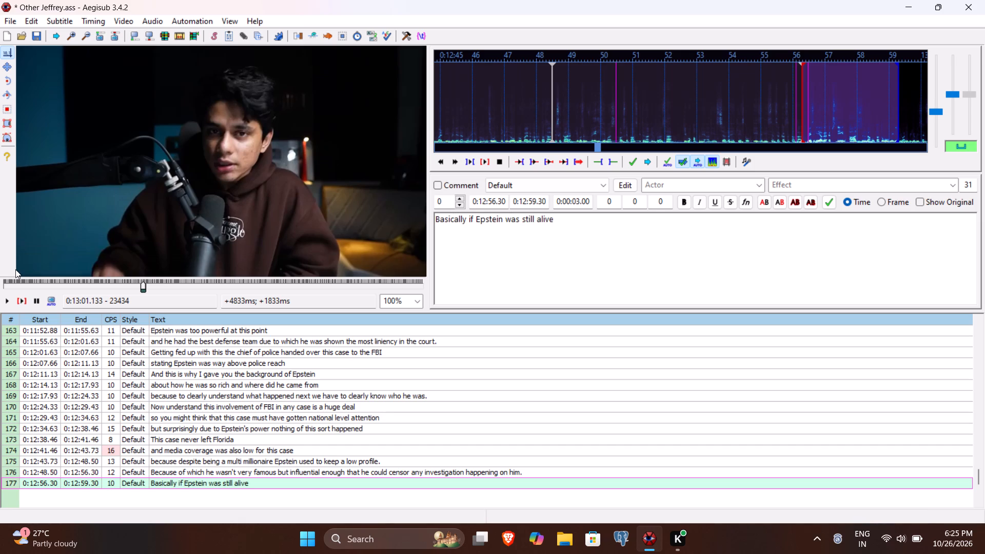
# Replay line 177's segment on to the end of the phrase and set its end time to 0:13:00.76.
pyautogui.click(17, 291)
pyautogui.click(22, 300)
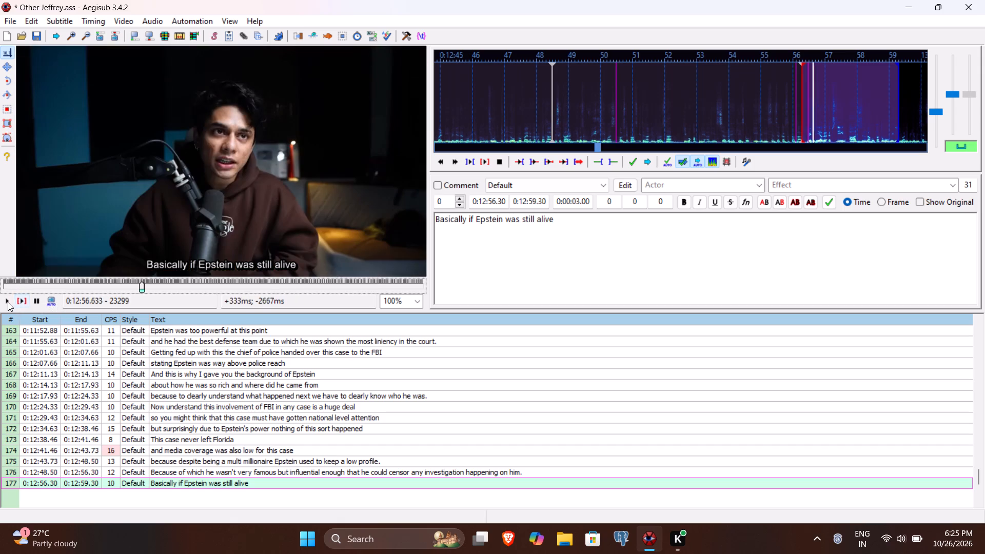
pyautogui.doubleClick(7, 302)
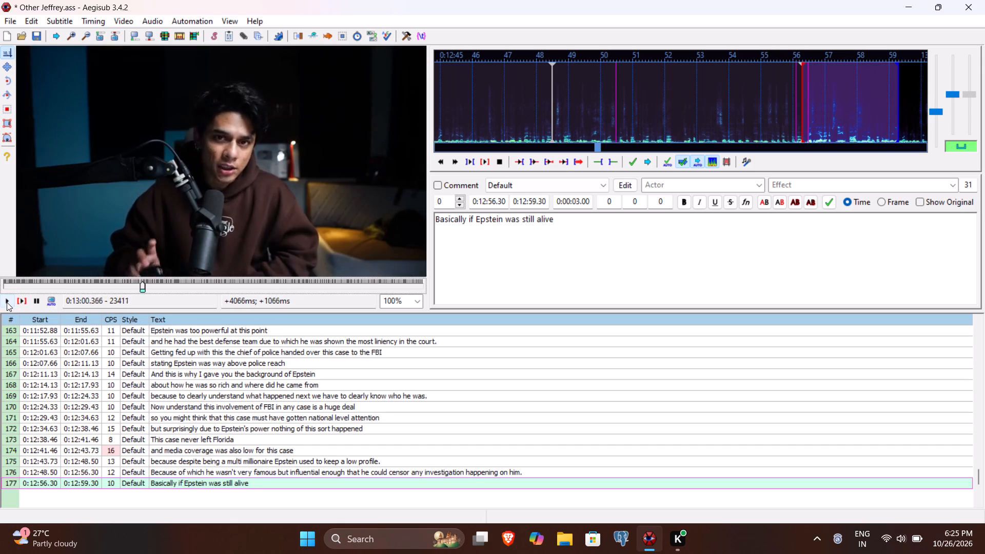
pyautogui.click(7, 302)
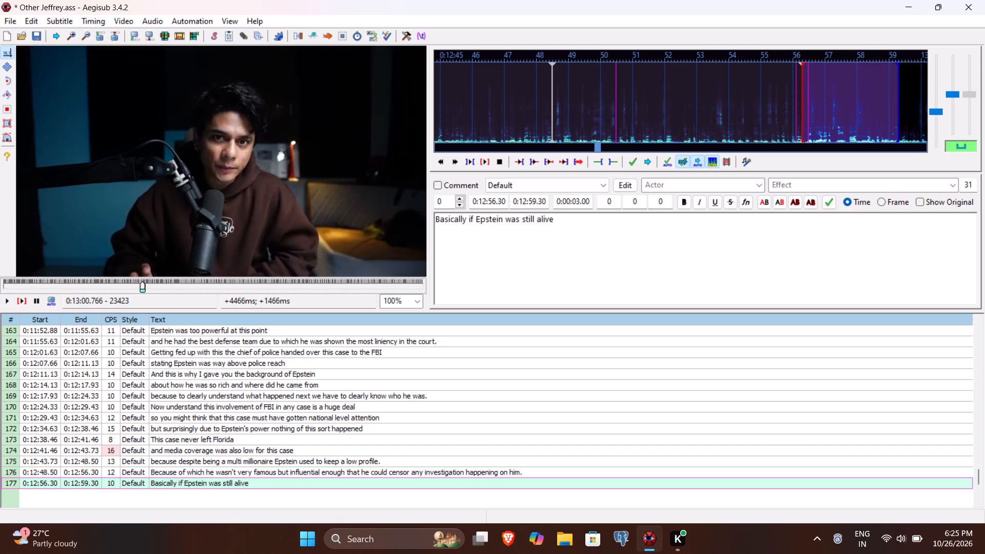
pyautogui.click(522, 205)
pyautogui.write('30076')
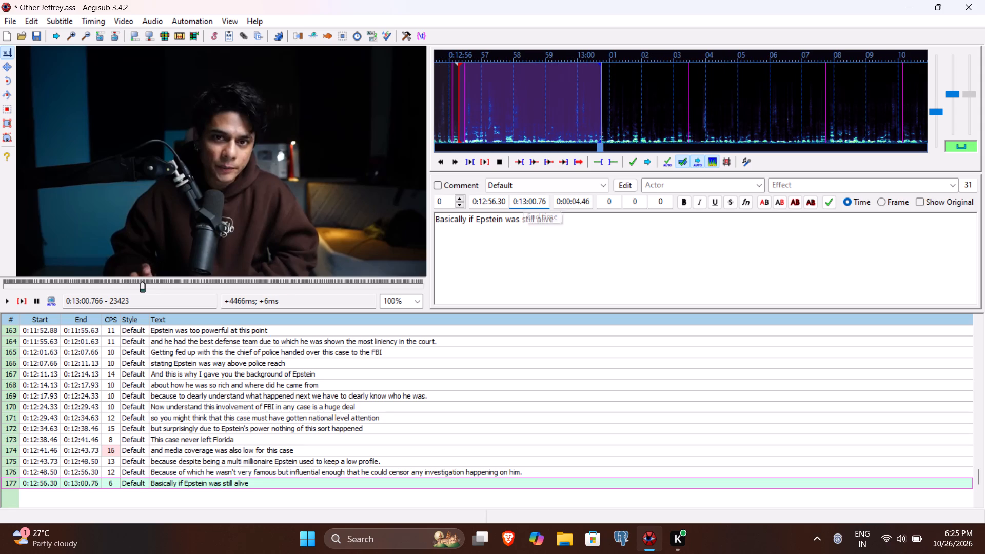
# Complete line 177's text with "today he could have censored this video" and commit the line.
pyautogui.click(633, 273)
pyautogui.write('today he could')
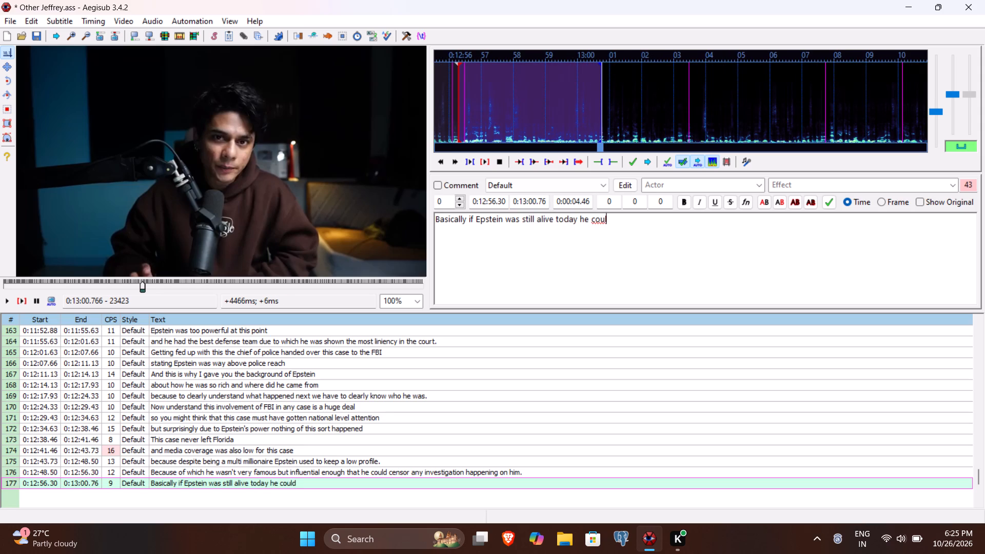
pyautogui.press('space')
pyautogui.write('have')
pyautogui.press('space')
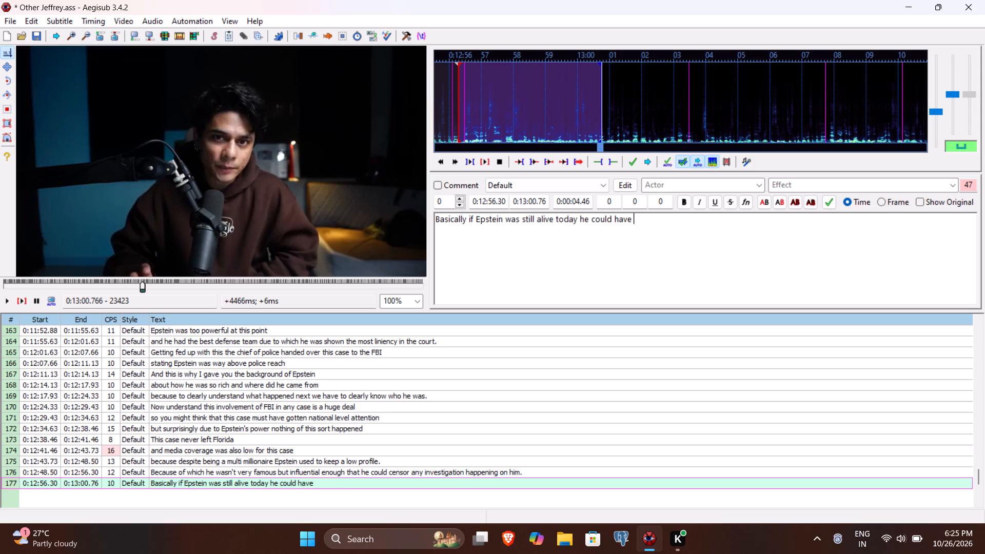
pyautogui.write('censored this video')
pyautogui.press('Return')
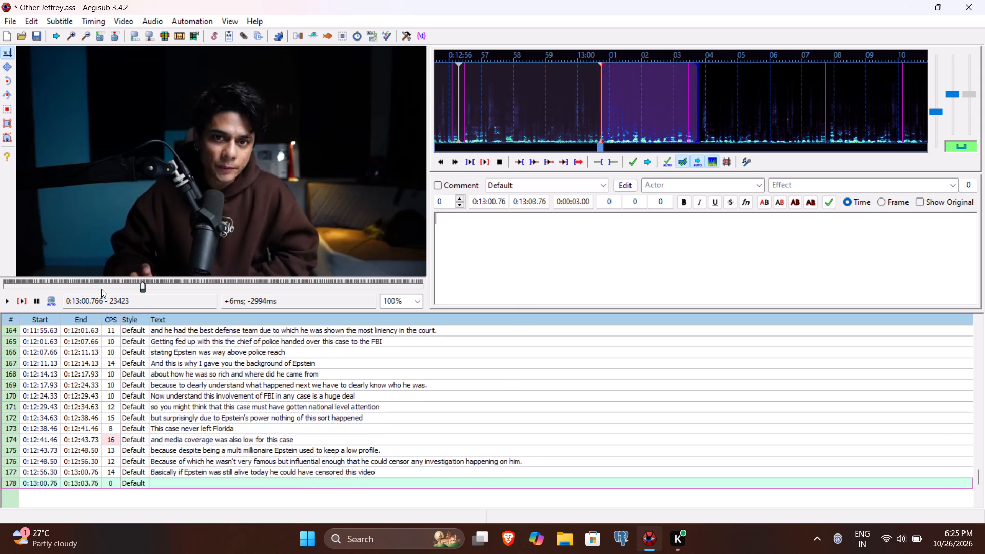
# Play line 178's segment on to the end of the phrase and set its end time to 0:13:06.03.
pyautogui.click(22, 294)
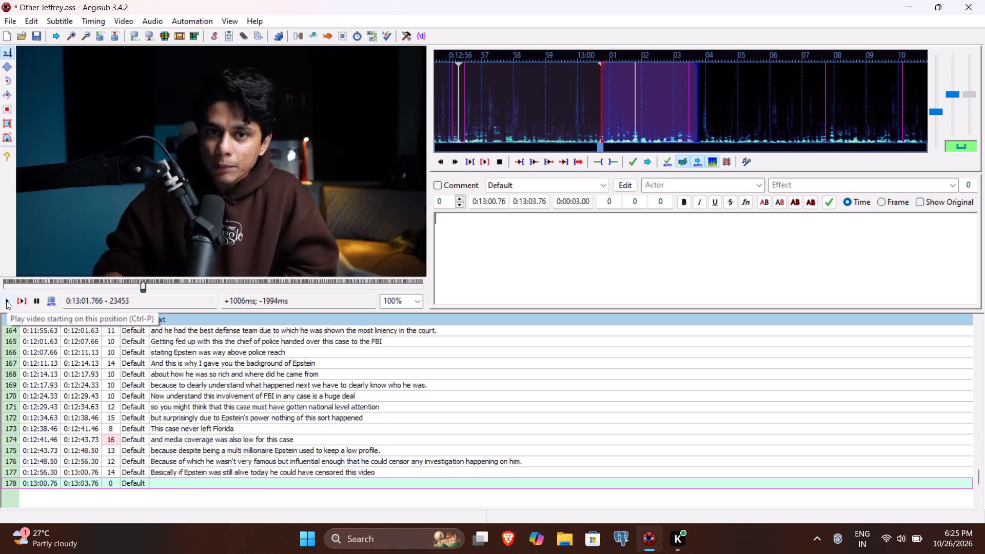
pyautogui.click(6, 301)
pyautogui.click(6, 301)
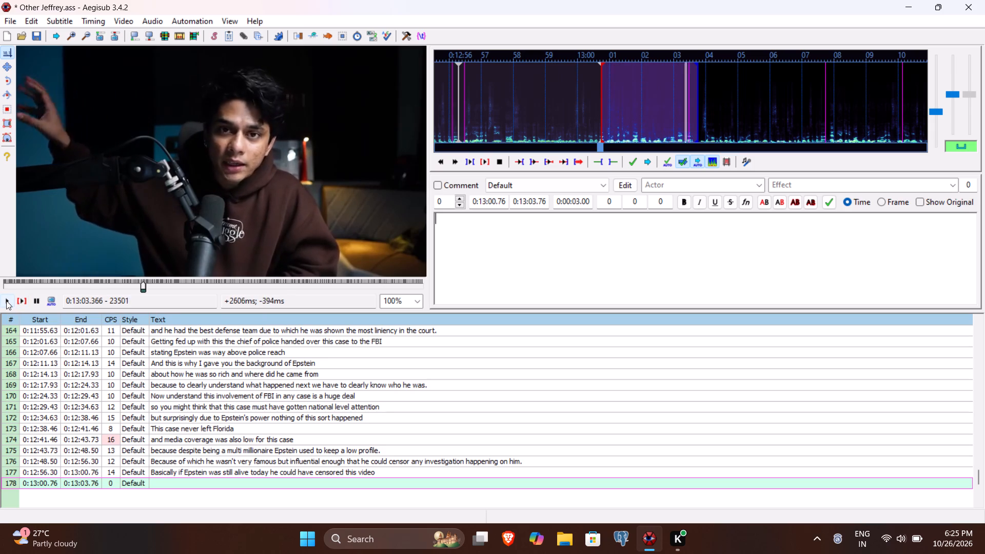
pyautogui.click(6, 301)
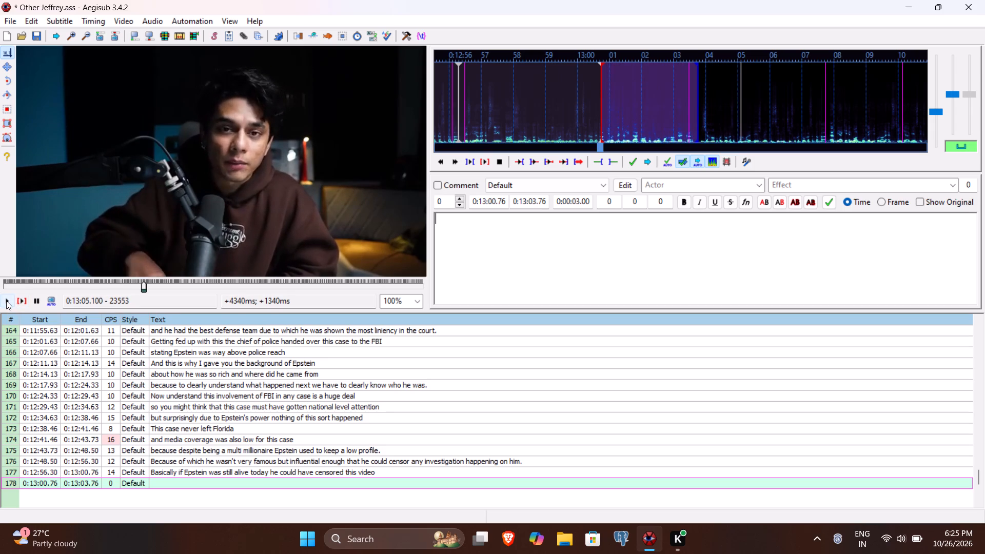
pyautogui.doubleClick(6, 301)
pyautogui.click(6, 301)
pyautogui.click(6, 301)
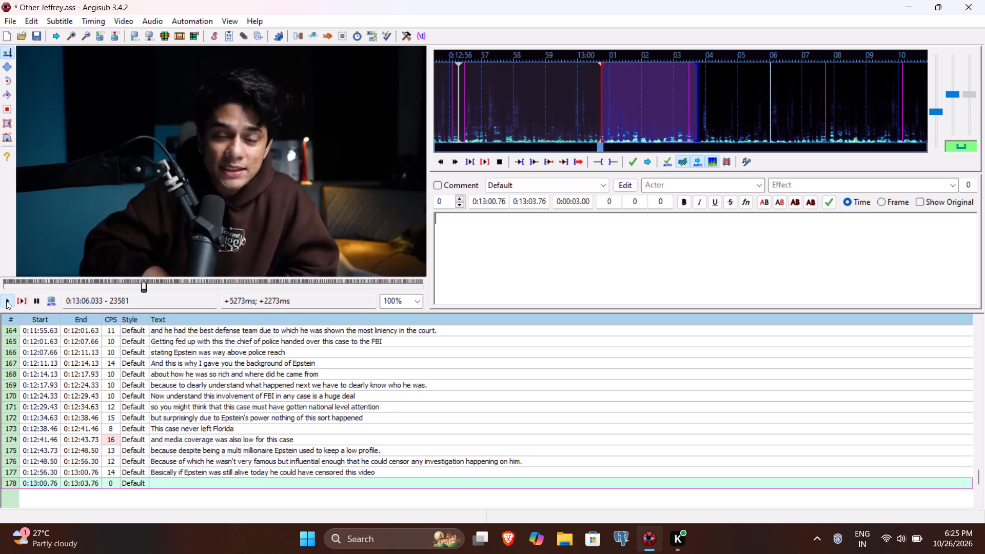
pyautogui.click(533, 202)
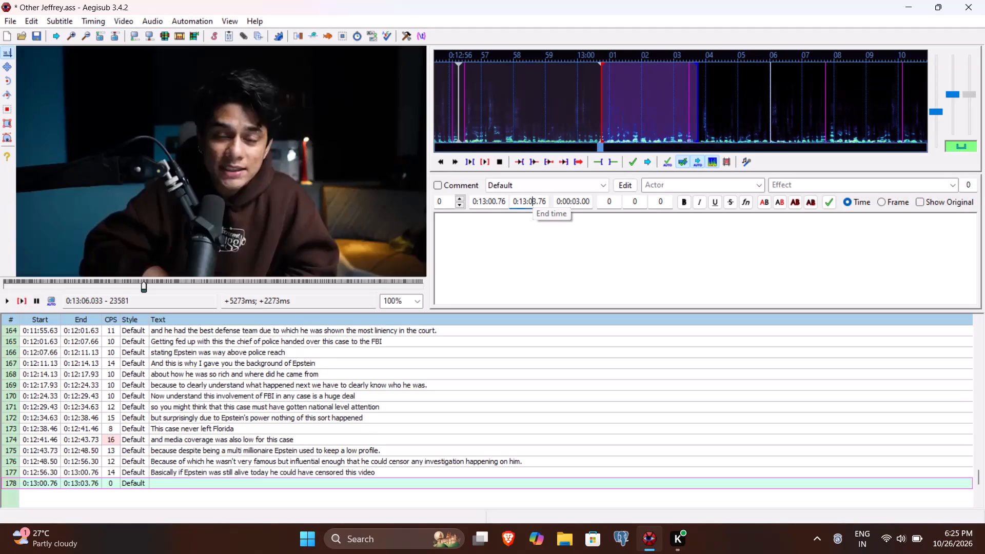
pyautogui.write('603')
# Enter "Literally he was that powerful that he could control what's happening here all the way from there" as line 178's text and commit it.
pyautogui.click(517, 288)
pyautogui.write('Literally he was that powerful that he')
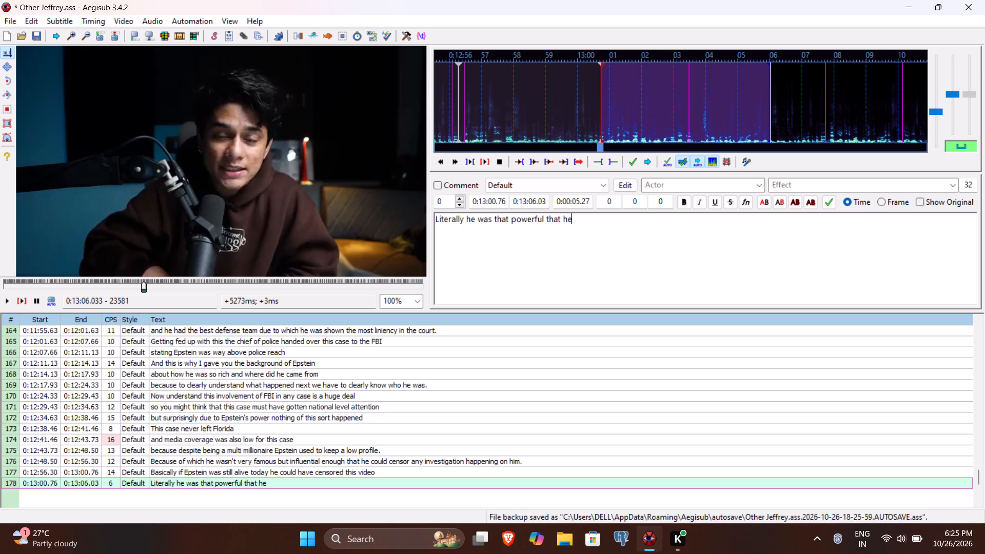
pyautogui.press('space')
pyautogui.write('could h')
pyautogui.press('BackSpace')
pyautogui.write('control whats')
pyautogui.press('BackSpace')
pyautogui.write("'s")
pyautogui.press('space')
pyautogui.write('happenn')
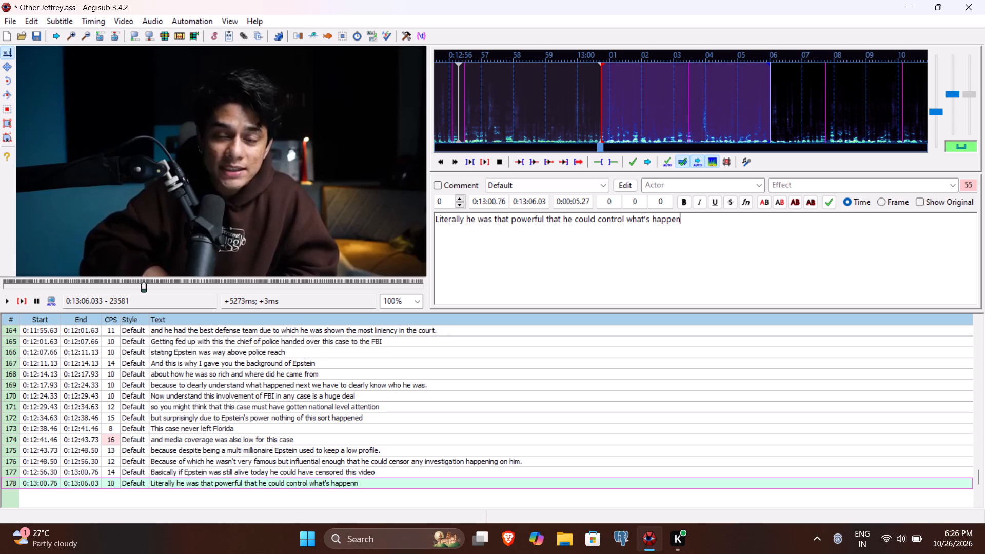
pyautogui.press('BackSpace')
pyautogui.write('ing here all ht')
pyautogui.press('BackSpace')
pyautogui.press('BackSpace')
pyautogui.write('the way from there')
pyautogui.press('Return')
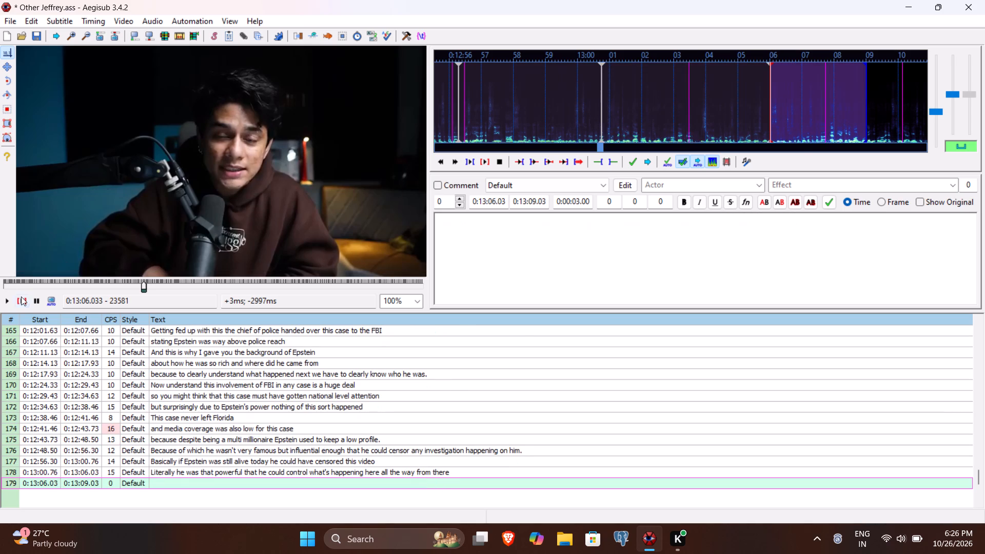
# Play line 179's segment to the end of the phrase and set its end time to 0:13:07.93.
pyautogui.click(21, 296)
pyautogui.click(6, 300)
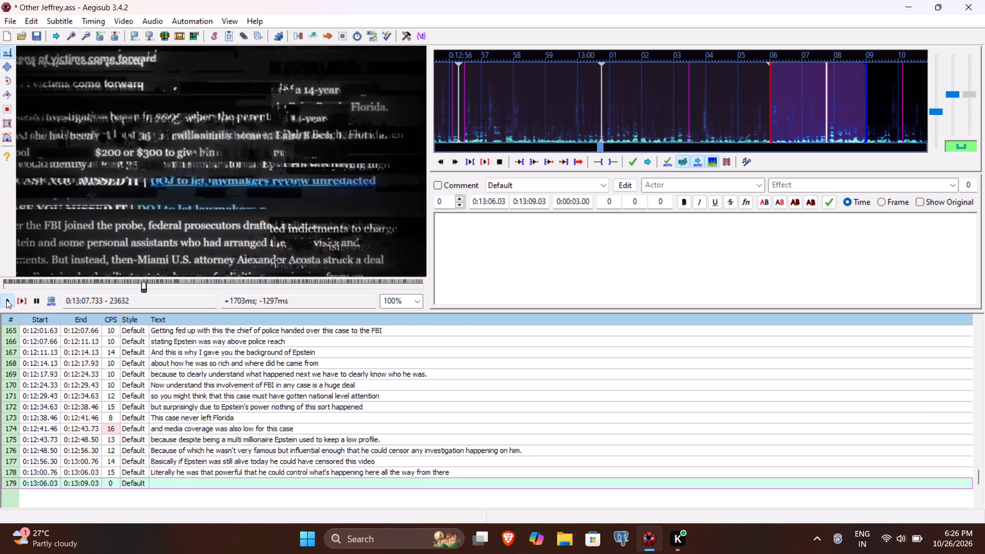
pyautogui.doubleClick(6, 300)
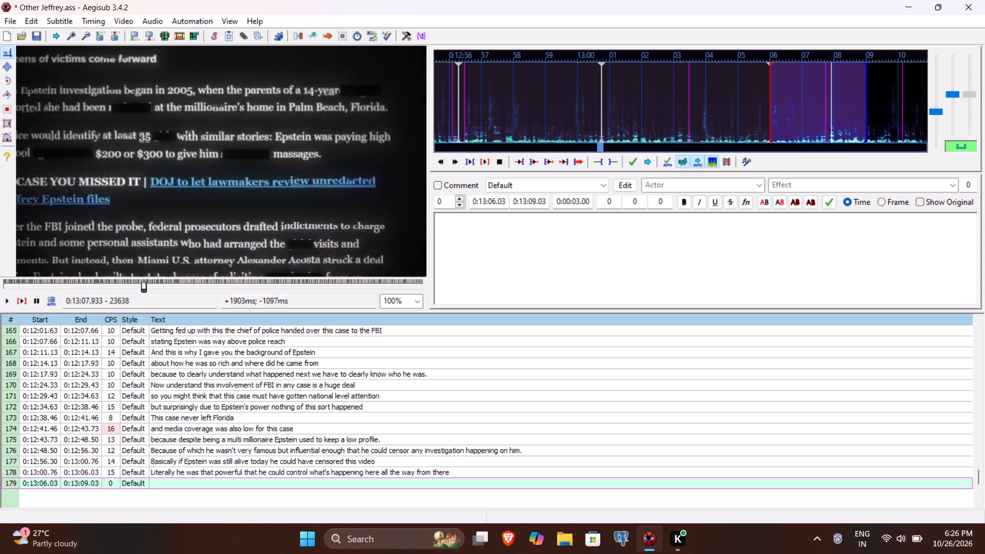
pyautogui.click(530, 204)
pyautogui.write('07')
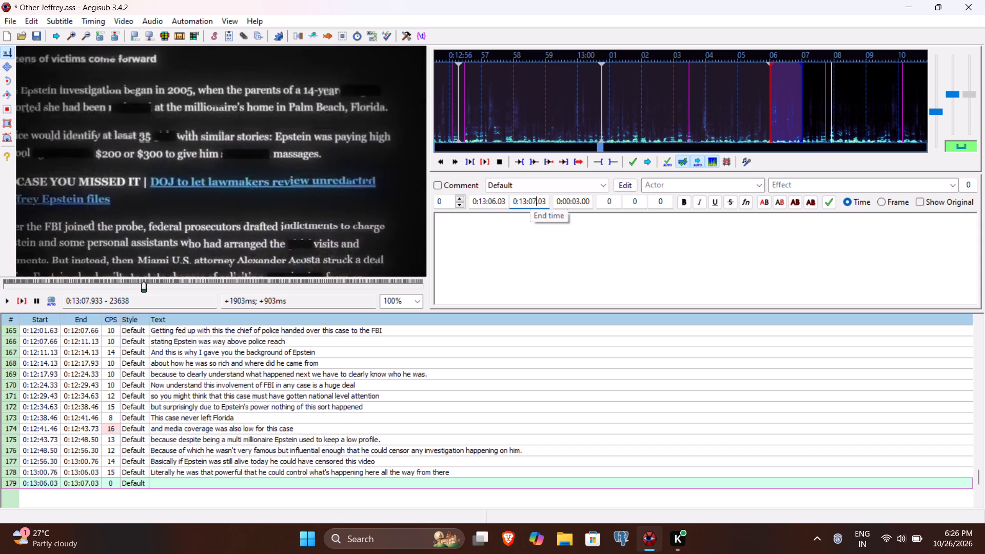
pyautogui.write('93')
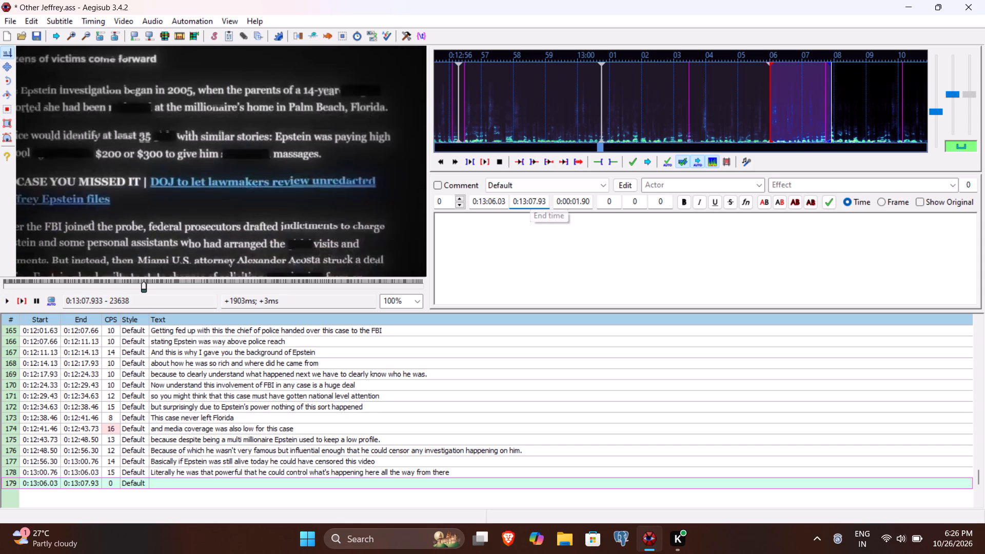
# Enter "he could control anything" as line 179's text and commit the line.
pyautogui.click(516, 253)
pyautogui.write('he could contorl')
pyautogui.press('BackSpace')
pyautogui.press('BackSpace')
pyautogui.press('BackSpace')
pyautogui.write('rl an')
pyautogui.press('BackSpace')
pyautogui.press('BackSpace')
pyautogui.press('BackSpace')
pyautogui.press('BackSpace')
pyautogui.write('ol anything')
pyautogui.press('Return')
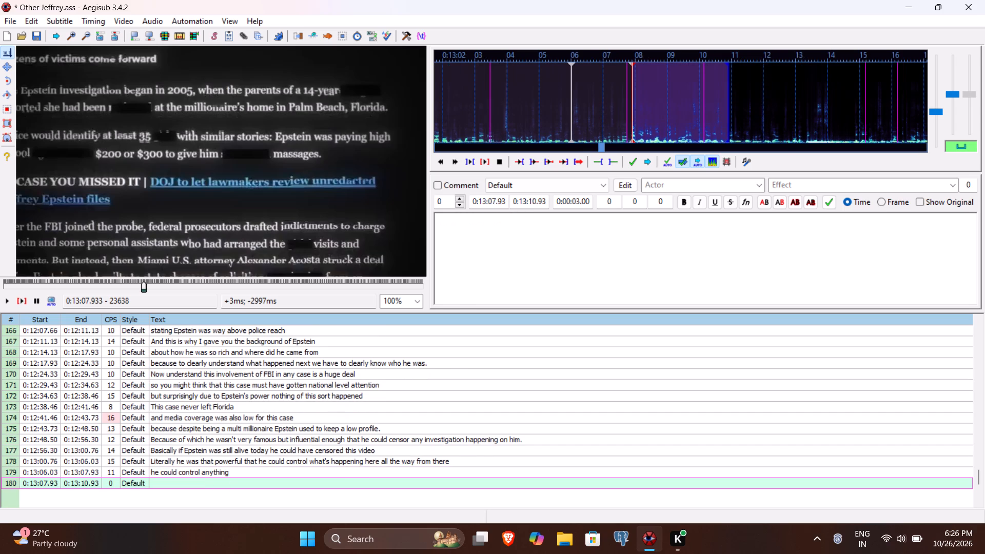
# Play line 180's segment on to the end of the phrase and set its end time to 0:13:12.50.
pyautogui.click(21, 301)
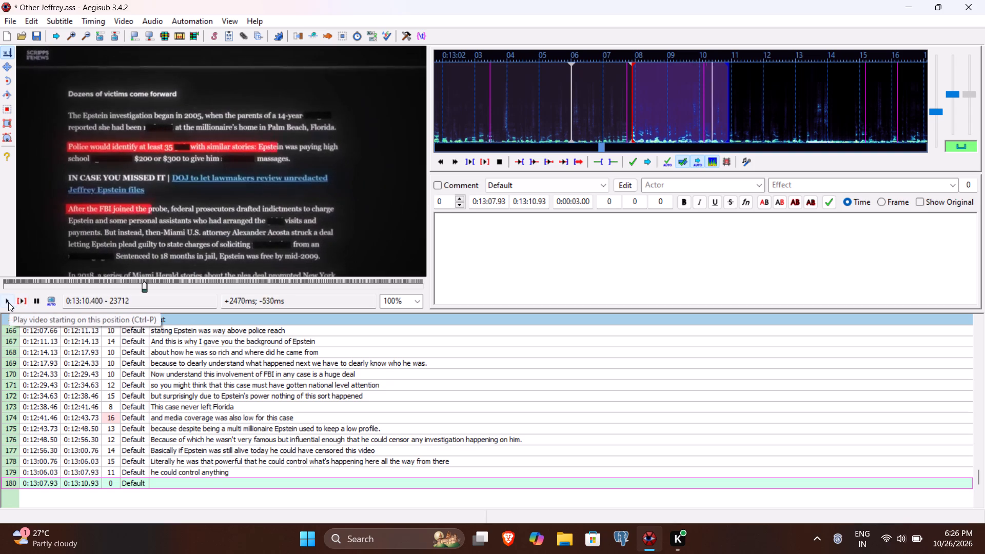
pyautogui.click(8, 302)
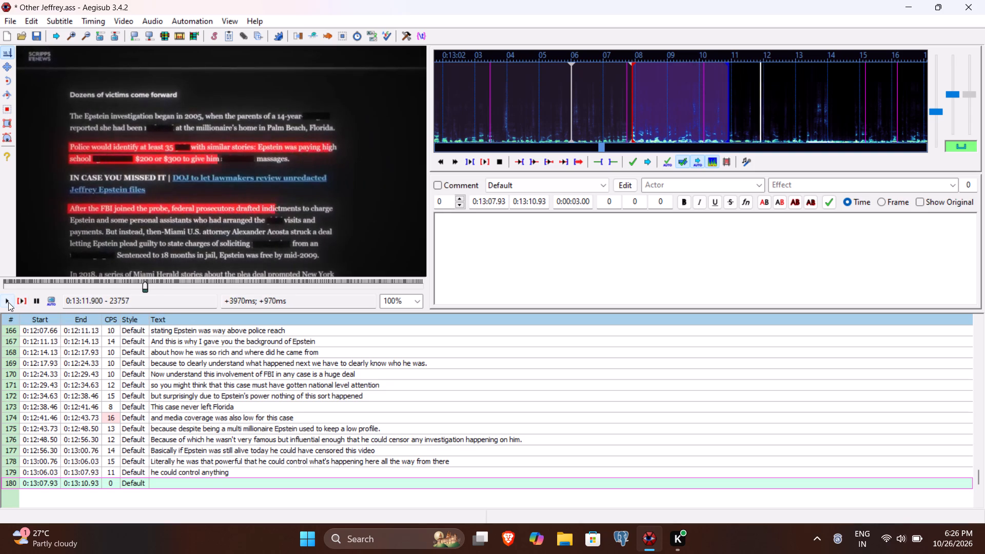
pyautogui.click(8, 302)
pyautogui.doubleClick(8, 302)
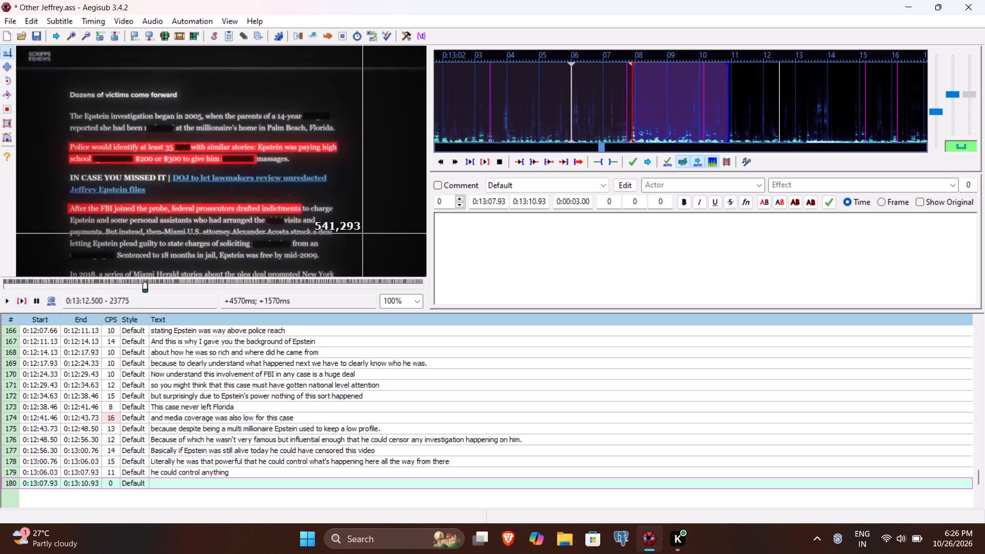
pyautogui.click(534, 201)
pyautogui.press('BackSpace')
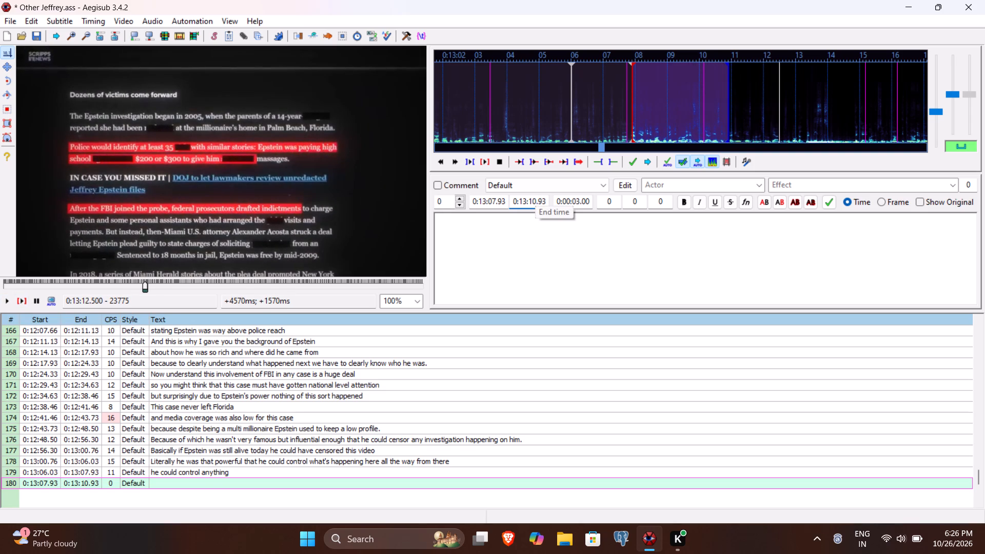
pyautogui.write('250')
# Enter "Just after the FBI got involved they started building a case against him" as line 180's text and commit it.
pyautogui.click(520, 247)
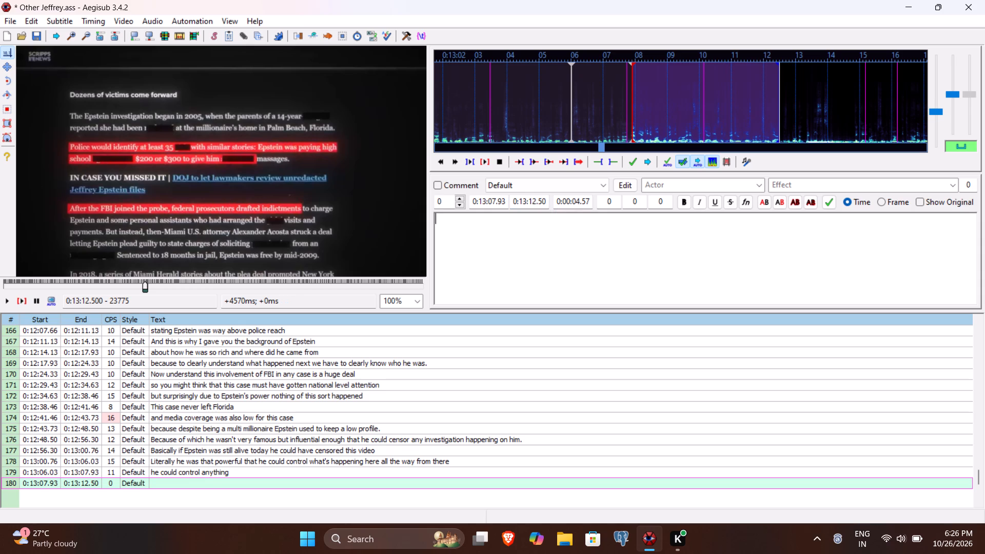
pyautogui.write('Just a')
pyautogui.write('fter the FBI got involved that')
pyautogui.press('space')
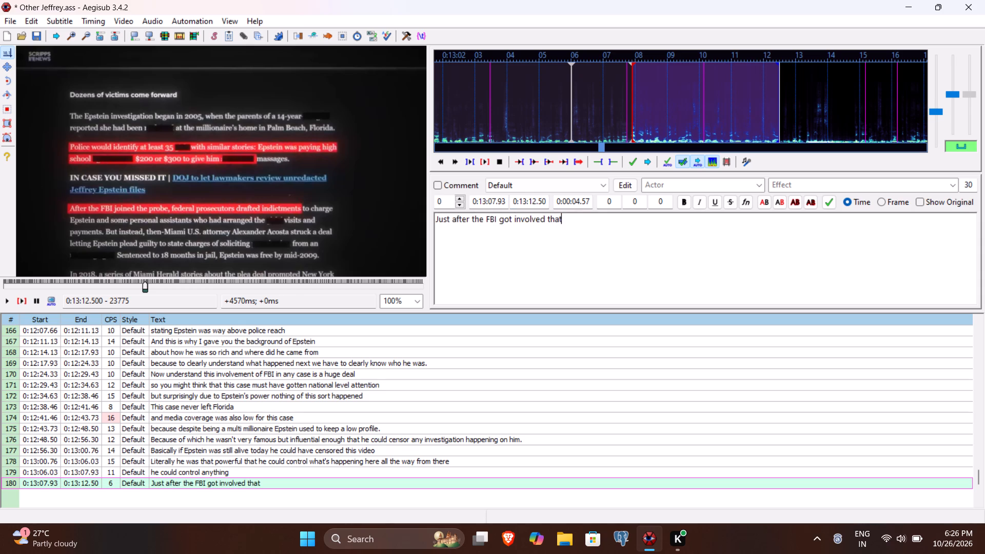
pyautogui.press('BackSpace')
pyautogui.press('BackSpace')
pyautogui.press('BackSpace')
pyautogui.write('ey started building a csa')
pyautogui.press('BackSpace')
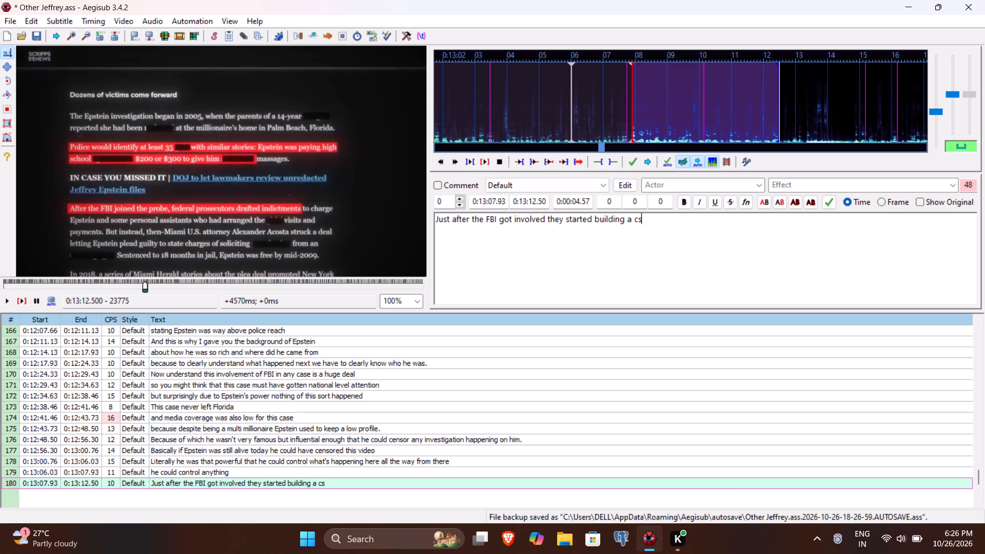
pyautogui.press('BackSpace')
pyautogui.write('ase against him')
pyautogui.press('Return')
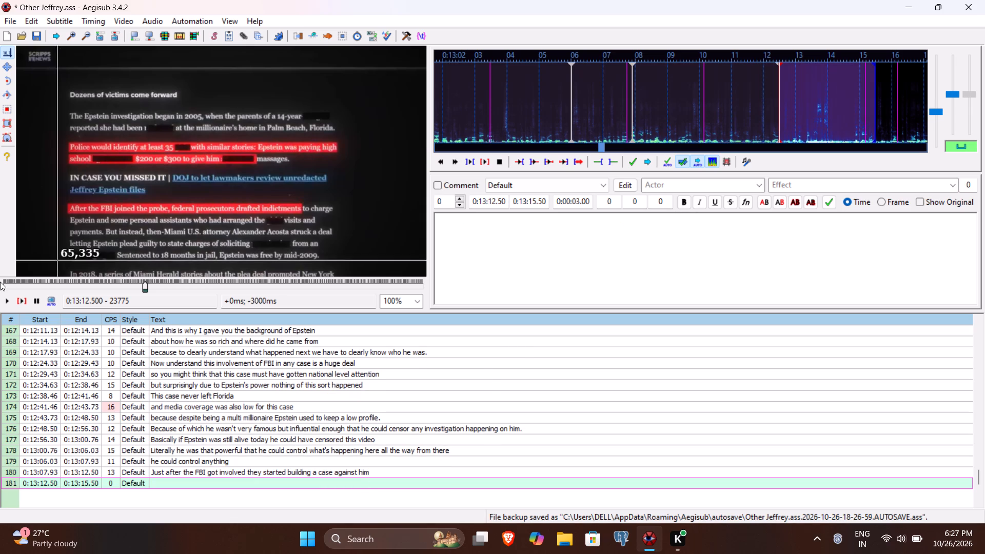
# Play line 181's segment, enter "in which there were total 36 sexually exploited victims." as its text and commit the line.
pyautogui.click(22, 302)
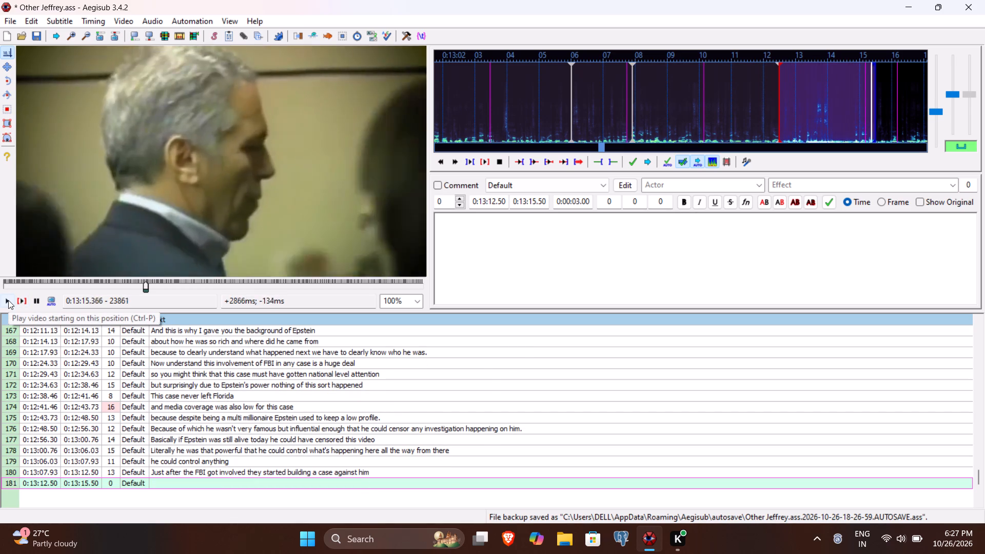
pyautogui.write('in which there were toal')
pyautogui.press('BackSpace')
pyautogui.press('BackSpace')
pyautogui.write('tal 36 victims')
pyautogui.press('.')
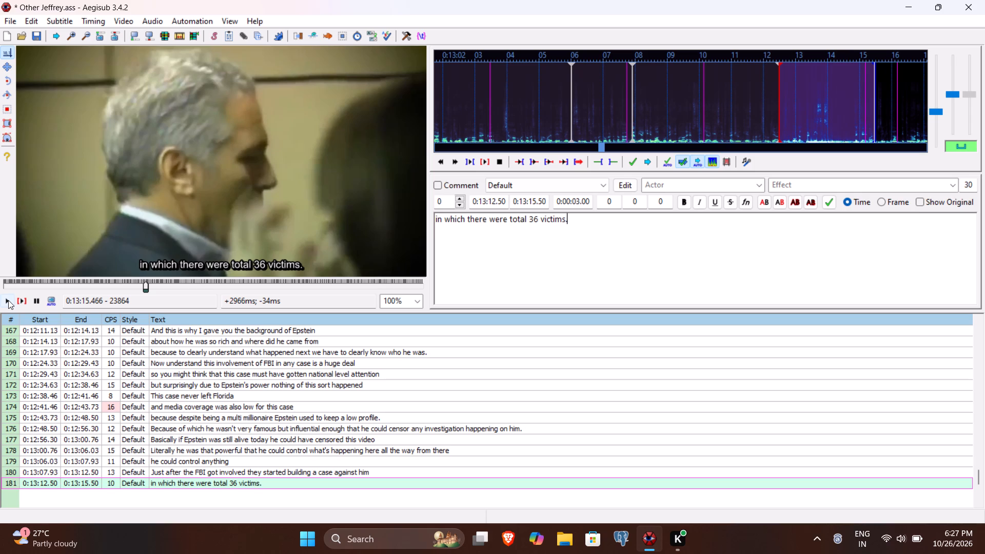
pyautogui.click(17, 300)
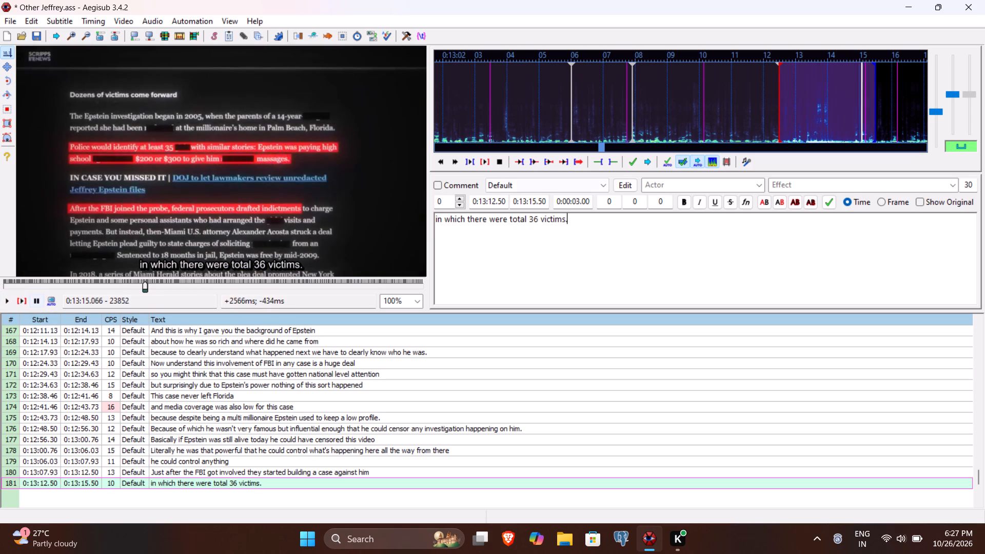
pyautogui.click(540, 221)
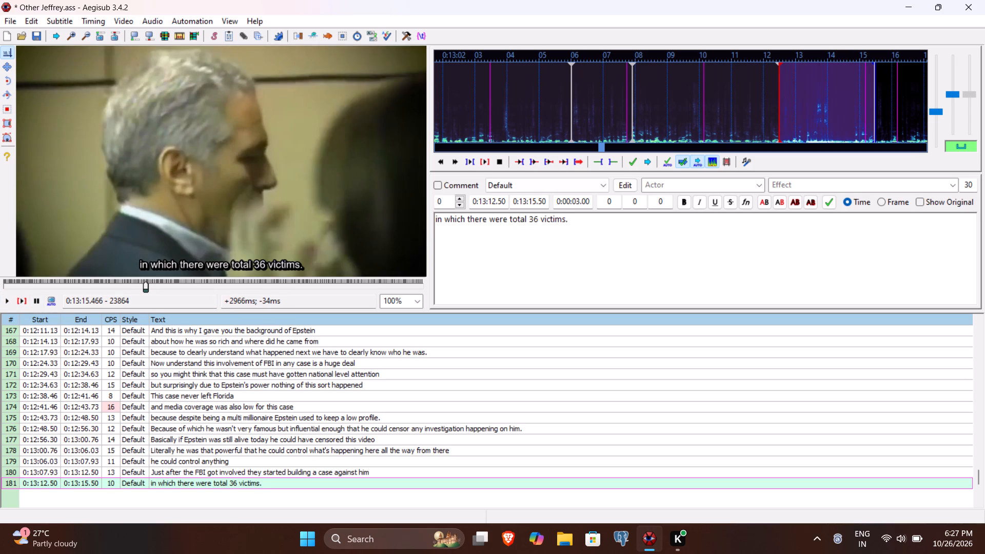
pyautogui.write('sexual')
pyautogui.write('ly exploi')
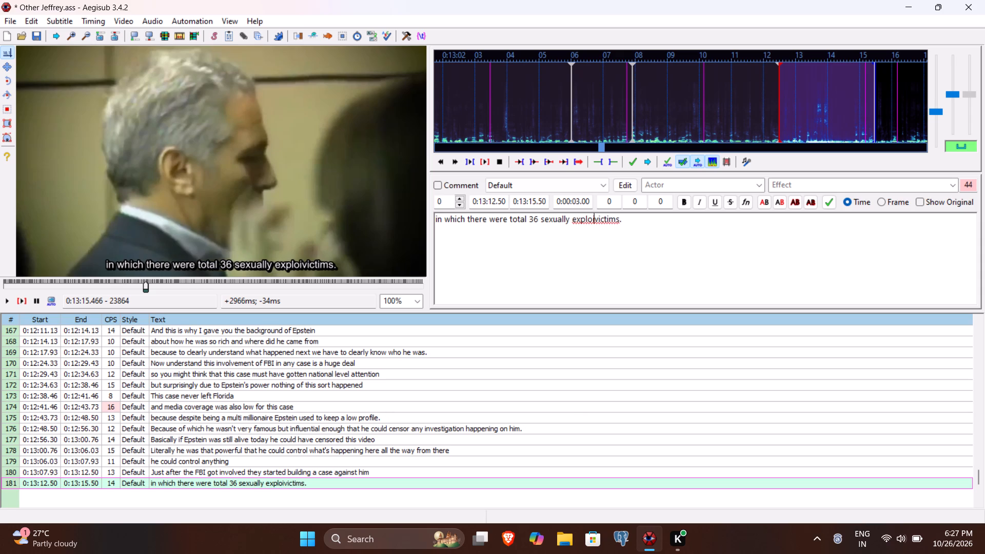
pyautogui.write('ted')
pyautogui.press('space')
pyautogui.press('Return')
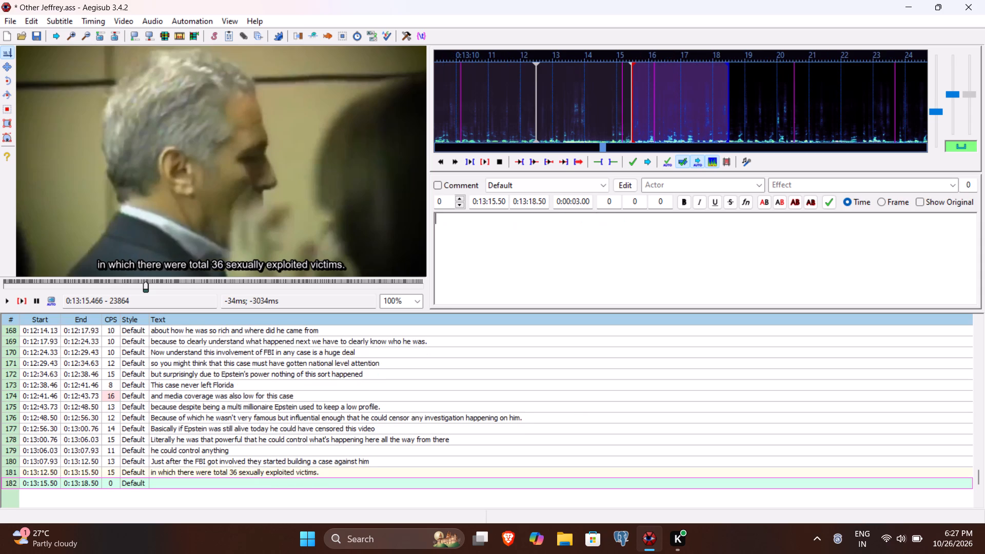
# Play line 182's segment on to the end of the phrase and set its end time to 0:13:20.56.
pyautogui.click(21, 301)
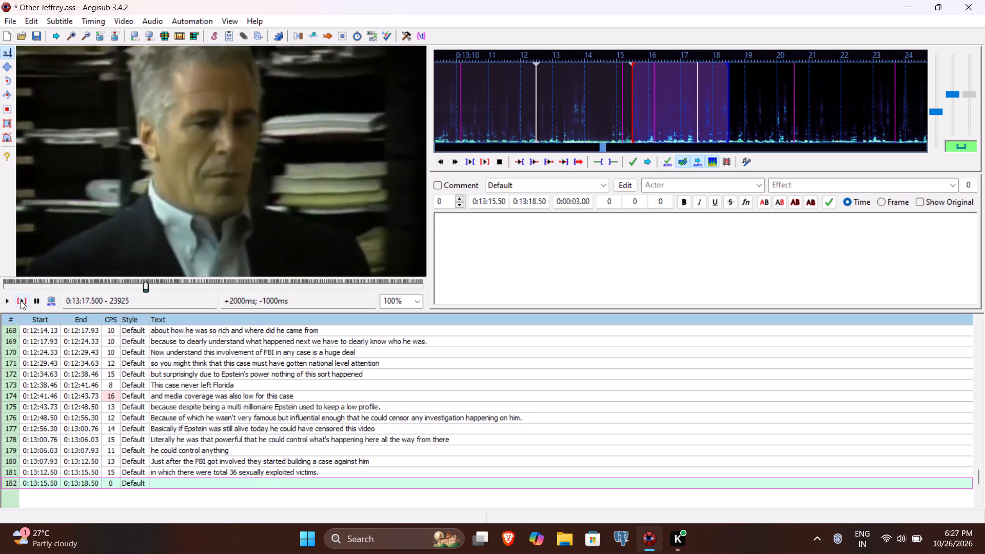
pyautogui.click(8, 301)
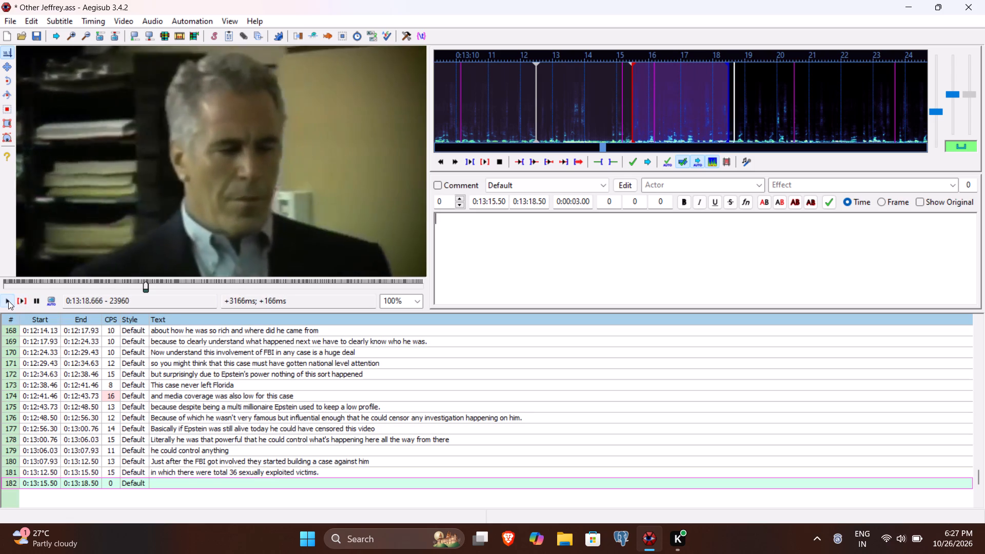
pyautogui.click(8, 301)
pyautogui.doubleClick(8, 301)
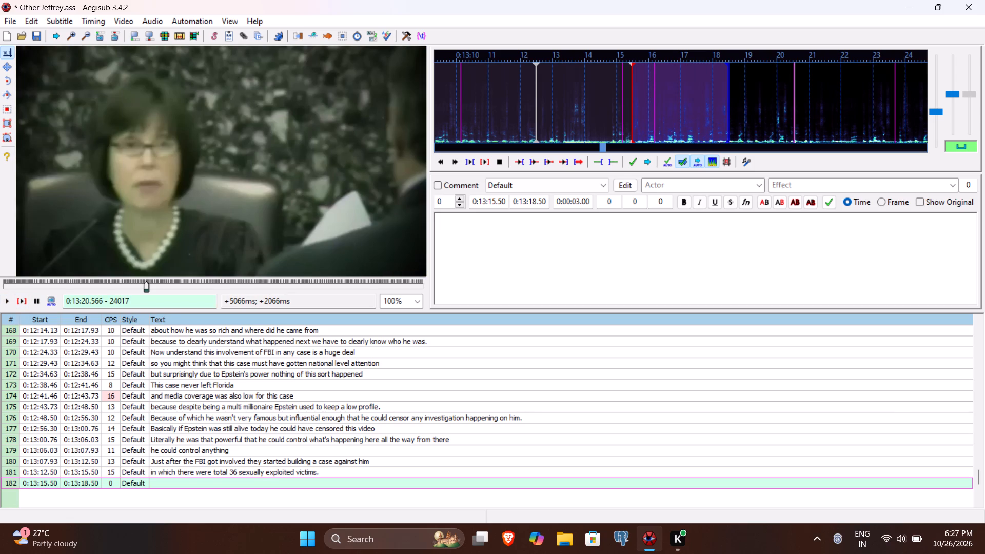
pyautogui.click(529, 203)
pyautogui.press('2')
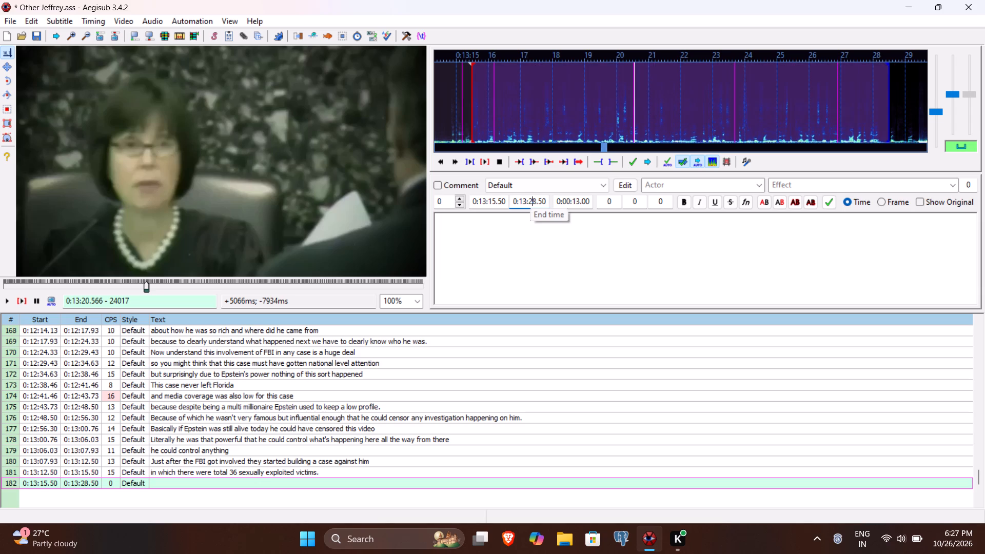
pyautogui.write('056')
pyautogui.click(527, 240)
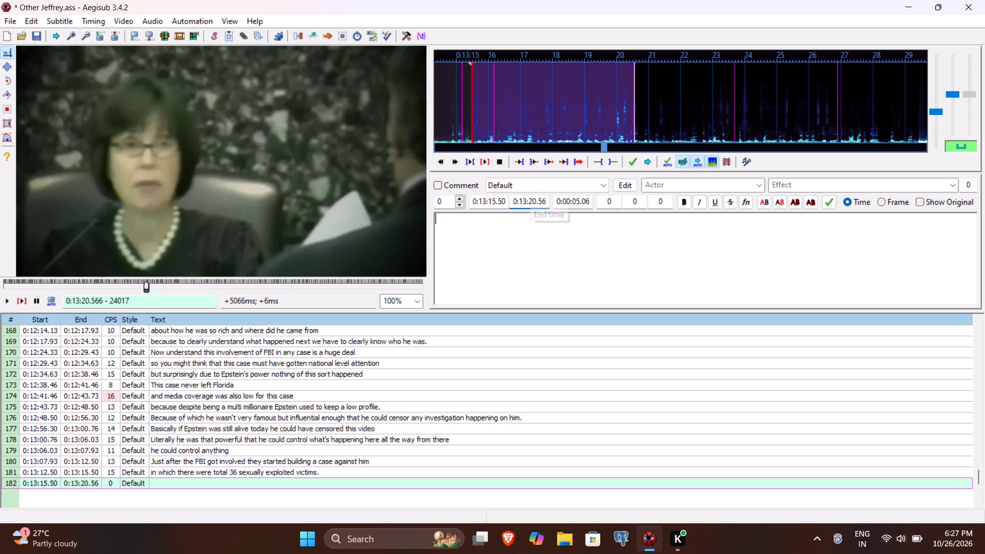
# Enter "And there was enough evidence that he could got easily life sentence" as line 182's text and commit it.
pyautogui.write('And there was enogu')
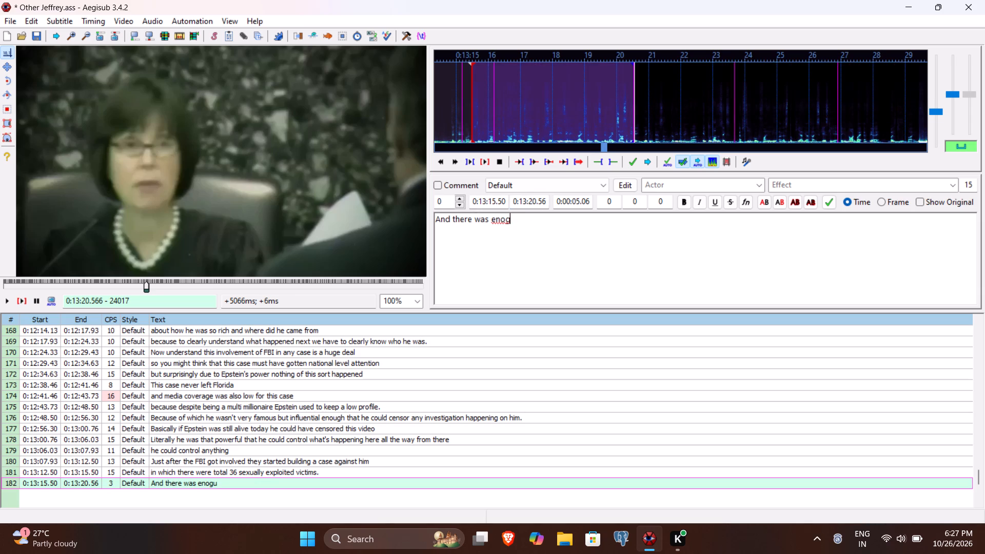
pyautogui.press('BackSpace')
pyautogui.press('BackSpace')
pyautogui.write('ugh evidence that he could')
pyautogui.press('space')
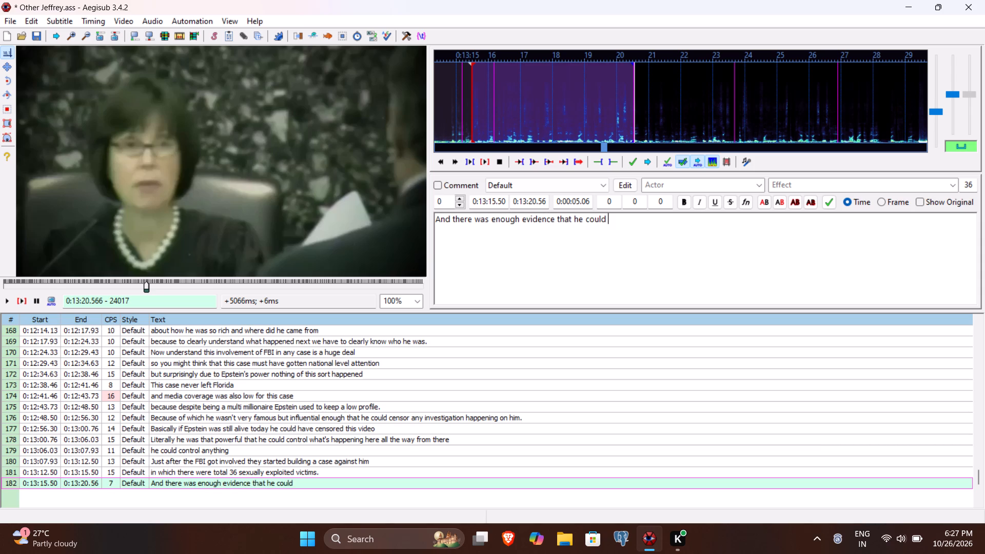
pyautogui.write('got')
pyautogui.press('space')
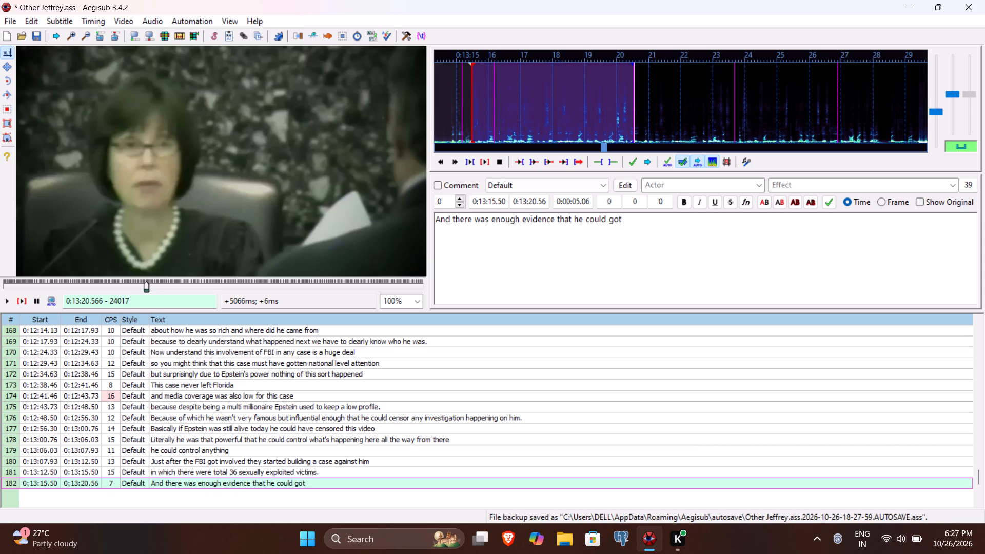
pyautogui.write('easily life sens')
pyautogui.press('BackSpace')
pyautogui.write('tence')
pyautogui.press('Return')
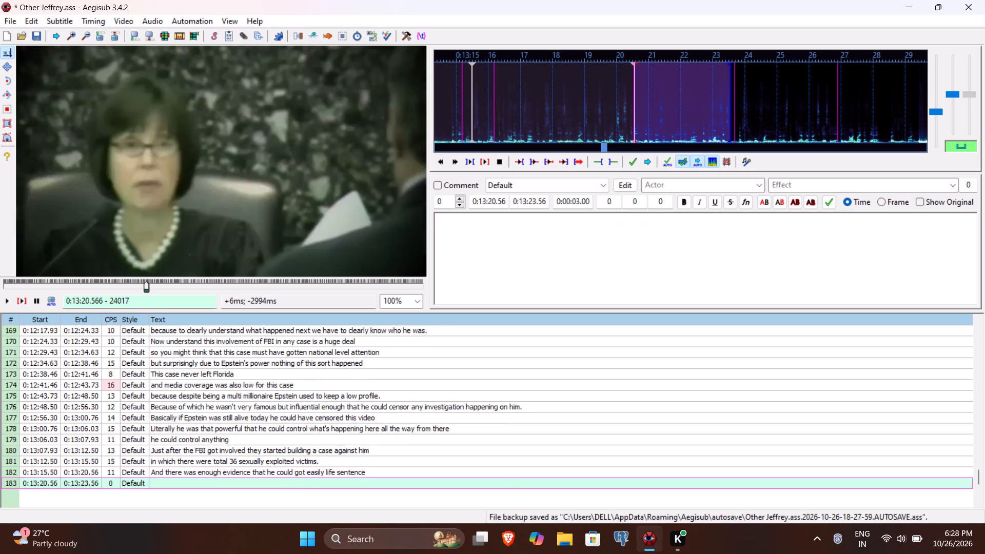
# Play line 183's segment to the end of the phrase and set its end time to 0:13:22.56.
pyautogui.click(26, 297)
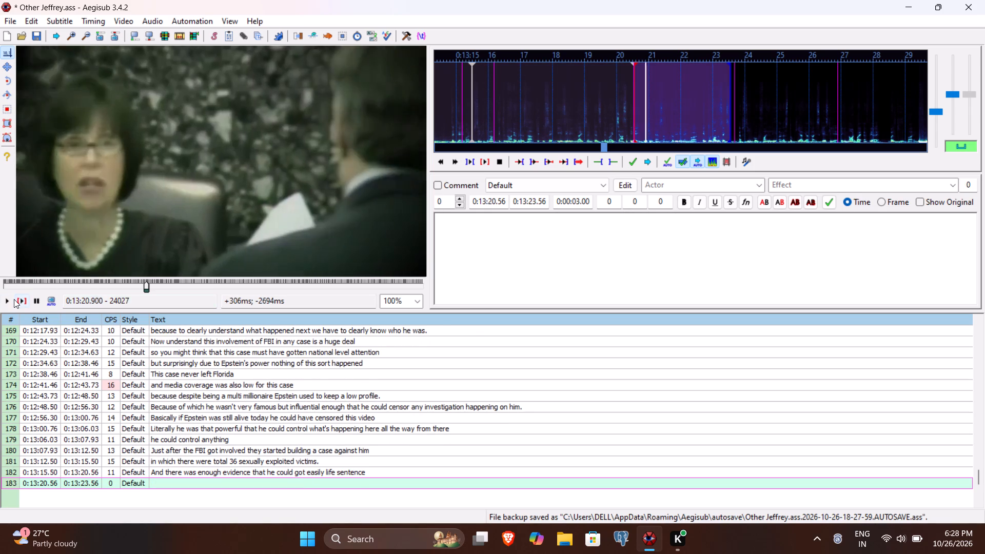
pyautogui.click(12, 299)
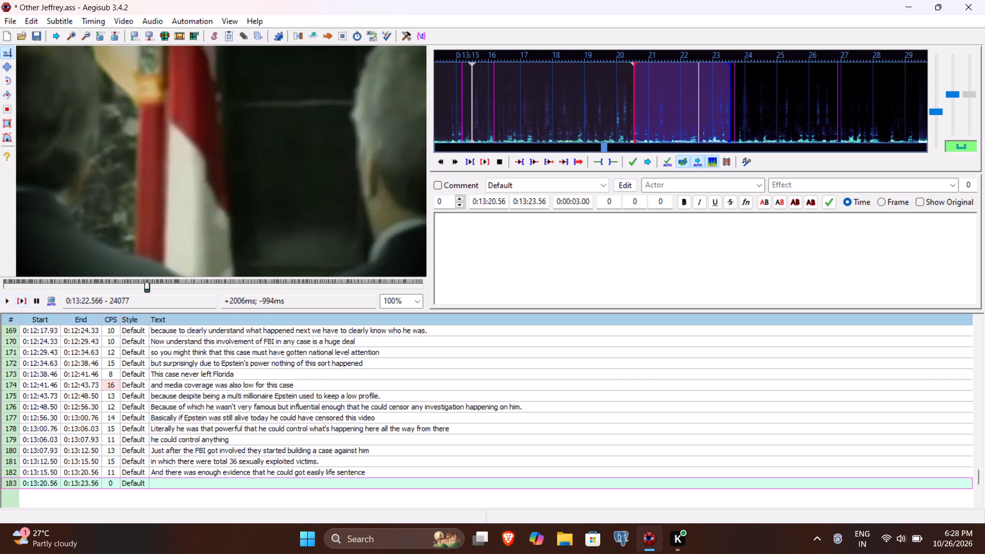
pyautogui.click(534, 203)
pyautogui.press('2')
pyautogui.press('4')
pyautogui.press('BackSpace')
pyautogui.write('56')
pyautogui.click(518, 250)
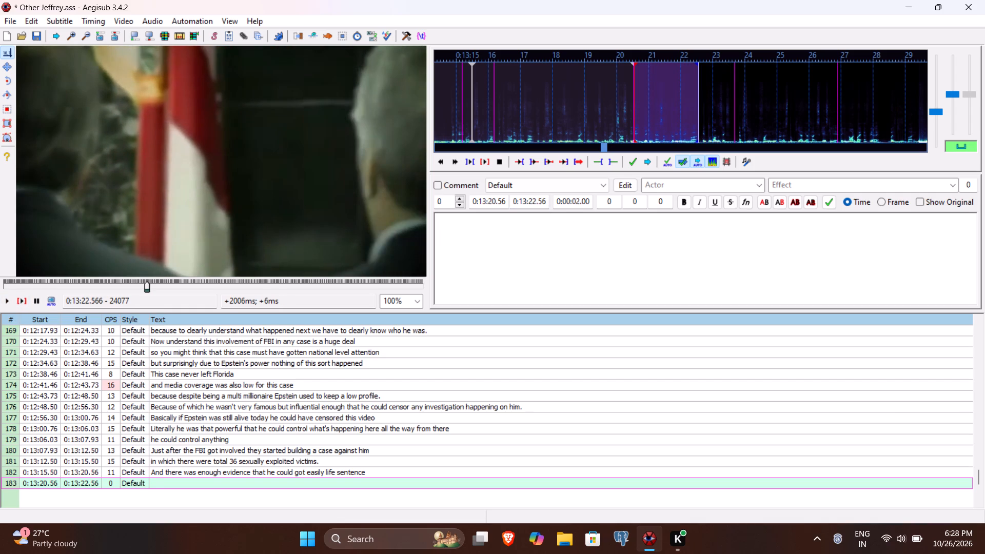
# Enter "but that never happened." as line 183's text and commit the line.
pyautogui.write('but that never happend')
pyautogui.press('BackSpace')
pyautogui.write('ed.')
pyautogui.press('Return')
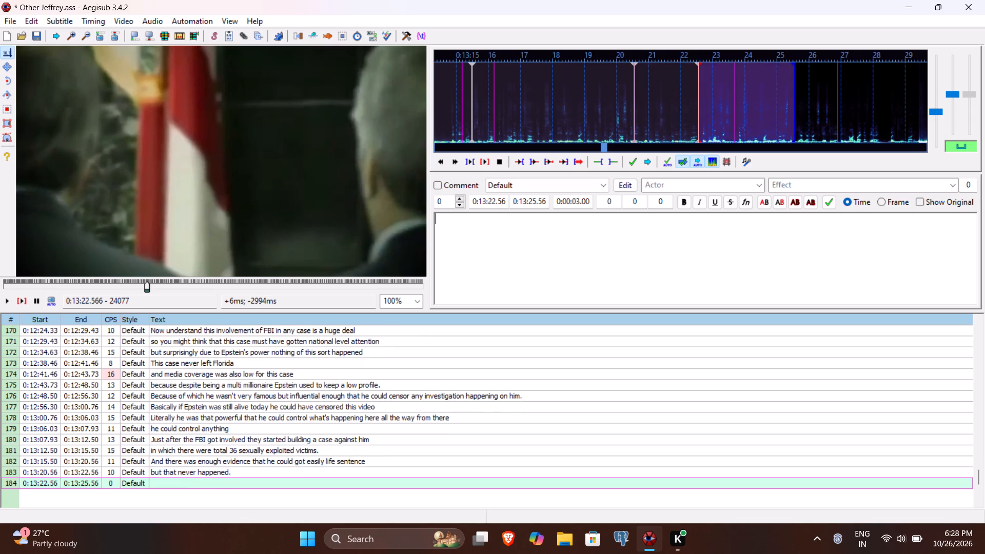
# Play line 184's segment on to the end of the phrase and set its end time to 0:13:26.33.
pyautogui.click(21, 301)
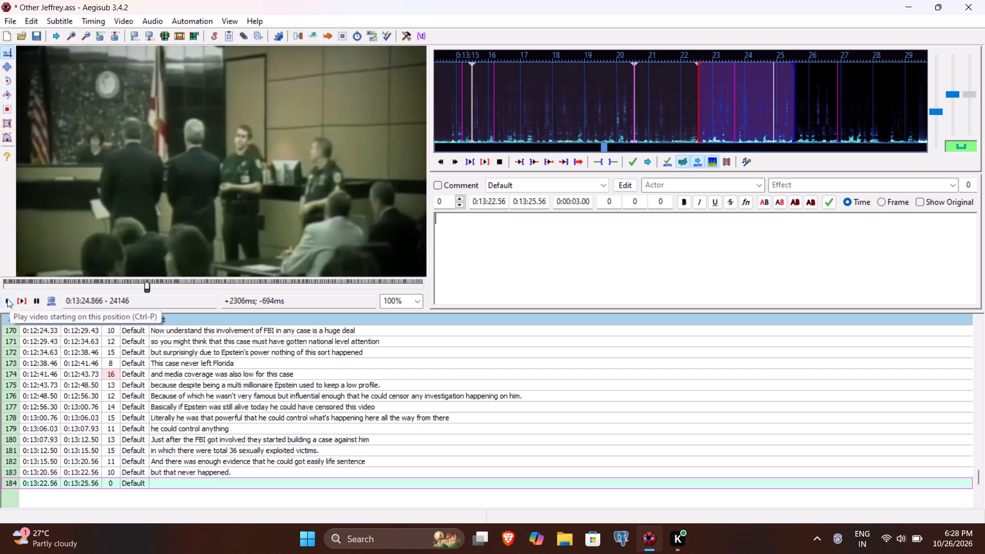
pyautogui.click(7, 299)
pyautogui.click(7, 299)
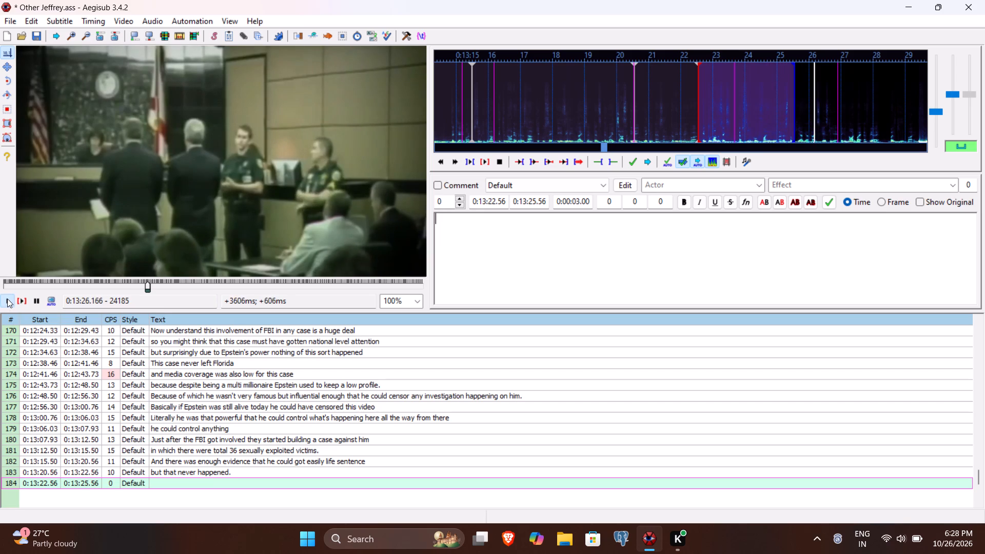
pyautogui.click(534, 200)
pyautogui.write('633')
pyautogui.click(515, 261)
# Enter "In 20 Epstein was finally arrested," as line 184's text, replay its segment and commit the line.
pyautogui.write('In 20')
pyautogui.press('space')
pyautogui.write('h')
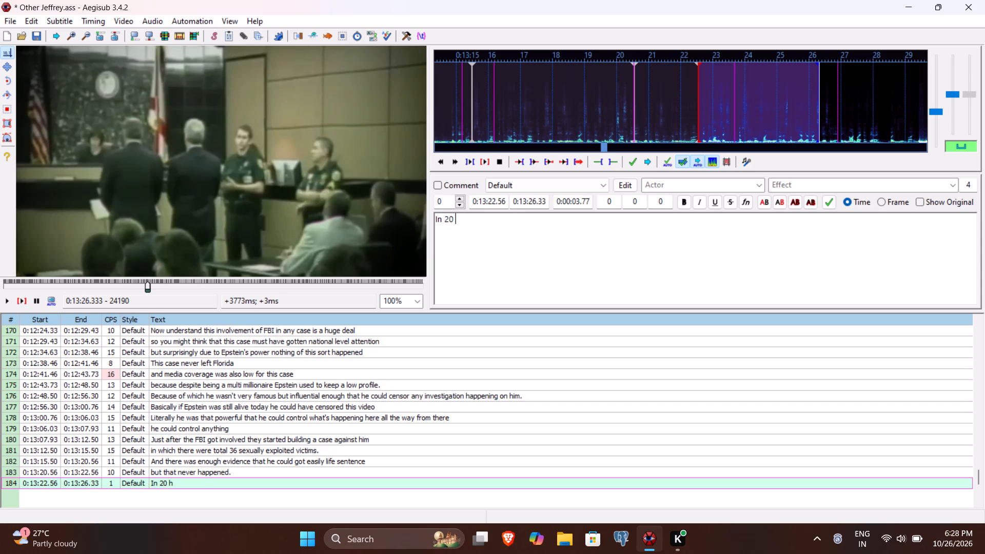
pyautogui.press('BackSpace')
pyautogui.write('Epstein was')
pyautogui.press('space')
pyautogui.write('finally arrested,')
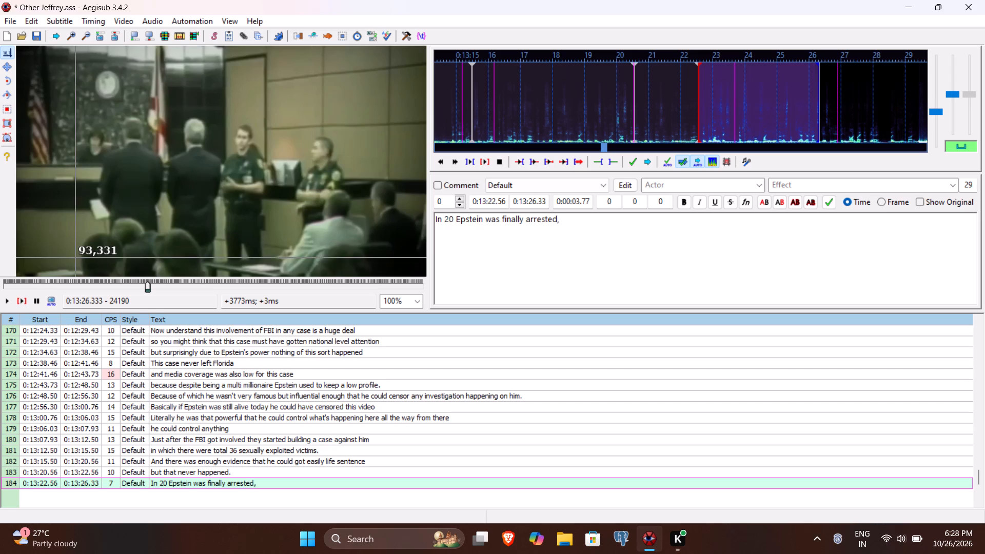
pyautogui.click(27, 299)
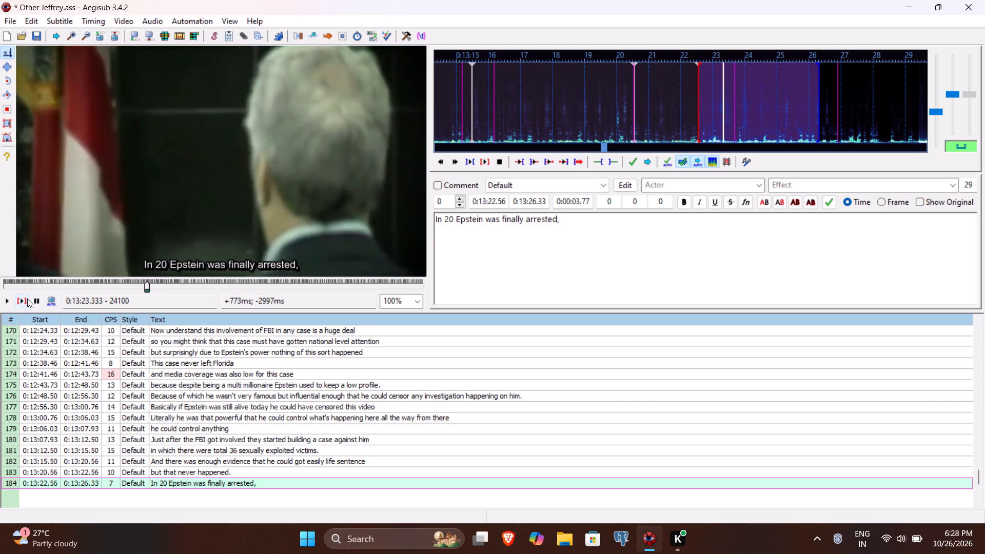
pyautogui.press('Return')
# Play line 185's segment, return to line 184, complete its year as 2006 and commit the correction.
pyautogui.click(22, 301)
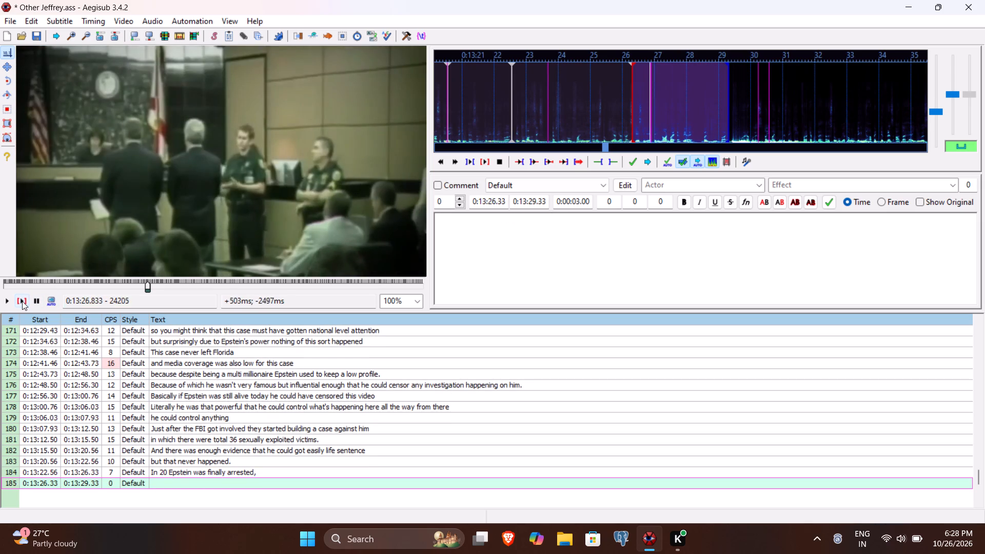
pyautogui.click(218, 473)
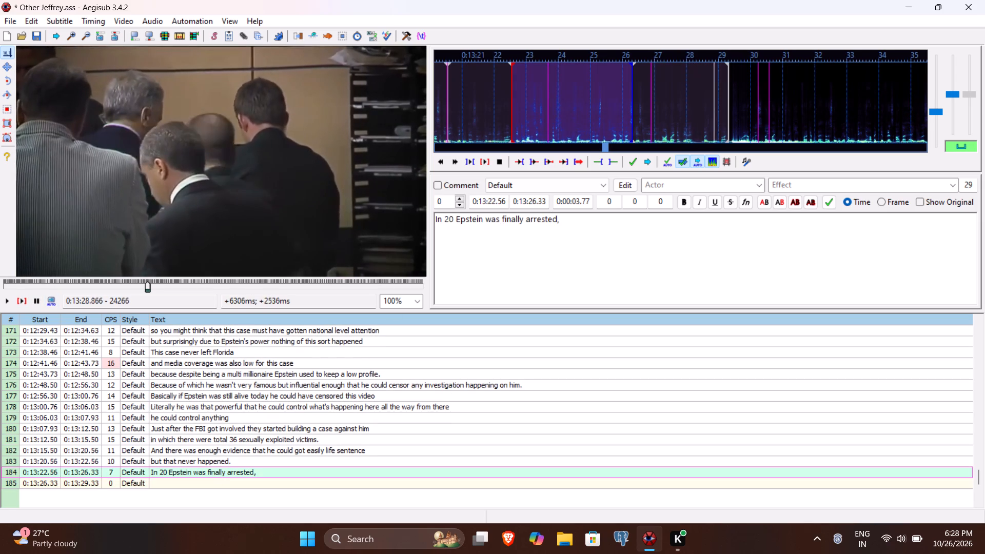
pyautogui.click(454, 223)
pyautogui.write('05')
pyautogui.press('BackSpace')
pyautogui.press('6')
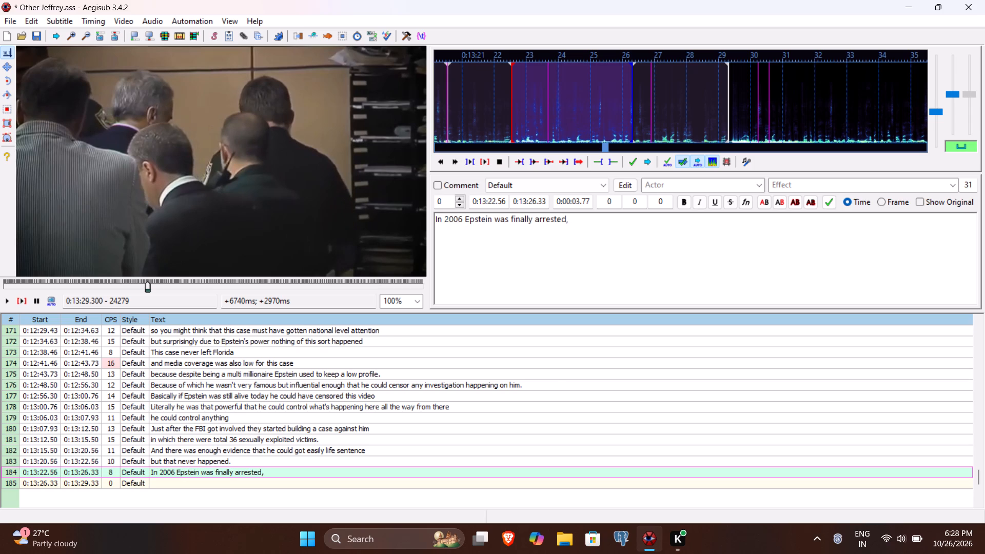
pyautogui.press('Return')
# Enter "but not by FBI but by" as the beginning of line 185's text.
pyautogui.write('but not by FBi bu')
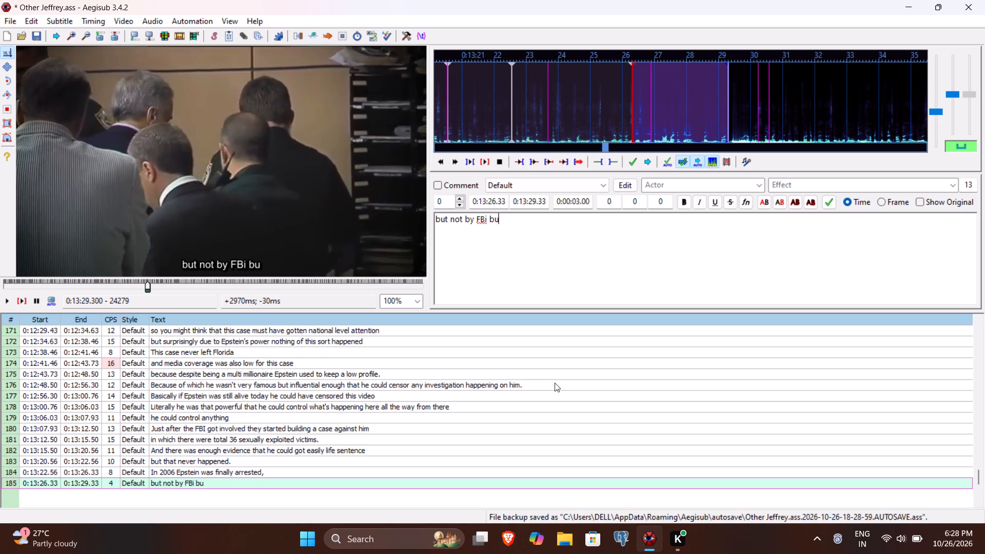
pyautogui.press('BackSpace')
pyautogui.press('BackSpace')
pyautogui.press('BackSpace')
pyautogui.press('BackSpace')
pyautogui.write('I but by')
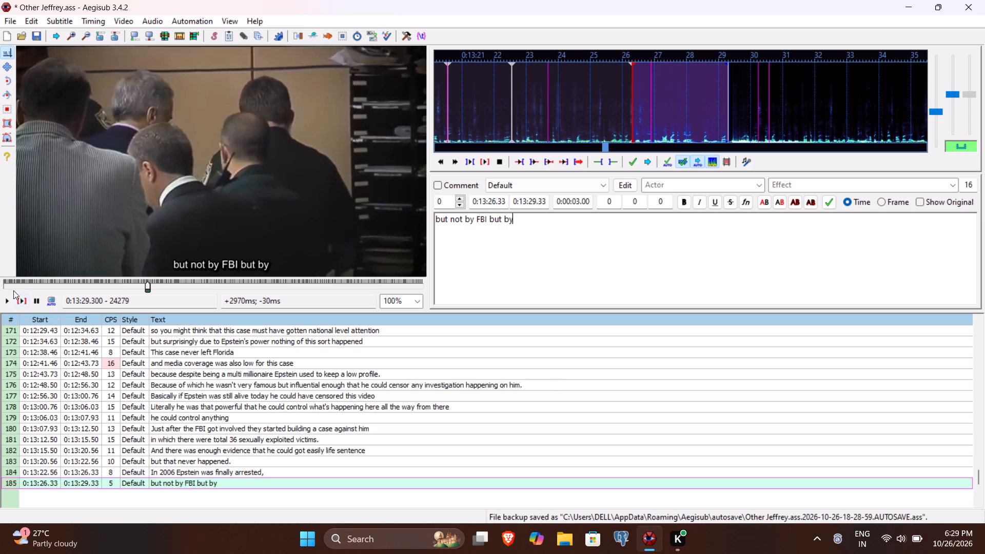
# Replay line 185's segment on to the end of the phrase and set its end time to 0:13:30.36.
pyautogui.click(23, 299)
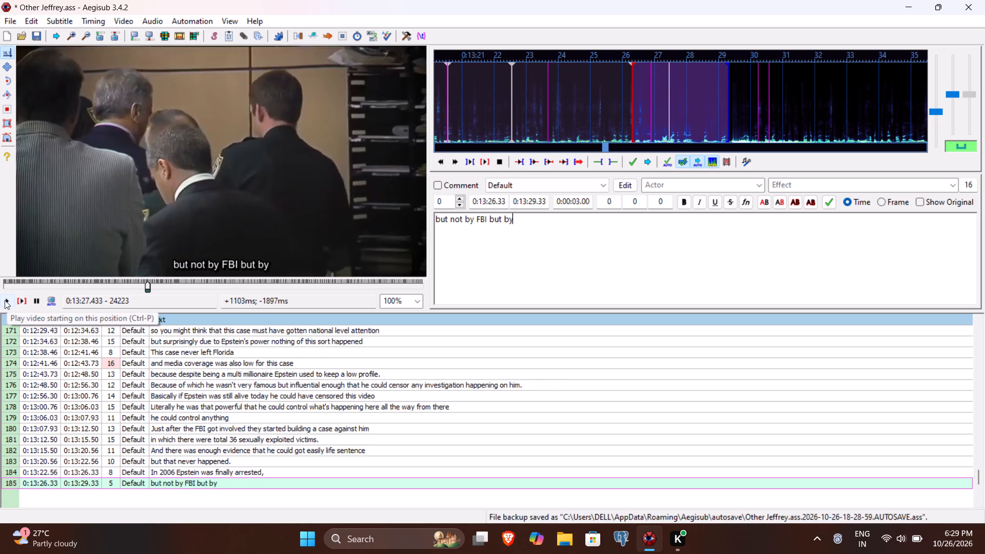
pyautogui.click(5, 300)
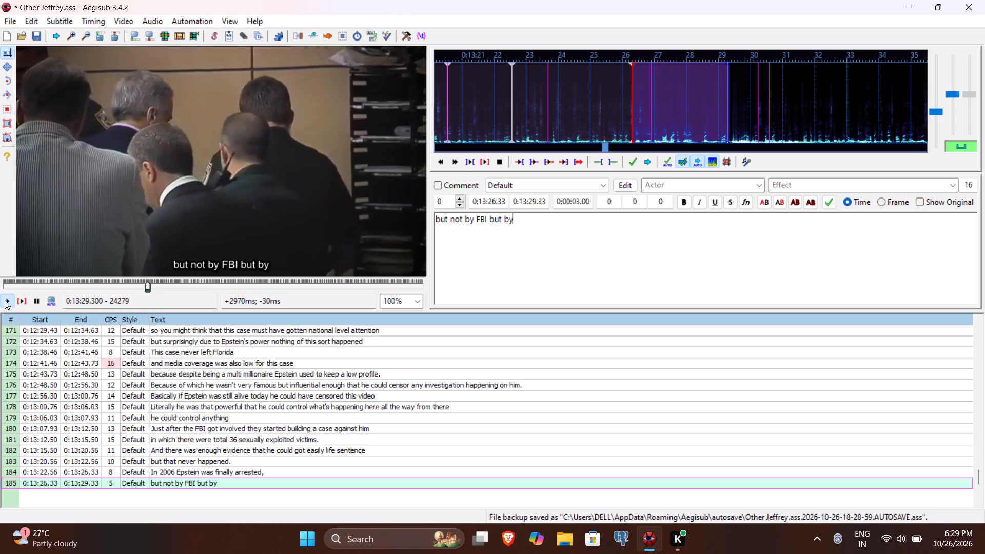
pyautogui.click(5, 300)
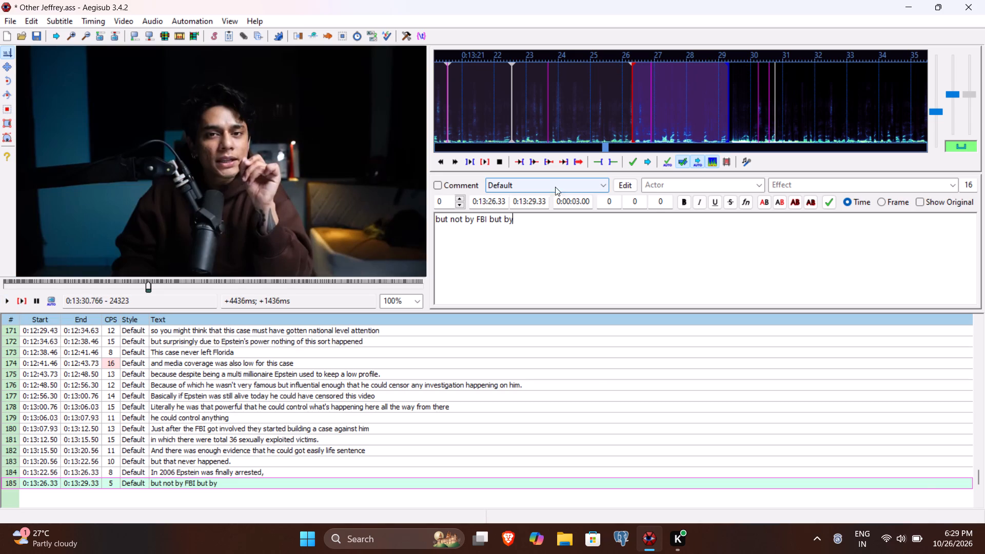
pyautogui.click(529, 201)
pyautogui.write('3036')
pyautogui.click(537, 251)
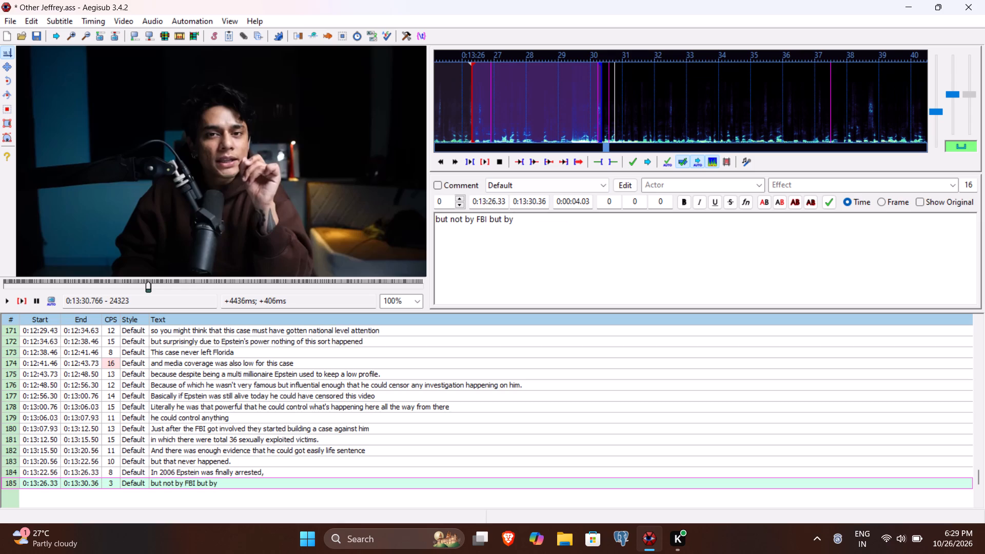
# Complete line 185's text with "Florida police." and commit the line.
pyautogui.press('space')
pyautogui.write('Florida')
pyautogui.press('space')
pyautogui.write('police.')
pyautogui.press('Return')
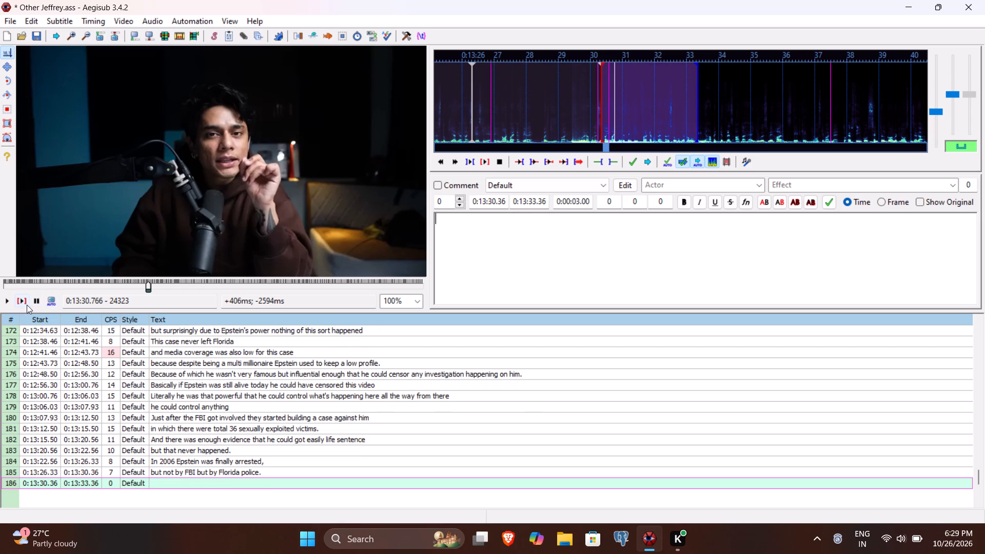
# Play line 186's segment and start its text with "You".
pyautogui.click(18, 300)
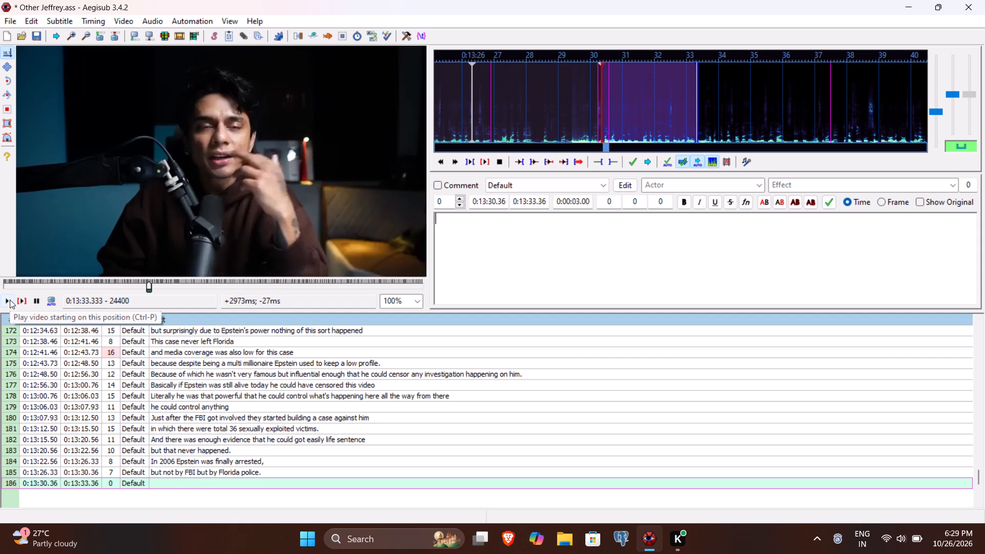
pyautogui.write('You')
pyautogui.press('space')
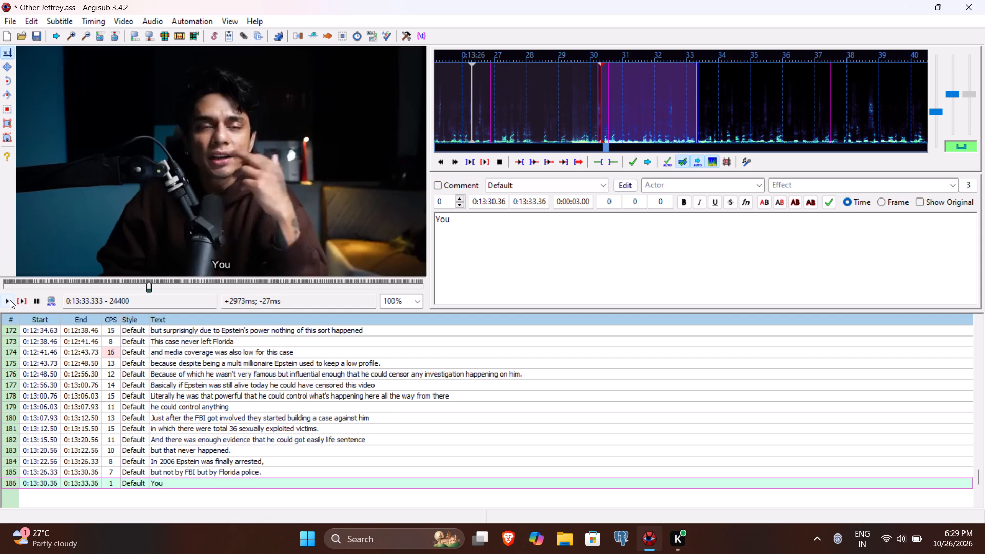
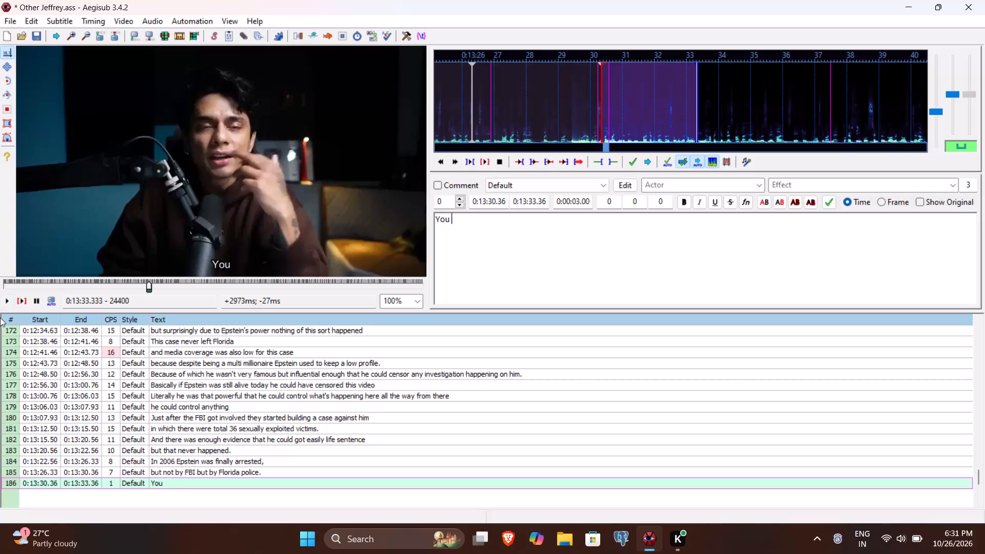
# Continue line 186's text after "You" with "might think what's the difference".
pyautogui.write('might thi')
pyautogui.write('nk')
pyautogui.press('space')
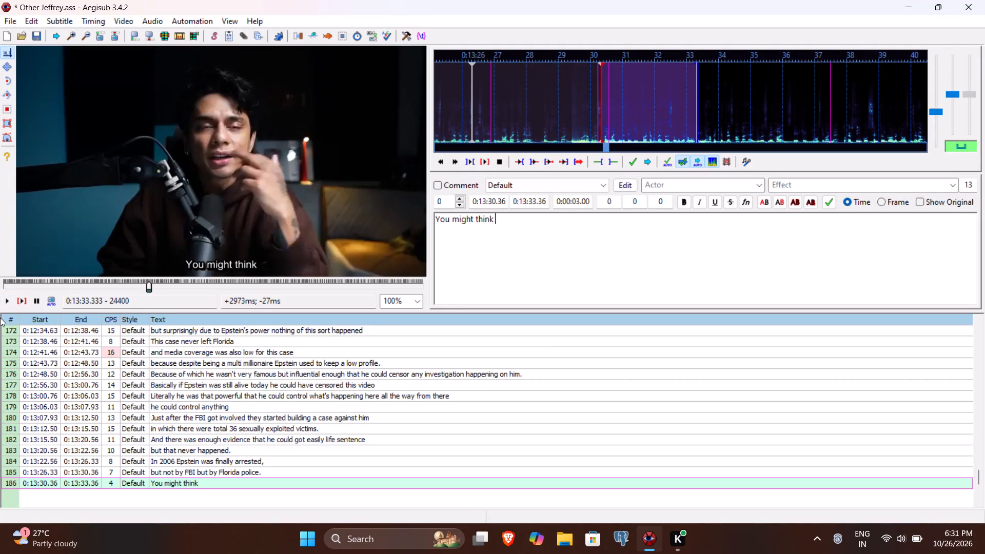
pyautogui.write('wha')
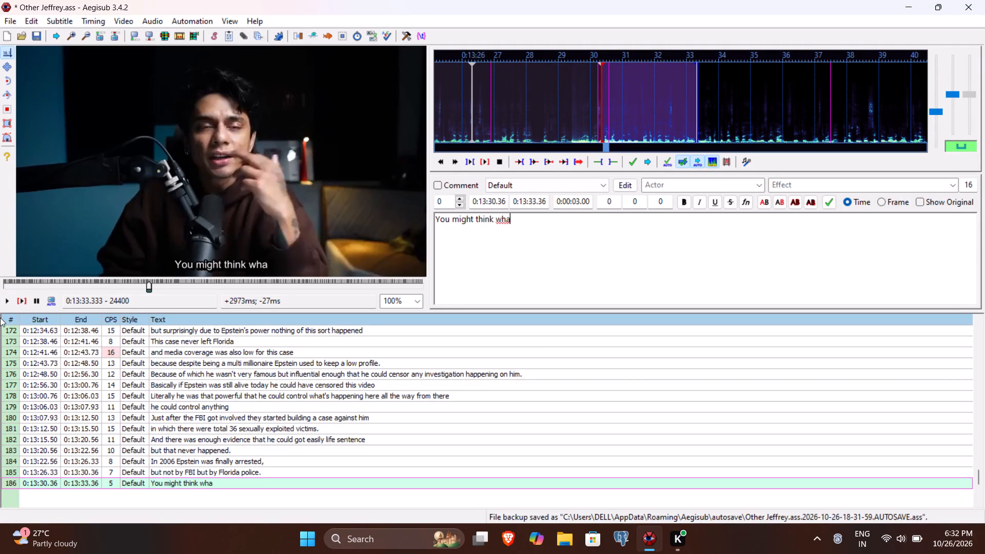
pyautogui.write("t's the diffre")
pyautogui.press('BackSpace')
pyautogui.press('BackSpace')
pyautogui.write('erence')
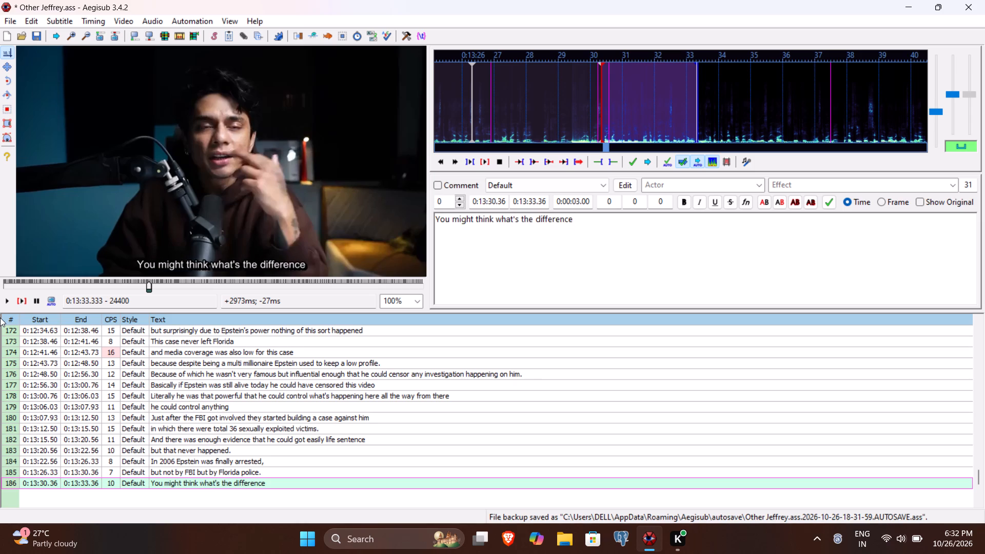
# Replay line 186's segment, complete its text with "he was arrested" and commit the line.
pyautogui.click(21, 300)
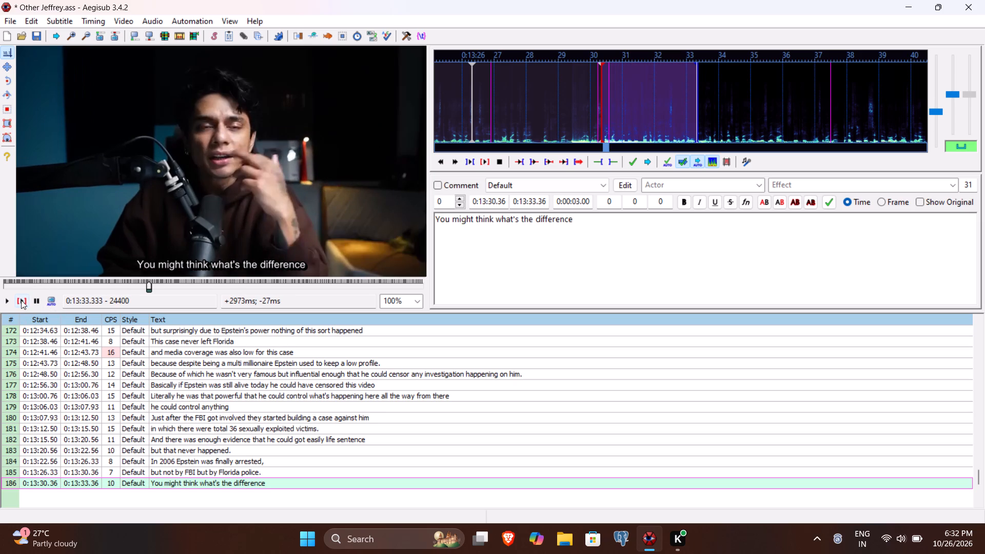
pyautogui.press('space')
pyautogui.write('he was')
pyautogui.press('space')
pyautogui.write('are')
pyautogui.press('BackSpace')
pyautogui.write('redt')
pyautogui.press('BackSpace')
pyautogui.press('BackSpace')
pyautogui.write('sted')
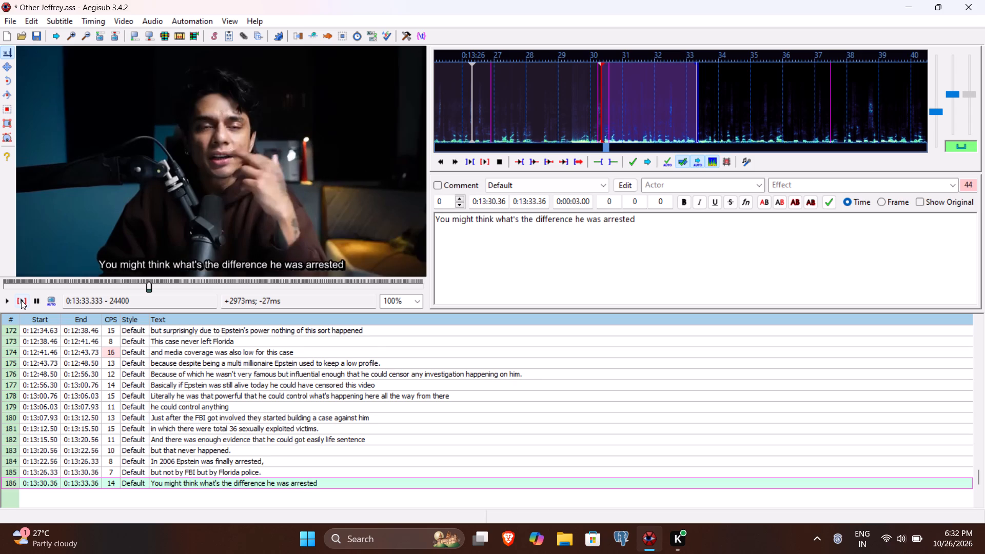
pyautogui.press('Return')
# Play line 187's segment on to the end of the phrase and set its end time to 0:13:37.63.
pyautogui.click(21, 300)
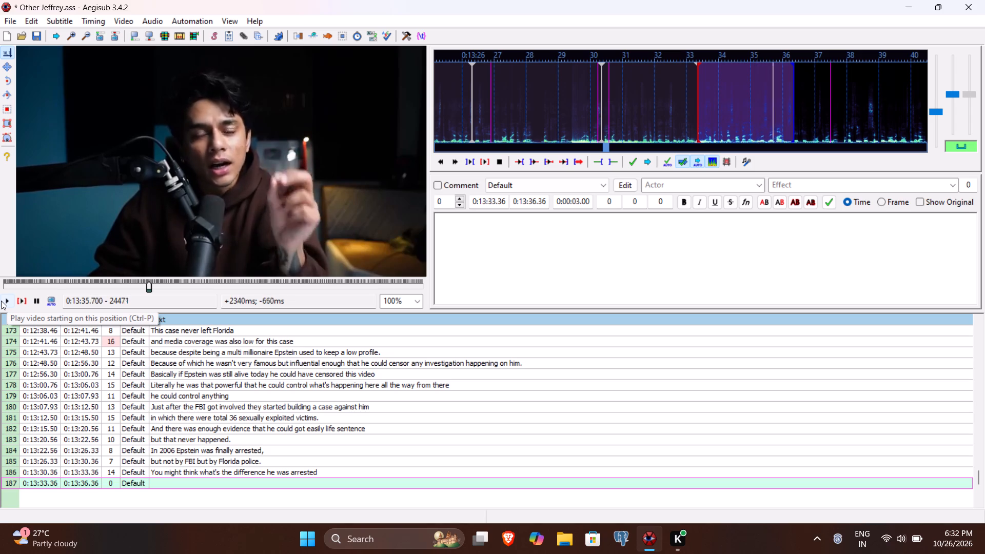
pyautogui.click(1, 301)
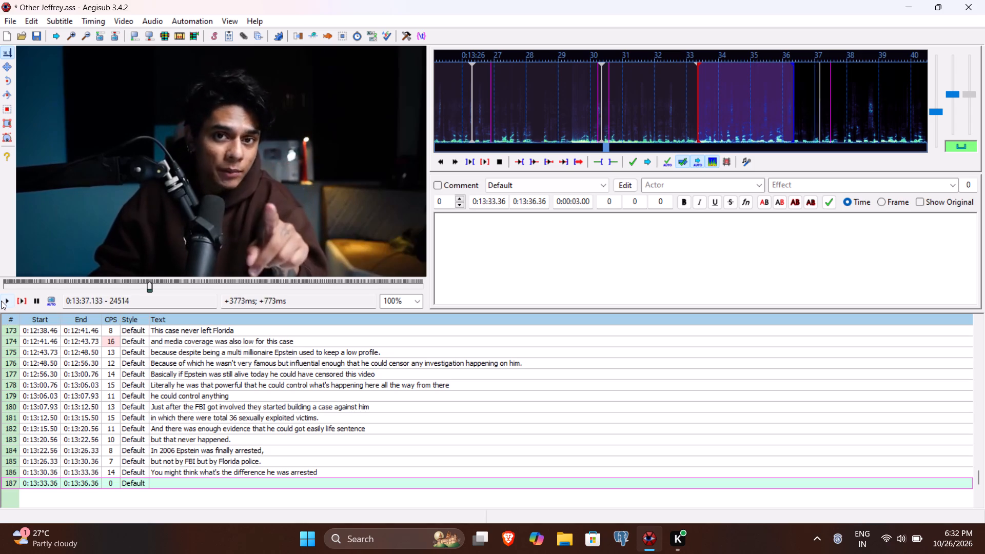
pyautogui.click(1, 301)
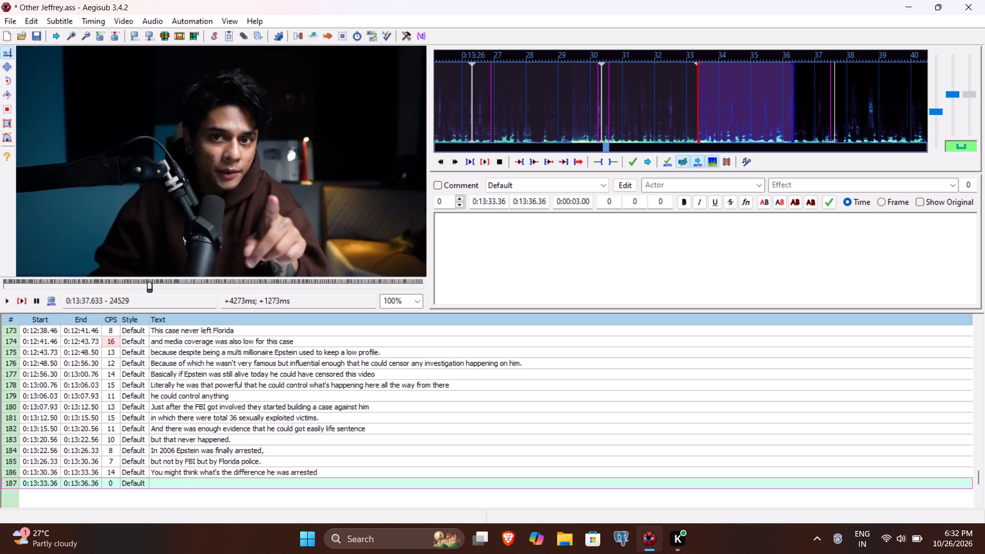
pyautogui.click(534, 200)
pyautogui.press('BackSpace')
pyautogui.press('7')
pyautogui.write('63')
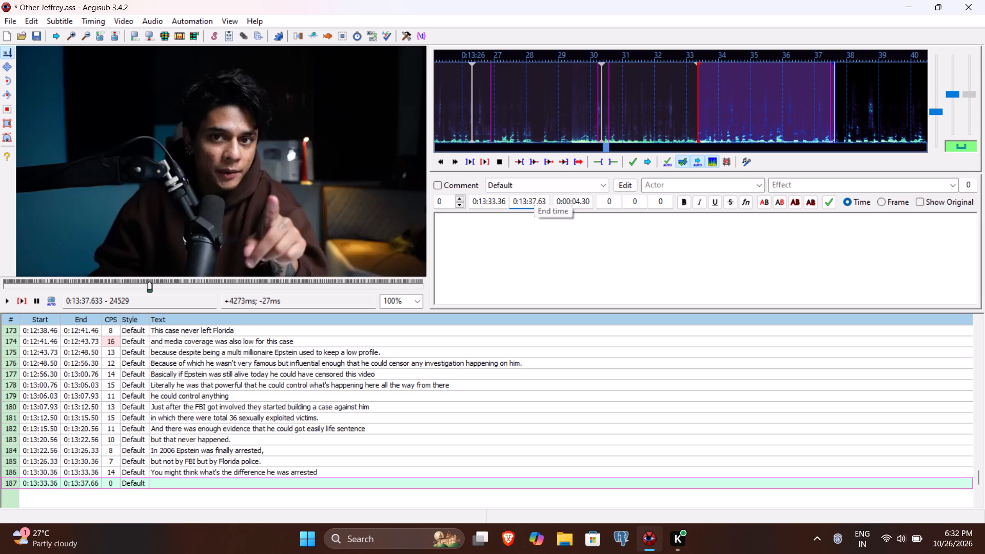
pyautogui.click(477, 281)
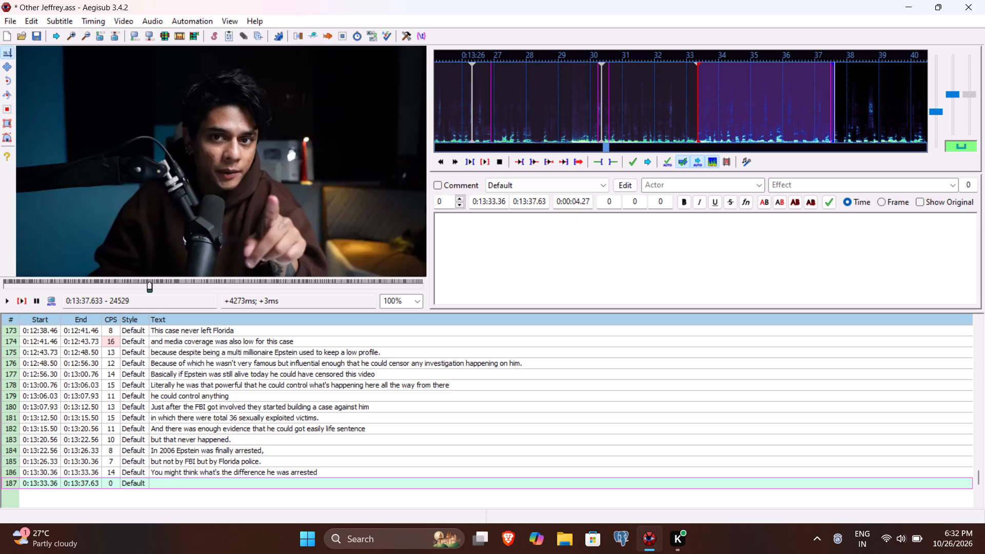
# Enter "But here come the difference of laws in different states of US." as line 187's text, save the file and commit the line.
pyautogui.write('But here o')
pyautogui.press('BackSpace')
pyautogui.write('come sht')
pyautogui.press('BackSpace')
pyautogui.press('BackSpace')
pyautogui.press('BackSpace')
pyautogui.write('the d')
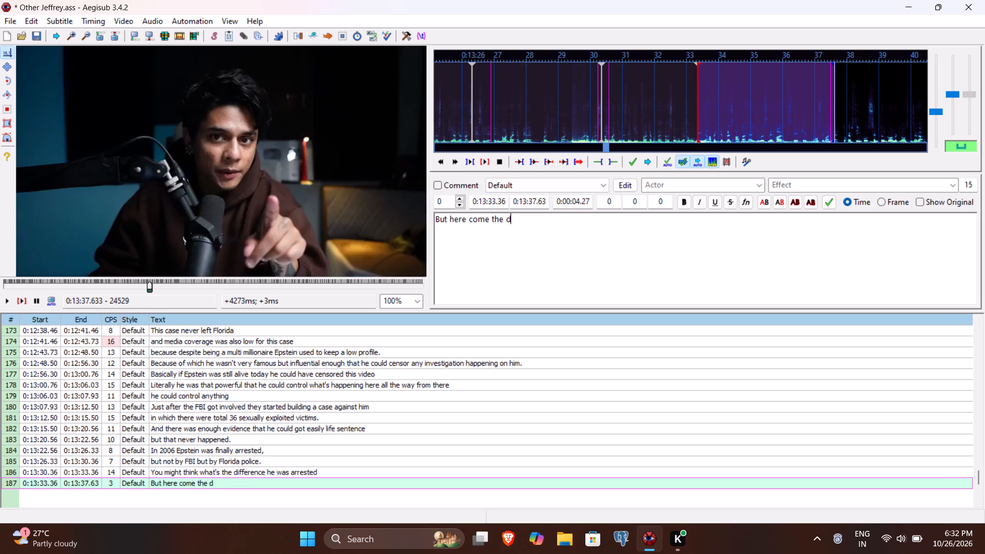
pyautogui.write('ifference fo')
pyautogui.press('BackSpace')
pyautogui.press('BackSpace')
pyautogui.write('of lw')
pyautogui.press('BackSpace')
pyautogui.write('aws in different states of US')
pyautogui.press('.')
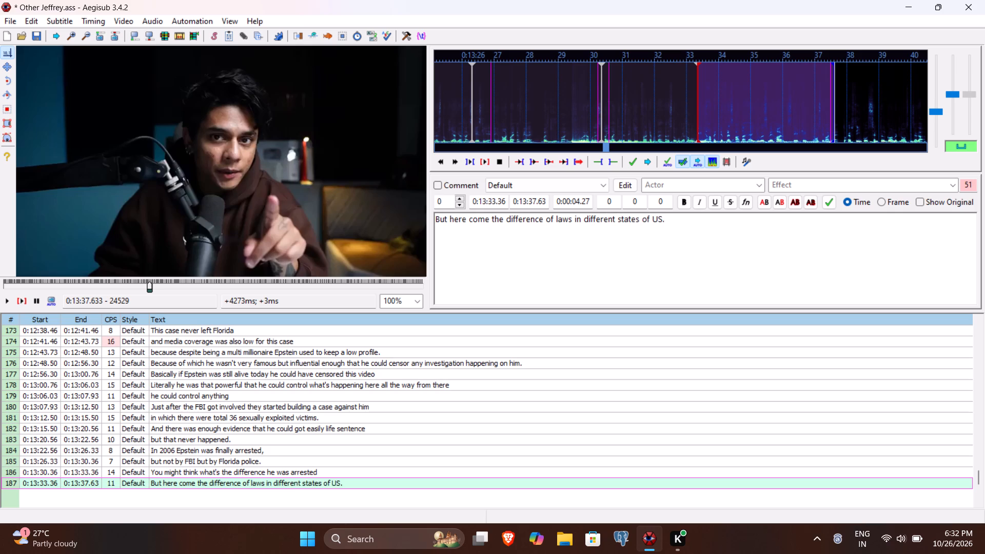
pyautogui.hotkey('ctrl', 's')
pyautogui.press('Return')
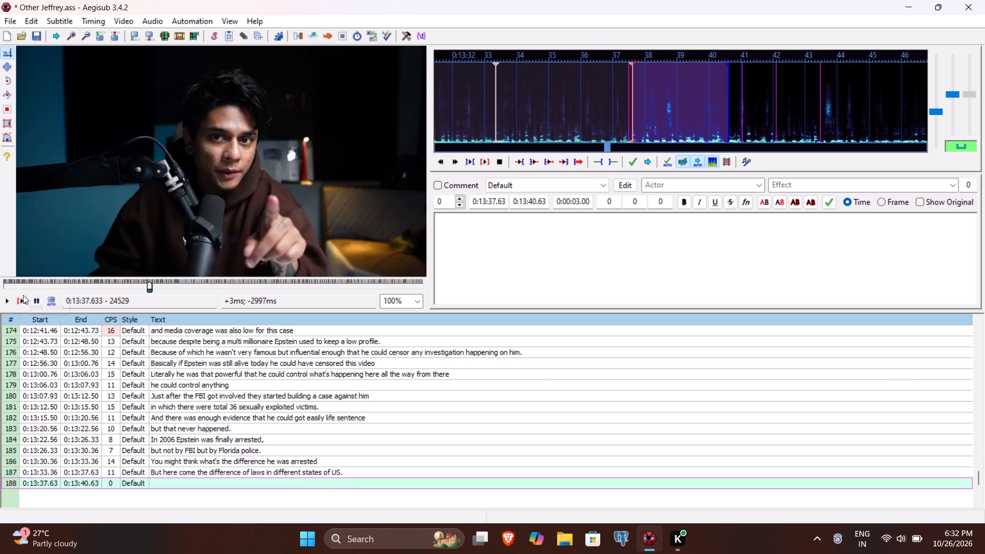
# Play line 188's segment on to the end of the sentence and set its end time to 0:13:43.40.
pyautogui.click(22, 301)
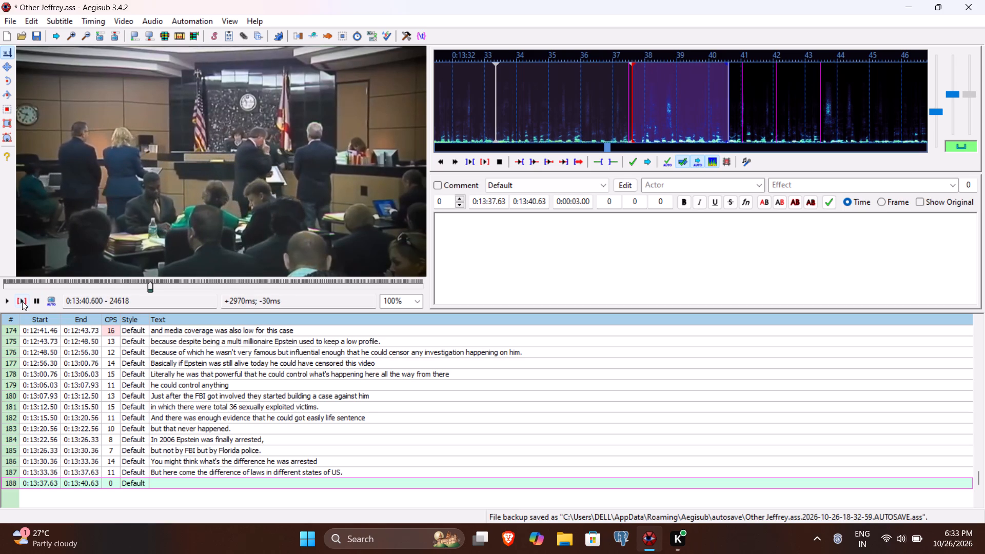
pyautogui.click(8, 301)
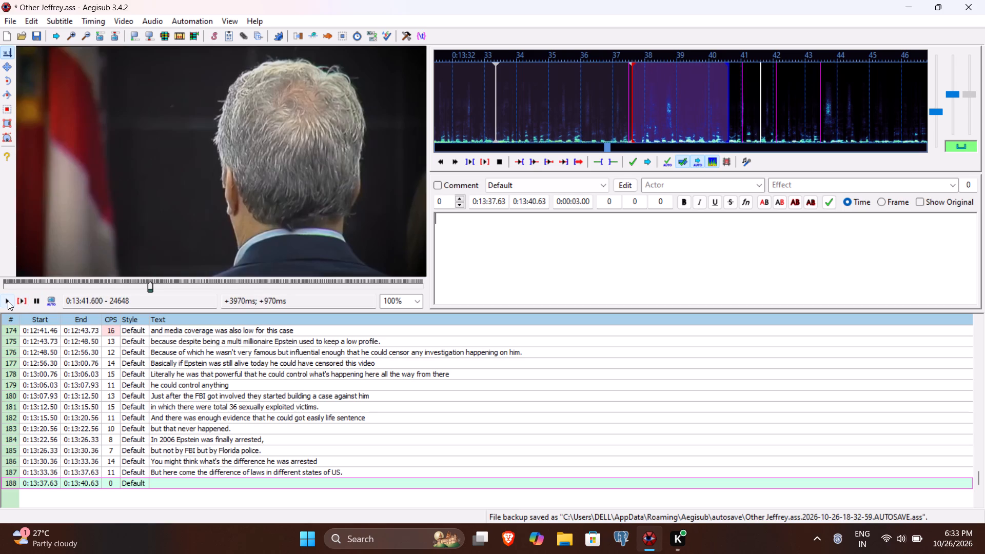
pyautogui.click(8, 301)
pyautogui.click(8, 301)
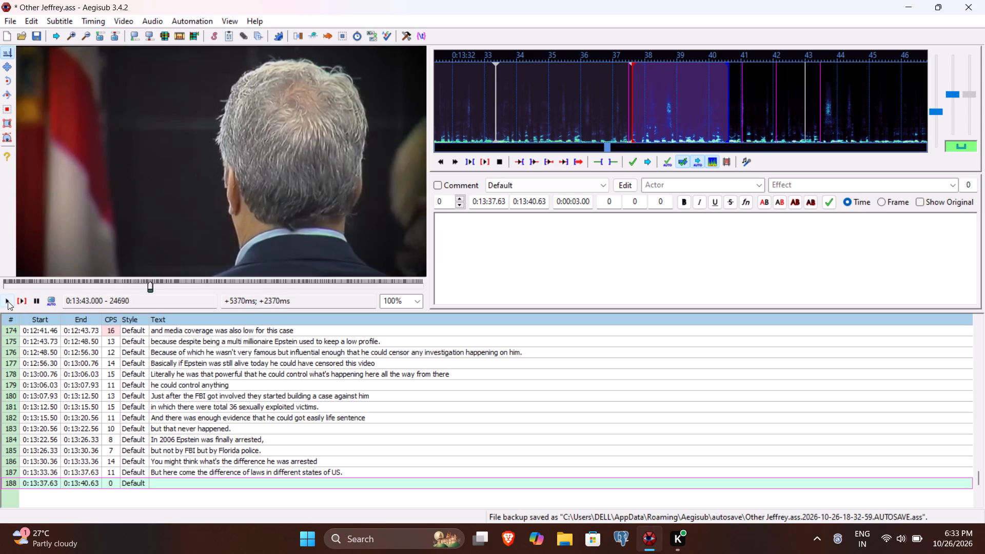
pyautogui.click(8, 301)
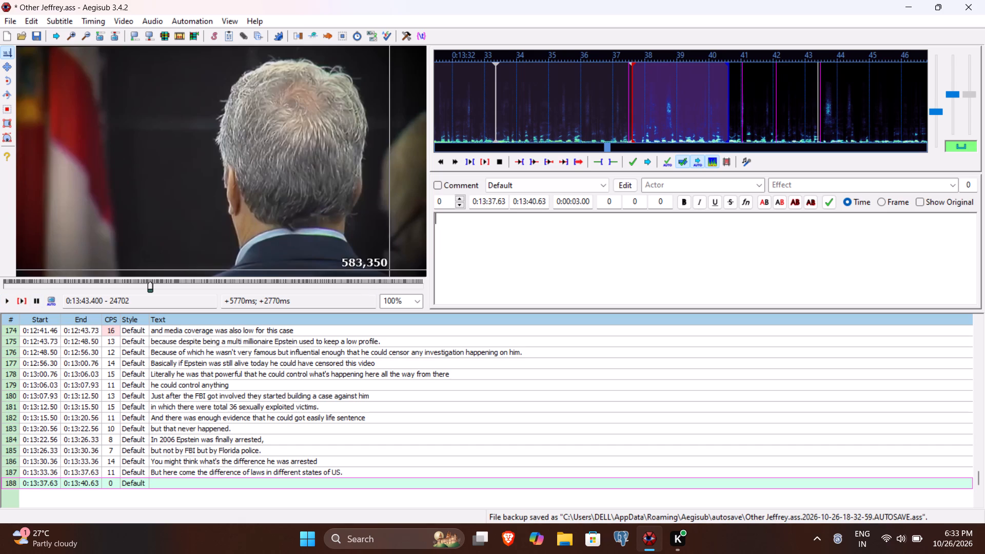
pyautogui.click(531, 202)
pyautogui.write('340')
pyautogui.click(518, 245)
# Enter "So instead of treating him under the federal law" as the beginning of line 188's text.
pyautogui.hotkey('shift', 's')
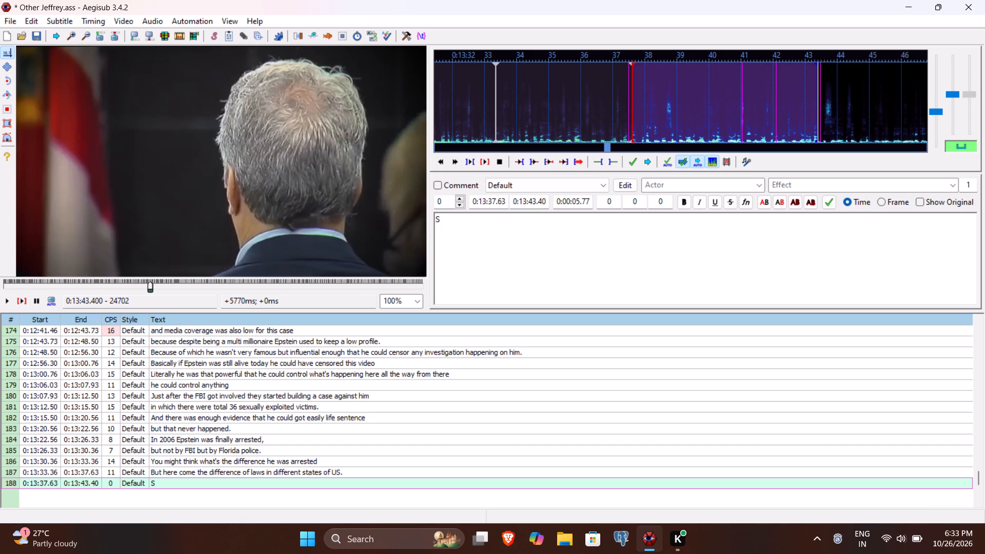
pyautogui.write('o i')
pyautogui.write('nsta')
pyautogui.press('BackSpace')
pyautogui.write('ead')
pyautogui.press('space')
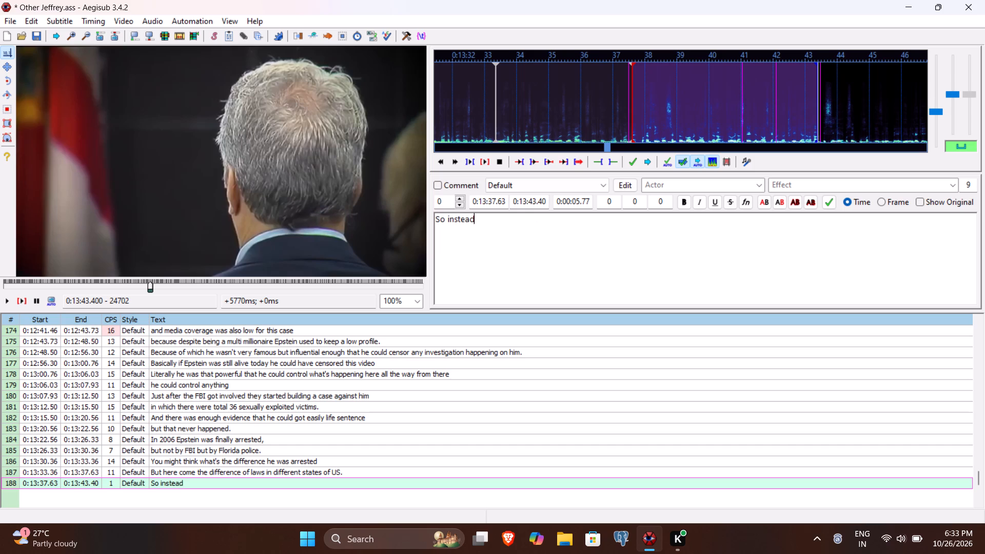
pyautogui.write('of trat')
pyautogui.press('BackSpace')
pyautogui.press('BackSpace')
pyautogui.write('eating i')
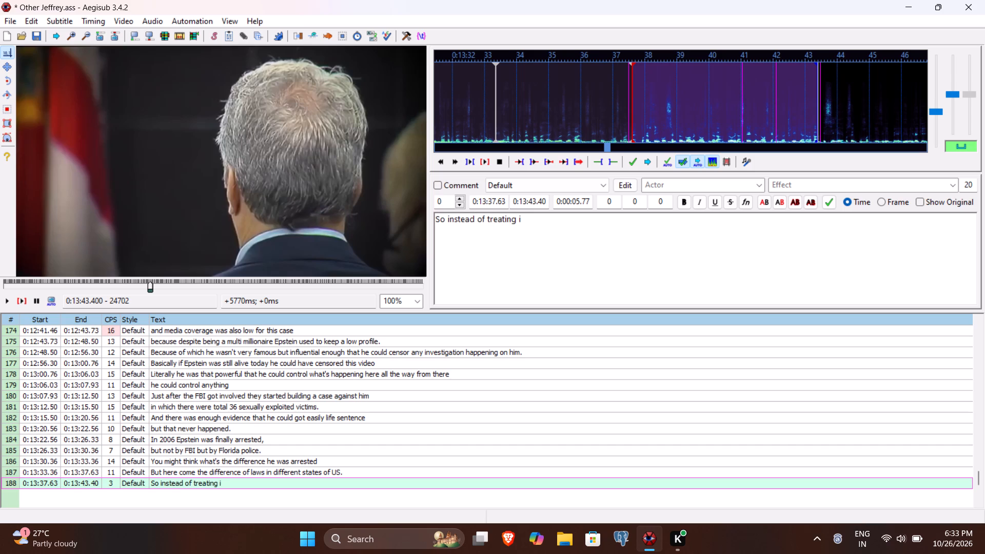
pyautogui.press('BackSpace')
pyautogui.write('him')
pyautogui.press('space')
pyautogui.write('under the federal lw')
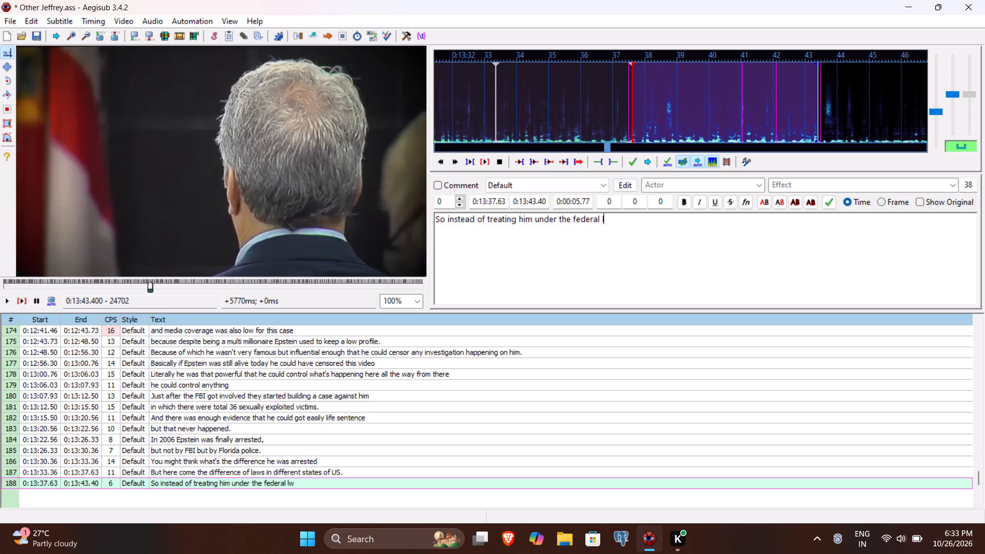
pyautogui.press('BackSpace')
pyautogui.write('aw')
# Make "law" plural, finish line 188 with "he was treated with Florida state laws.", save the file, replay the segment and commit the line.
pyautogui.write('s he was treatd')
pyautogui.press('BackSpace')
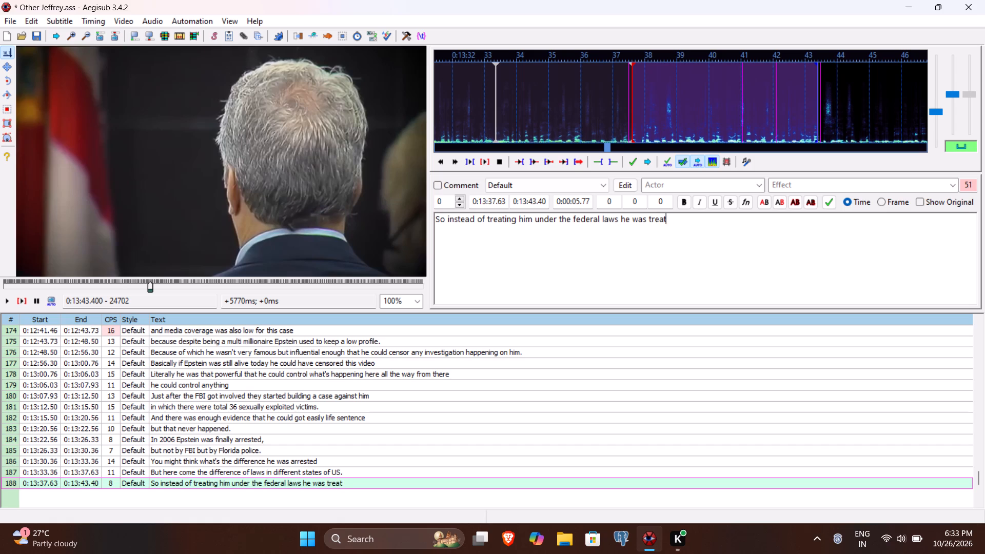
pyautogui.write('ed with Florida state laws')
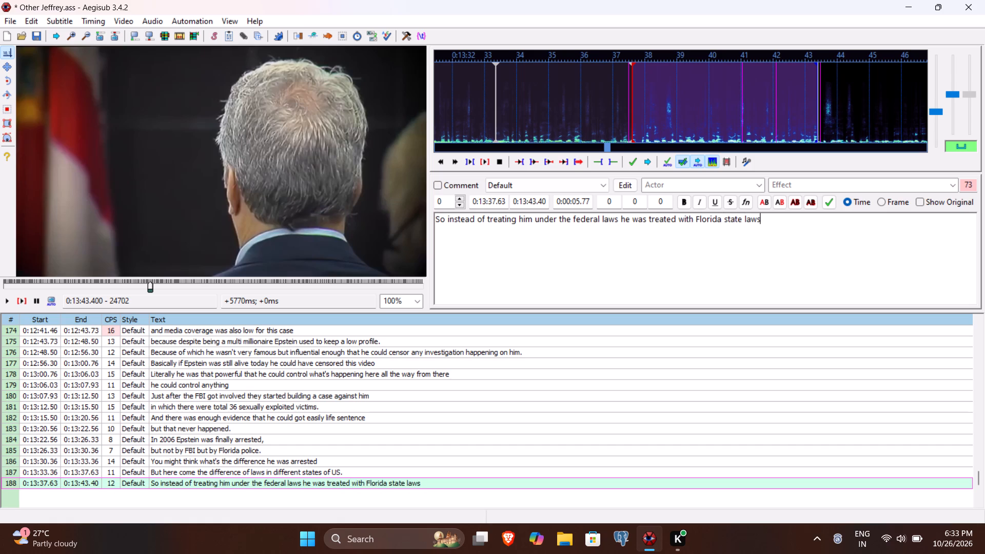
pyautogui.press('.')
pyautogui.hotkey('ctrl', 's')
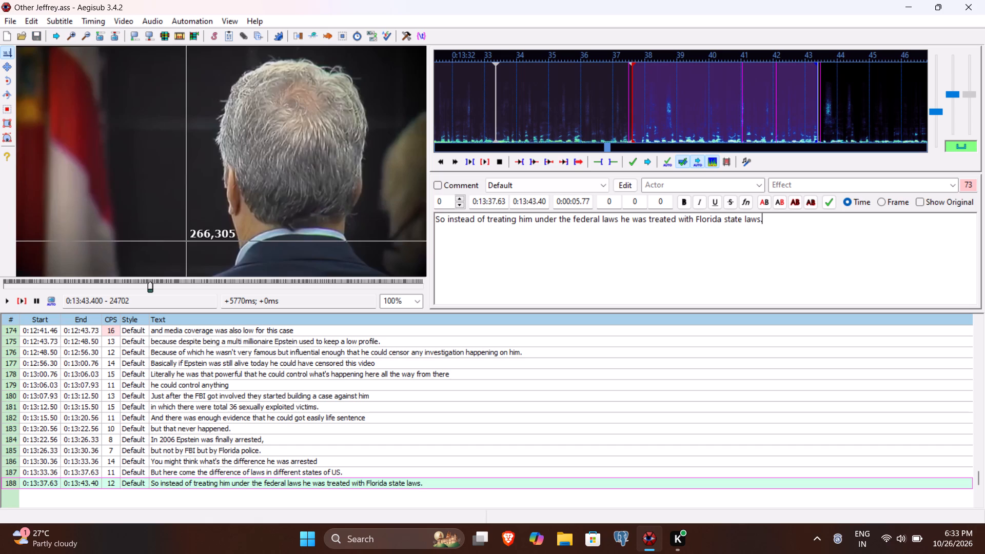
pyautogui.click(20, 295)
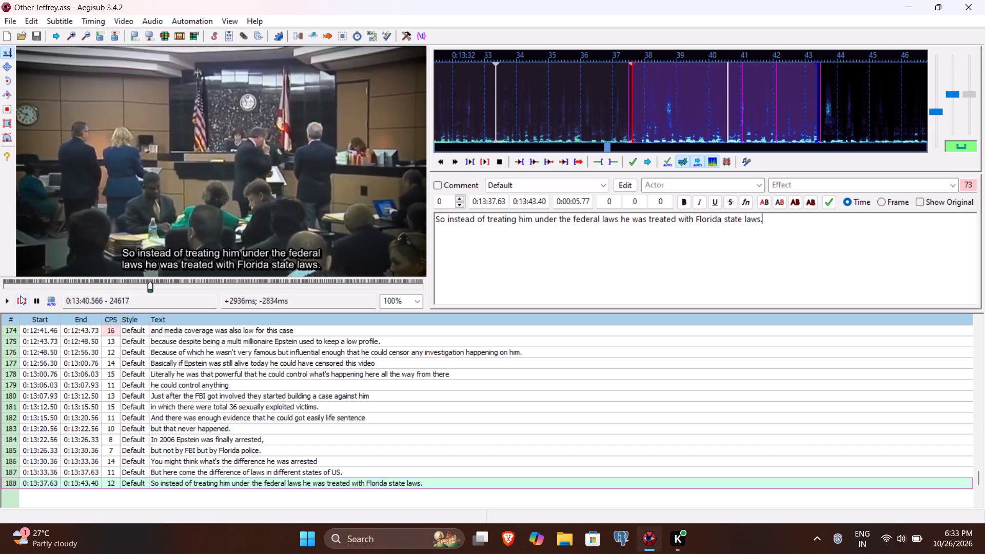
pyautogui.press('Return')
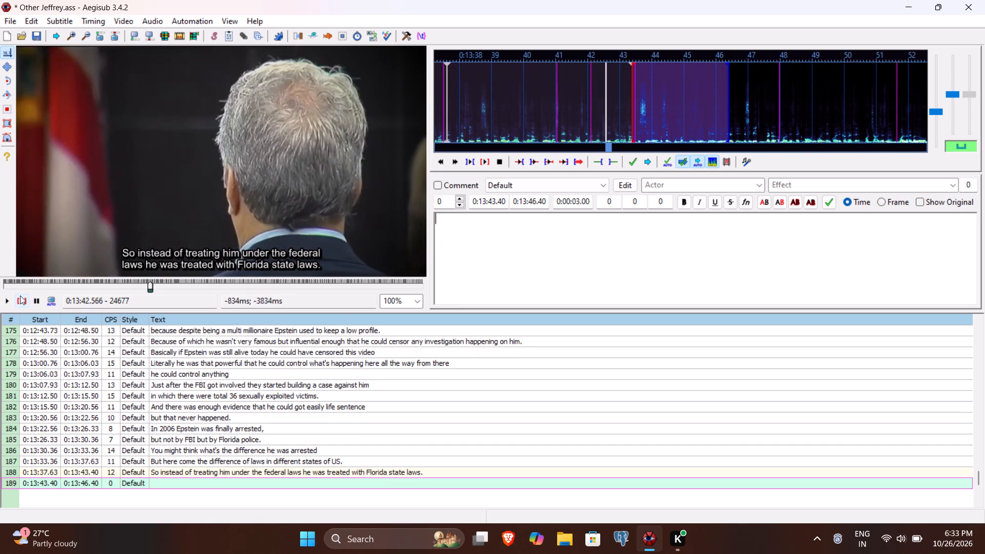
# Play line 189's segment on to the end of the phrase and set its end time to 0:13:46.66.
pyautogui.click(20, 295)
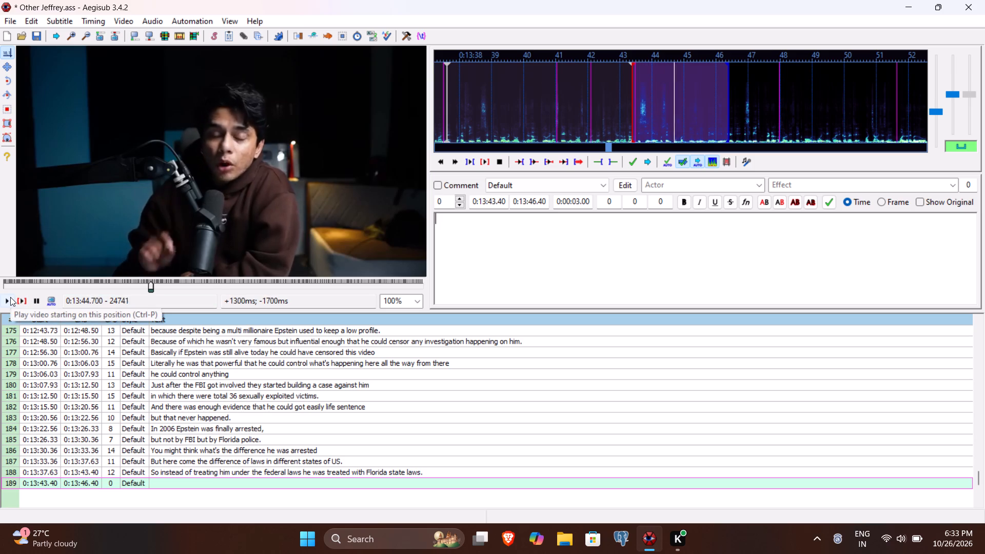
pyautogui.doubleClick(10, 297)
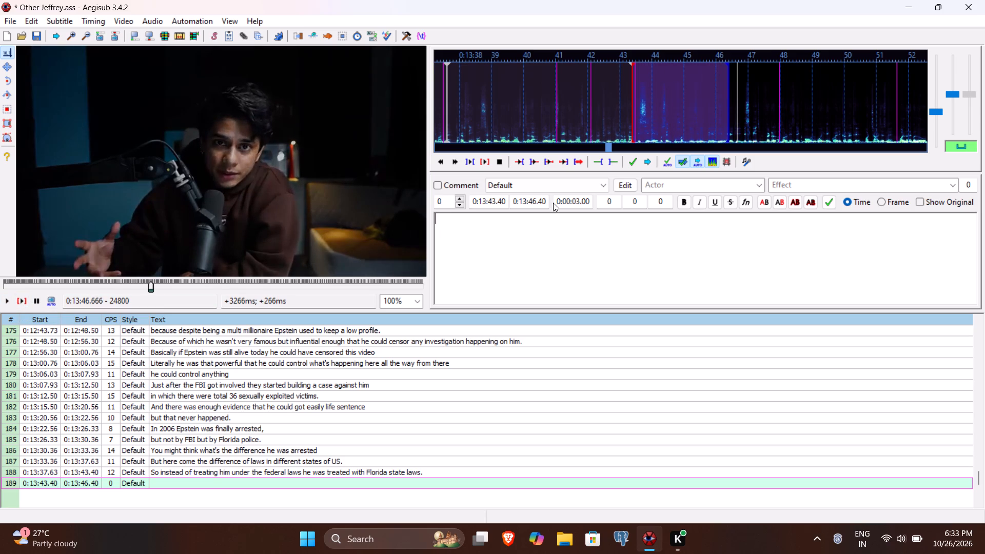
pyautogui.click(533, 201)
pyautogui.write('666')
pyautogui.click(522, 231)
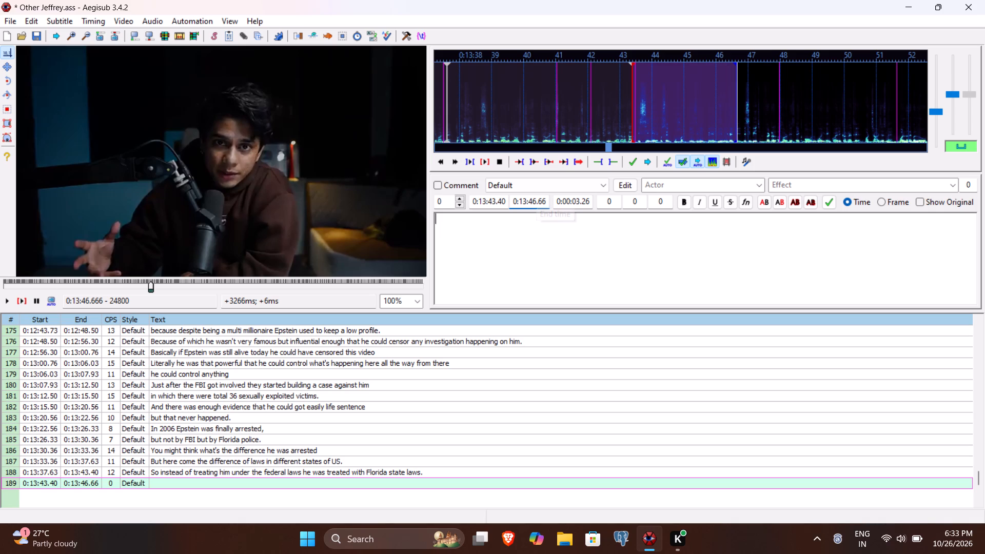
# Enter "Hence he easily got bail too." as line 189's text, commit the line and save the file.
pyautogui.write('Hence he easily got')
pyautogui.press('space')
pyautogui.write('bail too')
pyautogui.press('.')
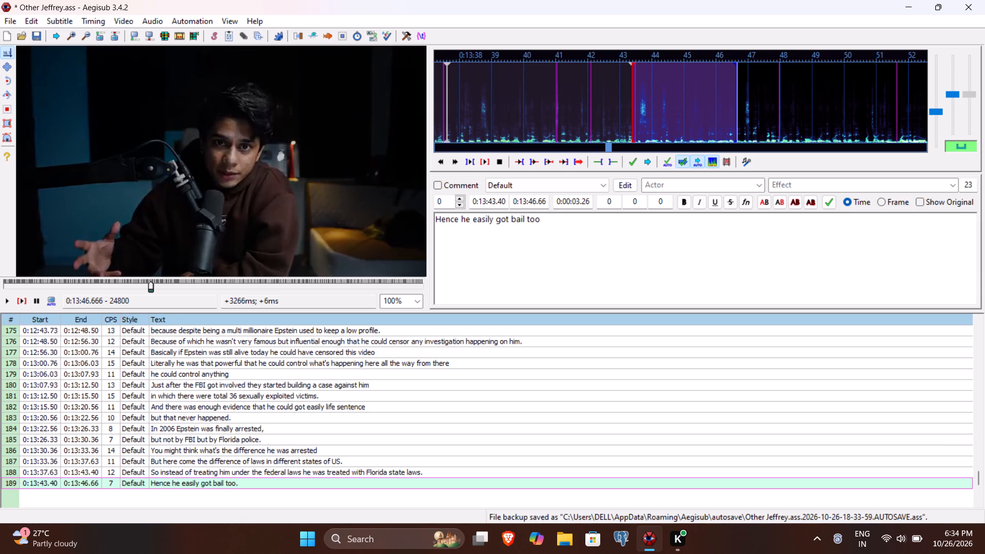
pyautogui.press('Return')
pyautogui.hotkey('ctrl', 's')
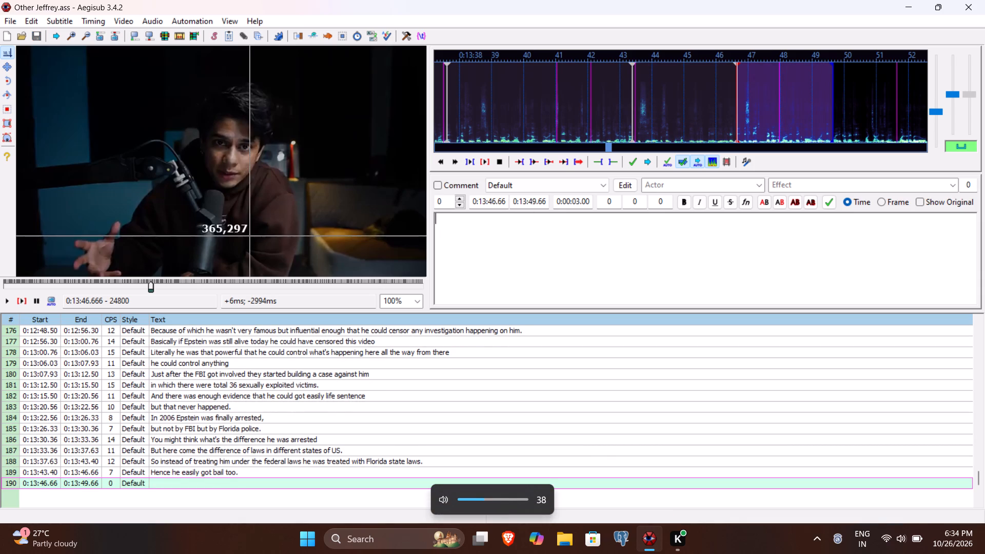
# Play line 190's segment on to the end of the phrase and set its end time to 0:13:50.63.
pyautogui.click(23, 301)
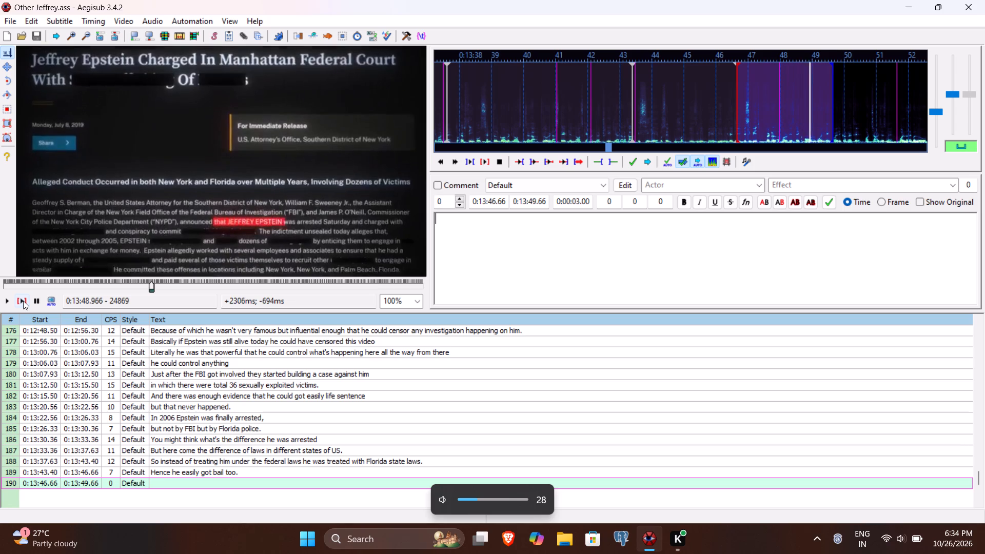
pyautogui.click(7, 301)
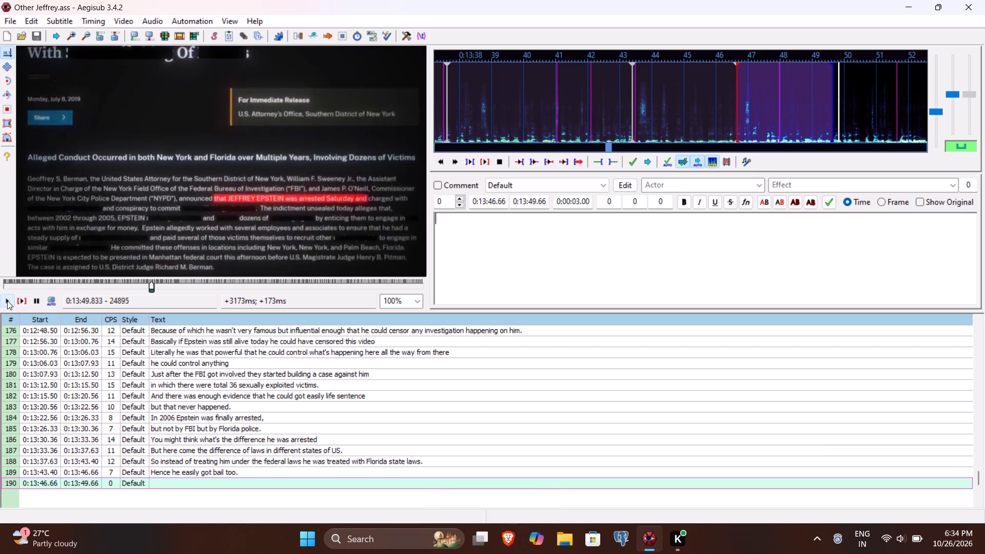
pyautogui.click(7, 301)
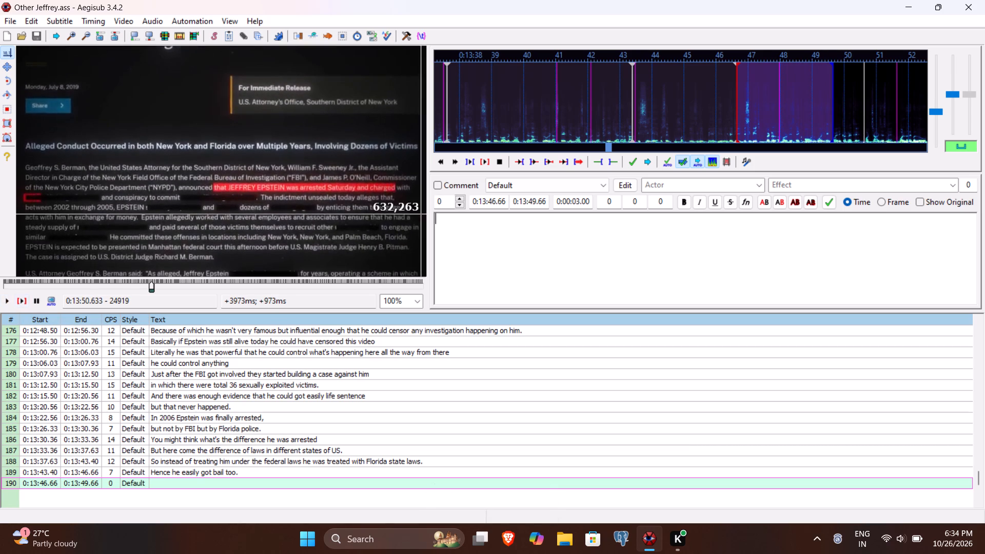
pyautogui.click(527, 204)
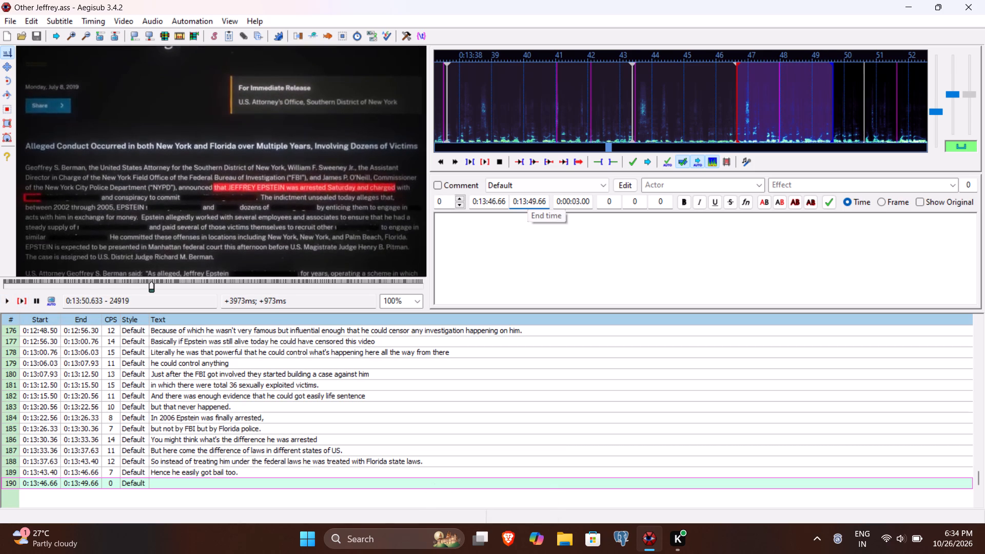
pyautogui.write('50')
pyautogui.write('63')
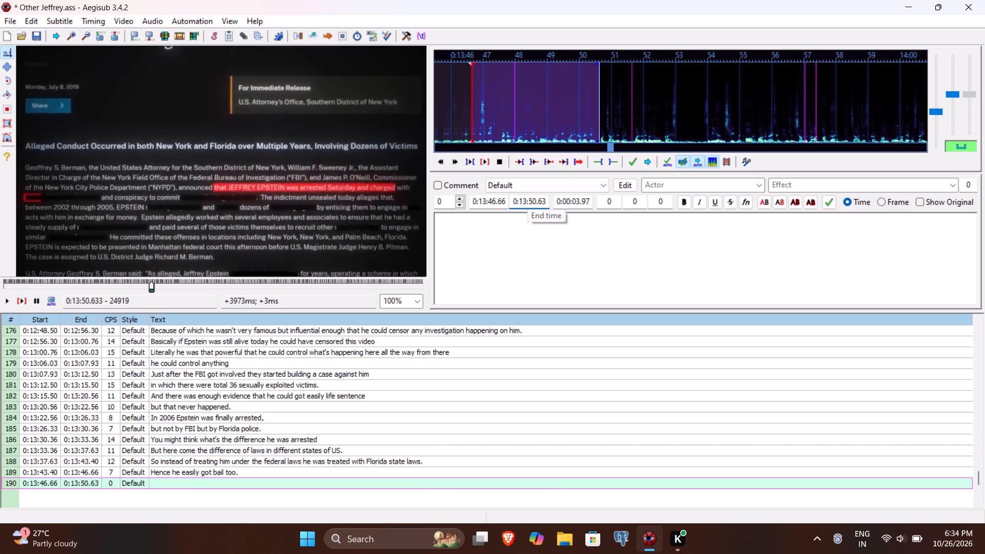
# Begin line 190's text with "During this time the federal authorities were doing", replaying the segment to catch the wording.
pyautogui.click(513, 237)
pyautogui.write('During thi')
pyautogui.press('space')
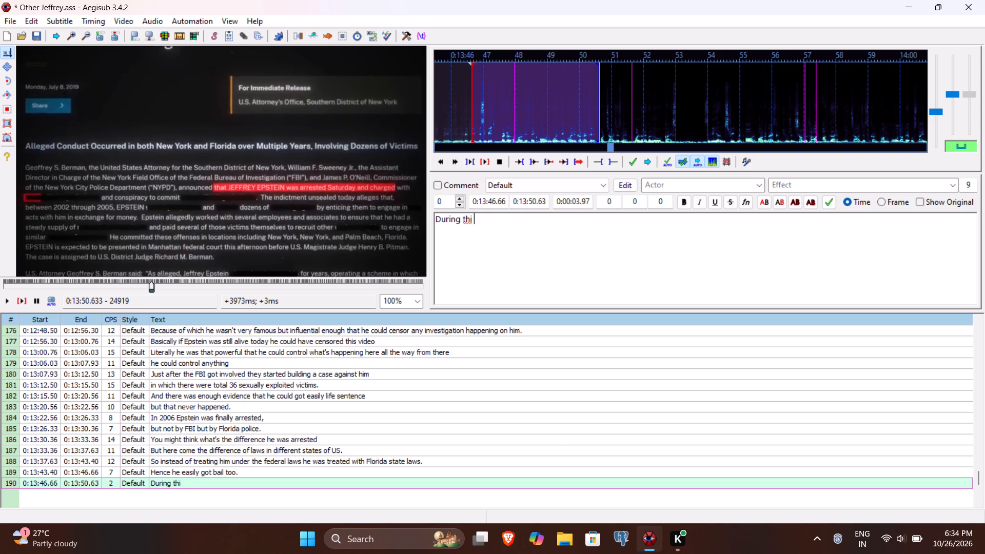
pyautogui.press('BackSpace')
pyautogui.write('s time the')
pyautogui.press('space')
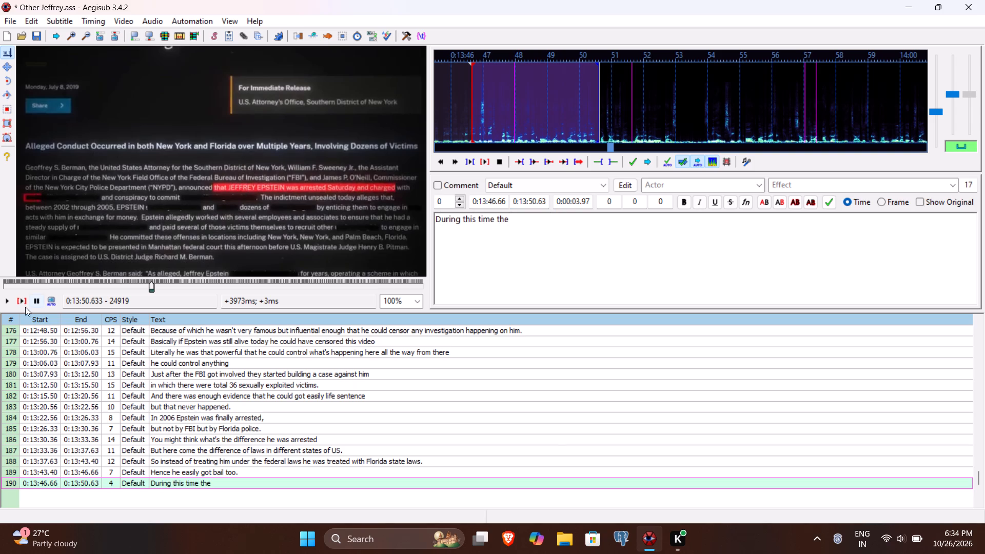
pyautogui.click(21, 303)
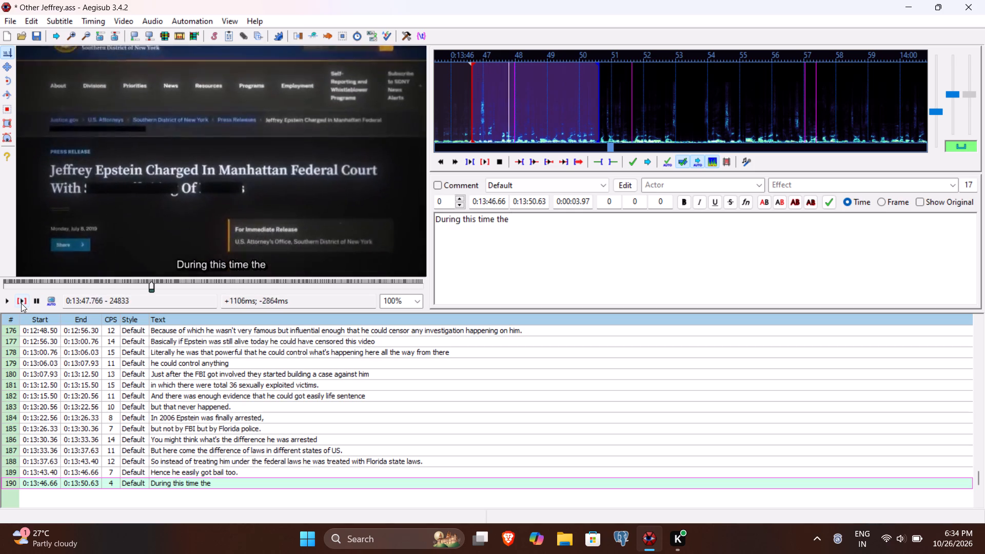
pyautogui.write('federal authorie')
pyautogui.press('BackSpace')
pyautogui.write('ties were doing')
pyautogui.press('space')
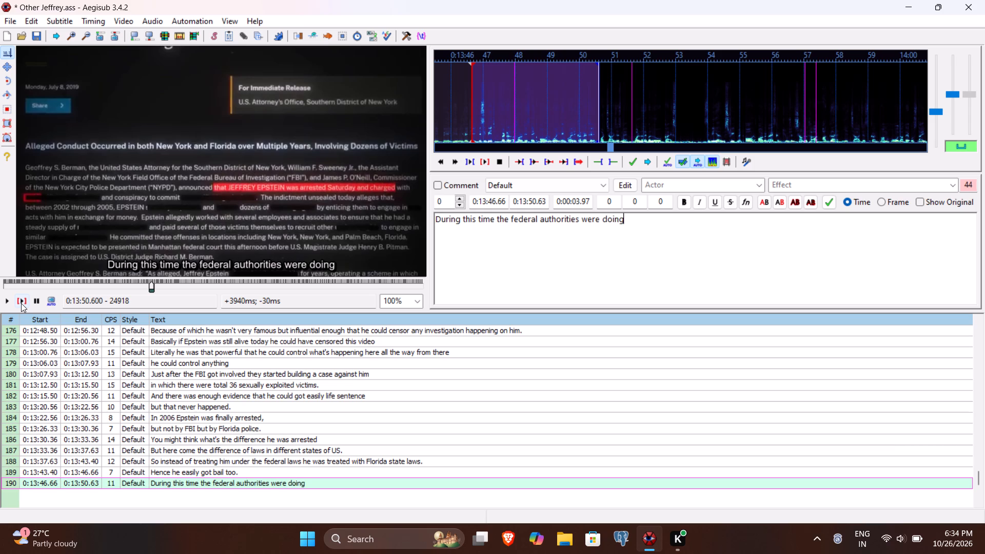
# Finish line 190's text with "an ongoing enquiry" and commit the line.
pyautogui.write('an ongoing e')
pyautogui.write('nq')
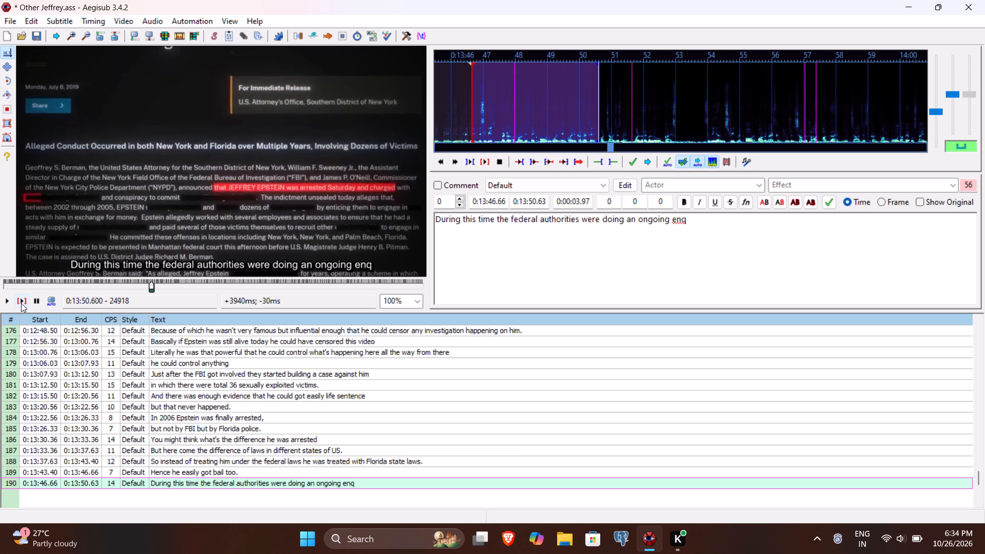
pyautogui.write('uiry')
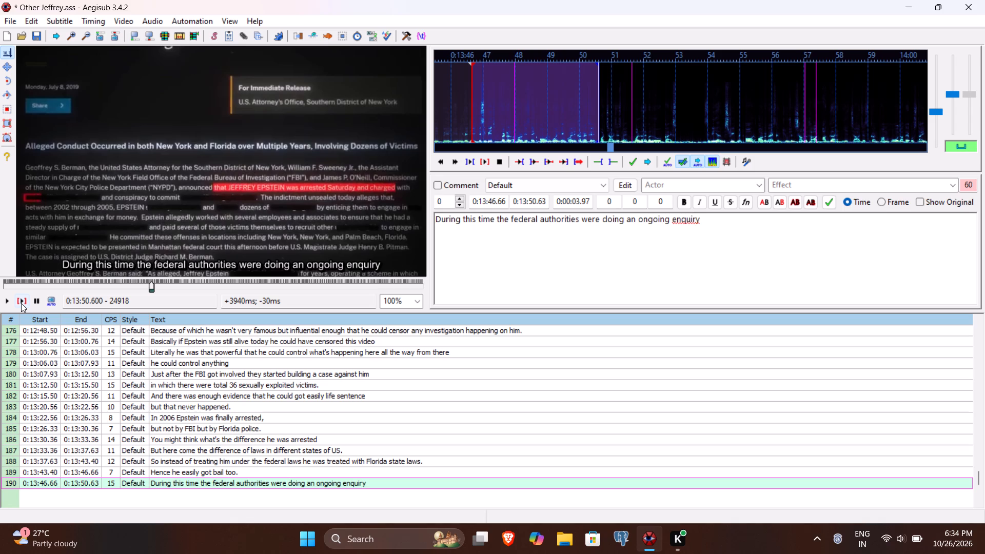
pyautogui.press('Left')
pyautogui.press('Left')
pyautogui.press('Left')
pyautogui.press('Left')
pyautogui.press('Left')
pyautogui.press('Right')
pyautogui.press('Right')
pyautogui.press('Right')
pyautogui.press('Return')
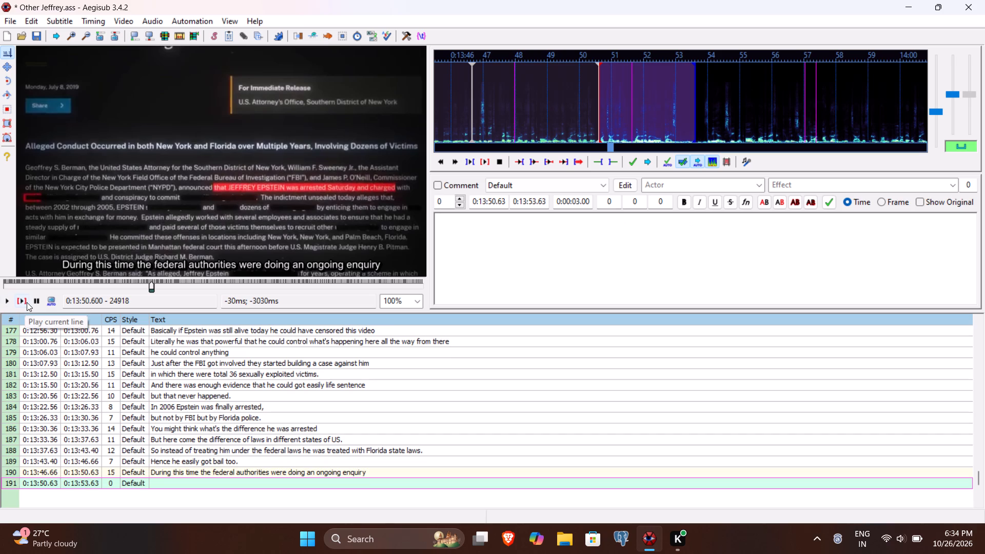
# Play line 191's segment on past the end of the phrase and set its end time to 0:13:57.34.
pyautogui.click(27, 302)
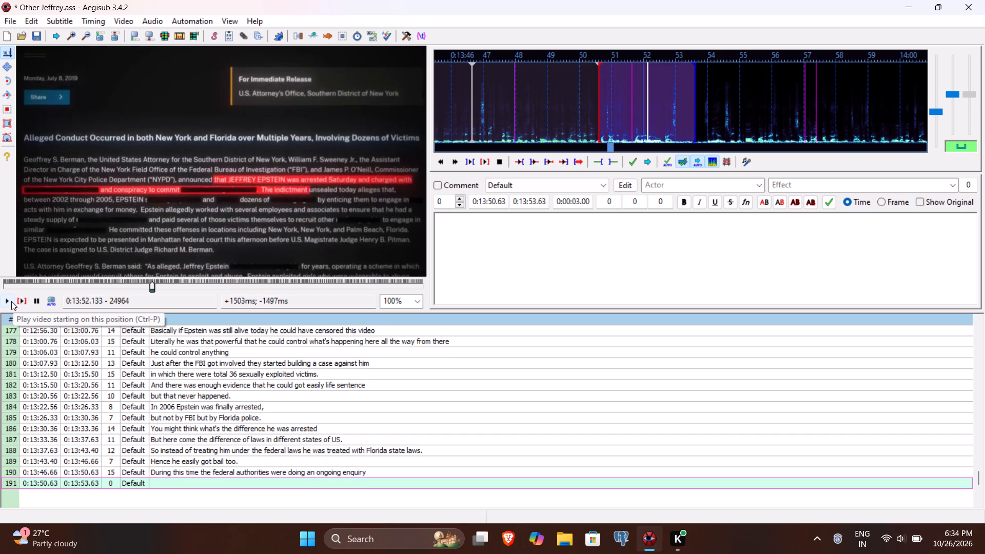
pyautogui.click(11, 301)
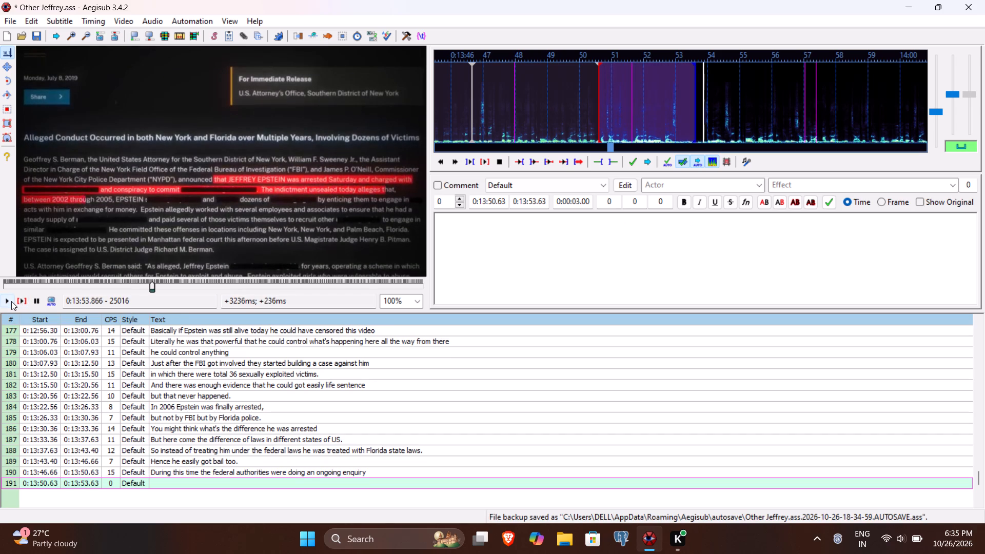
pyautogui.click(11, 301)
pyautogui.click(11, 301)
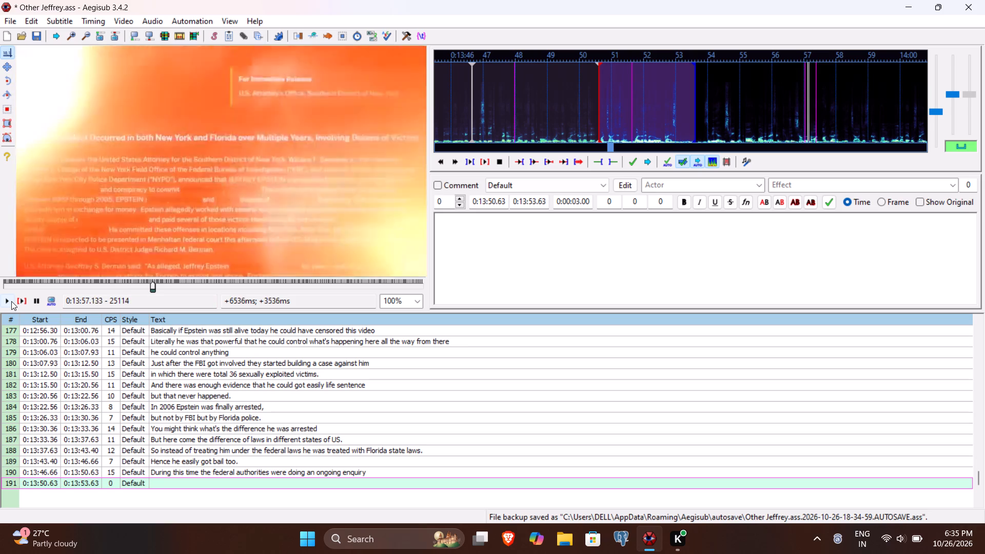
pyautogui.click(11, 301)
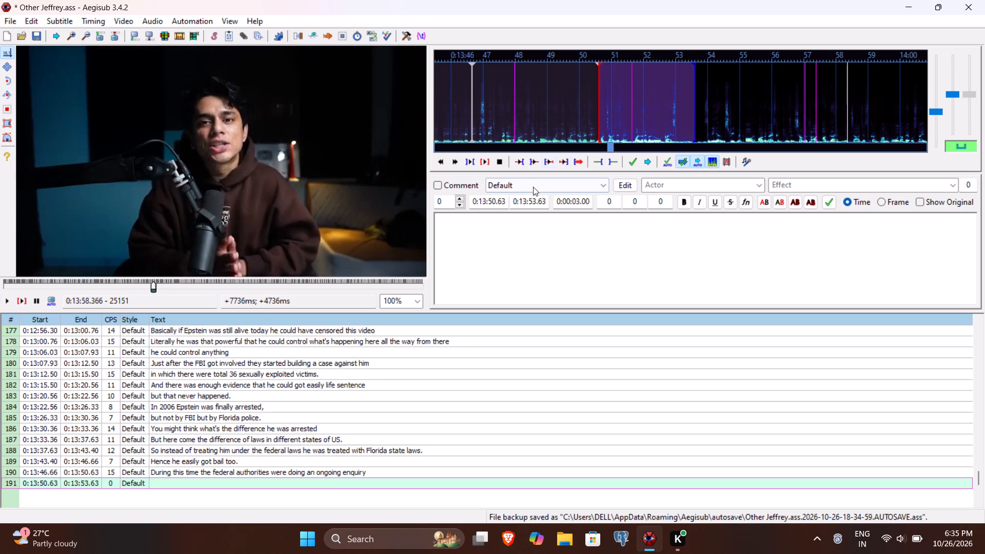
pyautogui.click(533, 202)
pyautogui.write('734')
# Begin line 191's text with "and in the charges", replaying the segment's opening to check the wording.
pyautogui.click(520, 244)
pyautogui.write('and in the crimes')
pyautogui.press('space')
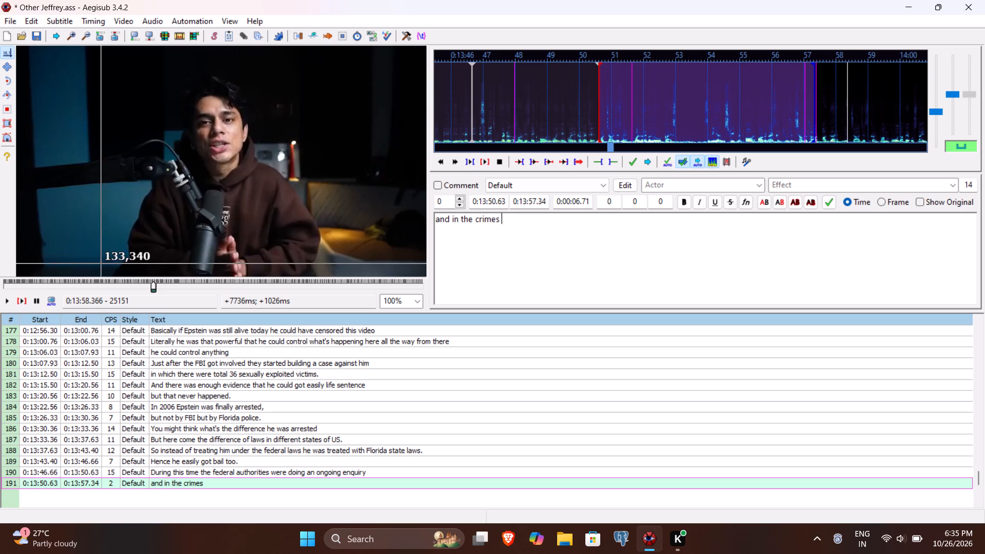
pyautogui.click(24, 300)
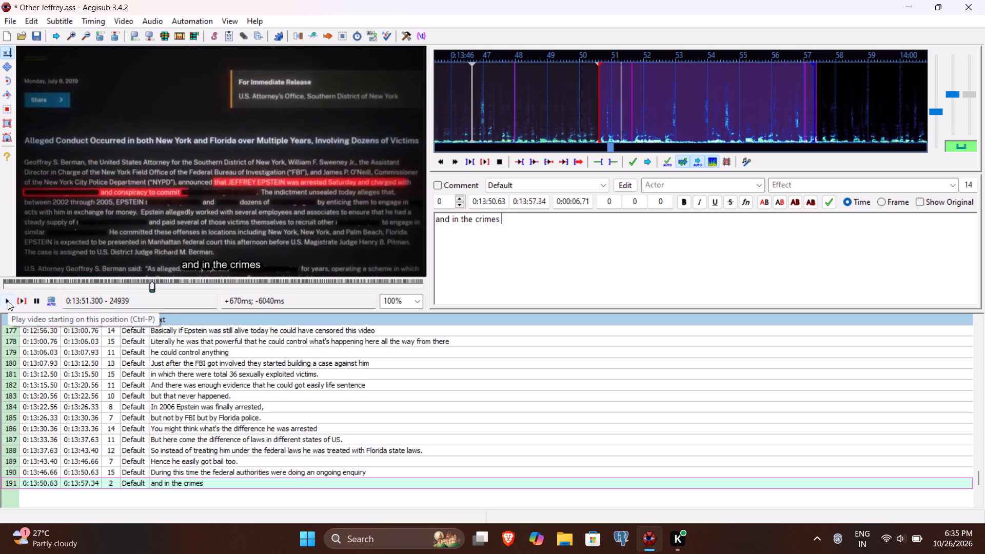
pyautogui.click(8, 301)
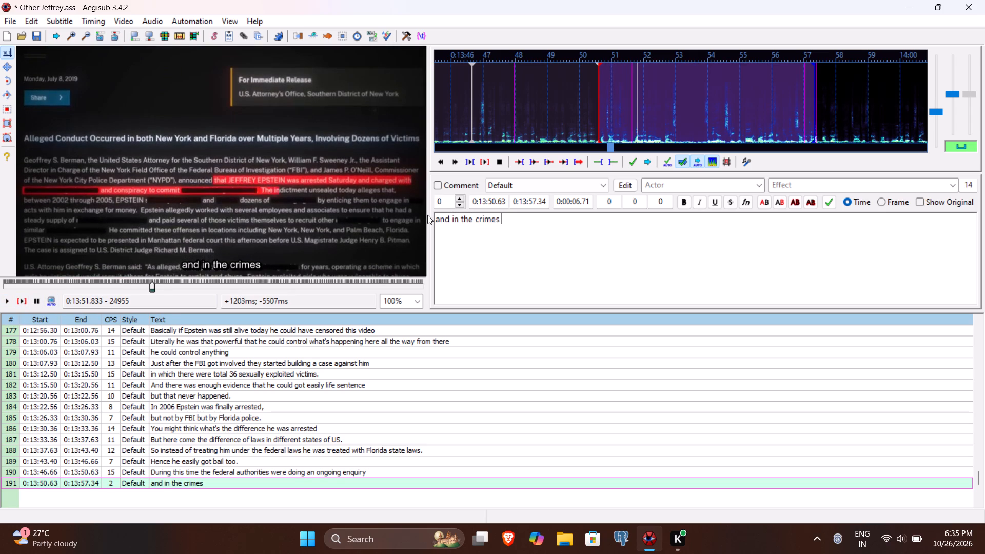
pyautogui.hotkey('ctrl', 'shift', 'Left')
pyautogui.write('carge')
pyautogui.press('space')
pyautogui.press('BackSpace')
pyautogui.press('BackSpace')
pyautogui.press('BackSpace')
pyautogui.press('BackSpace')
pyautogui.press('BackSpace')
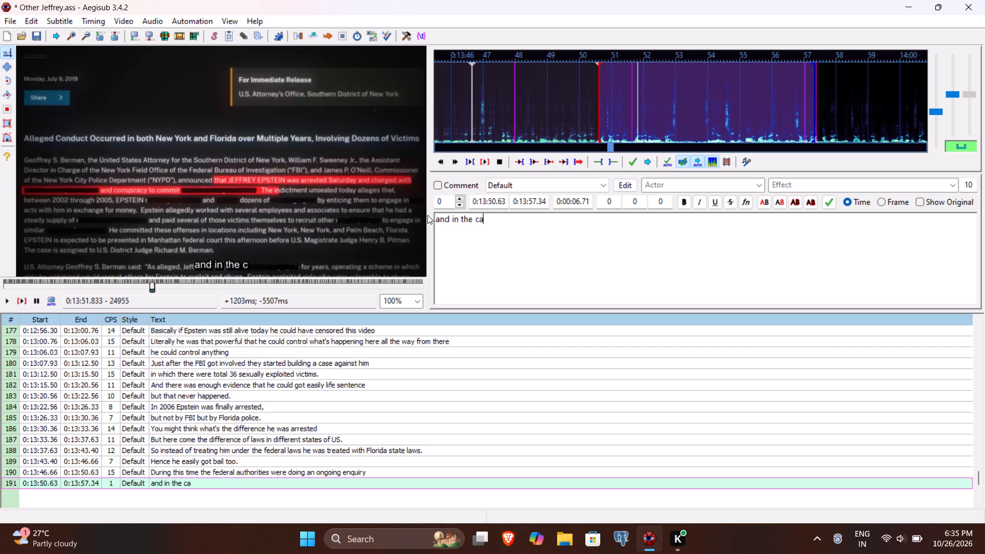
pyautogui.write('harges')
pyautogui.press('space')
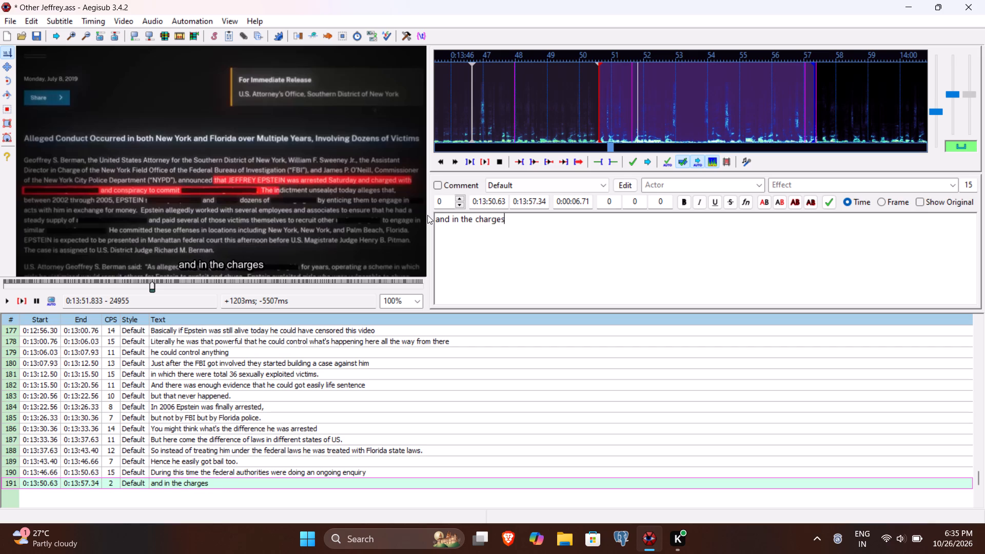
# Play on in short stretches and add "exploitation of vulnerable people, severe mistreatment and" to line 191's text.
pyautogui.click(6, 306)
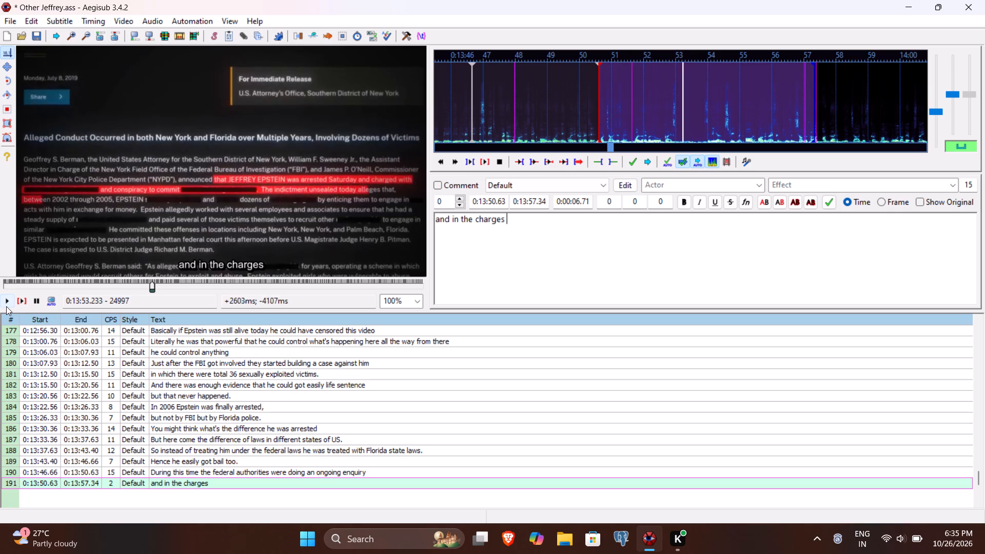
pyautogui.click(6, 306)
pyautogui.write('exploitation of vulnerable')
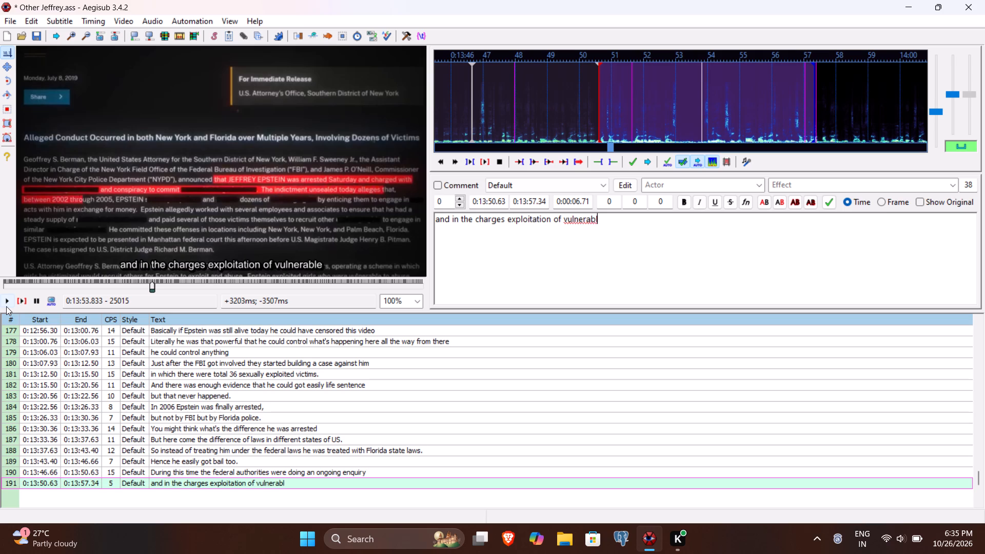
pyautogui.press('space')
pyautogui.write('people,')
pyautogui.press('space')
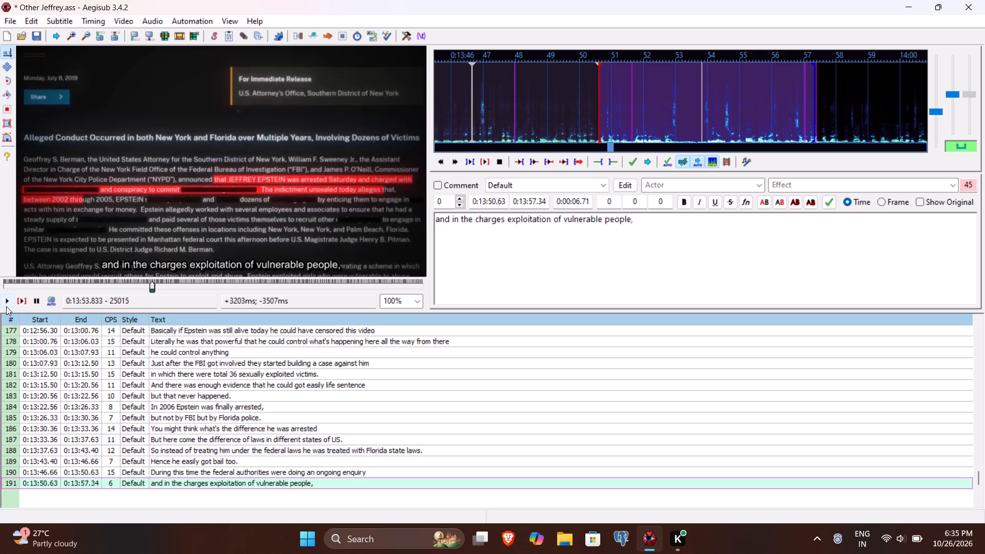
pyautogui.click(6, 302)
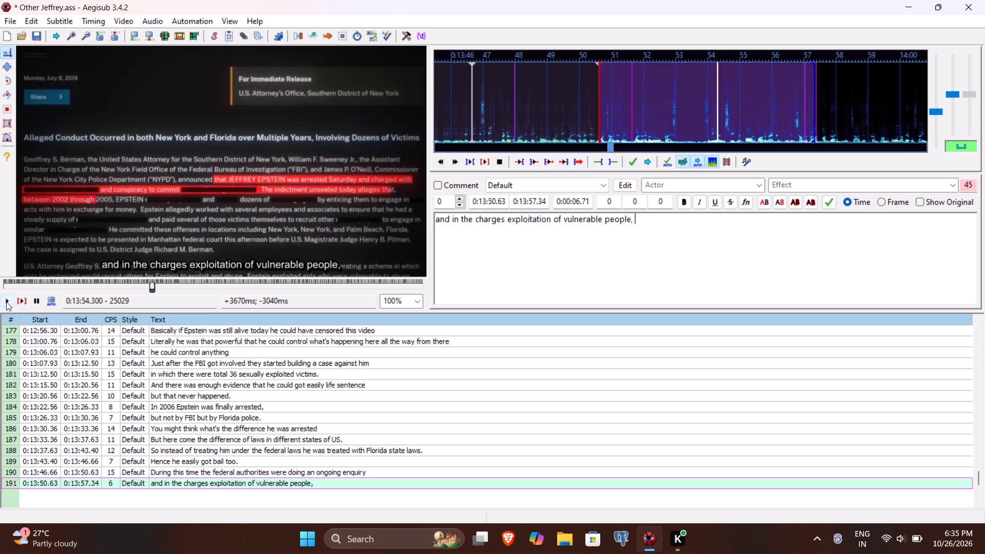
pyautogui.click(6, 302)
pyautogui.write('severe mistreatment and')
pyautogui.press('space')
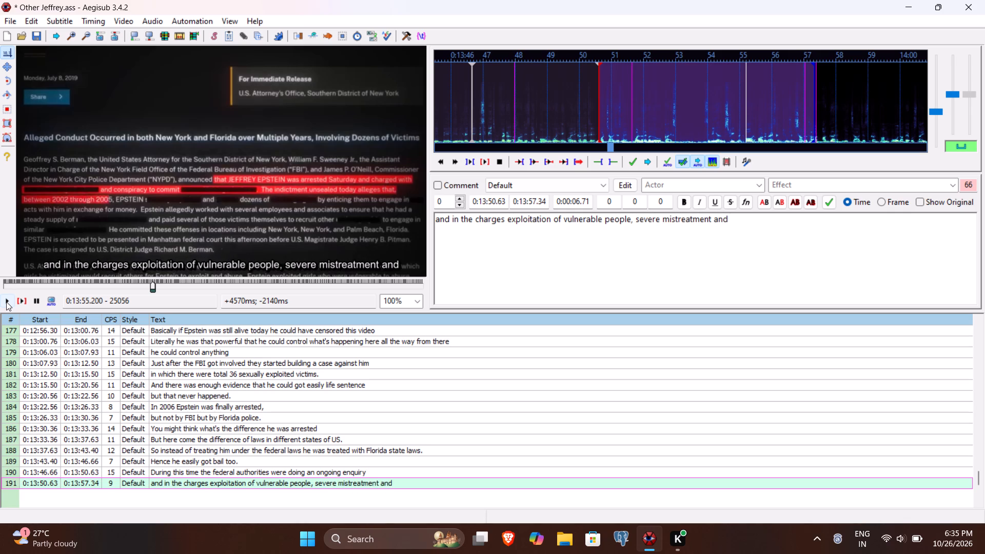
# Play the rest of the segment, finish line 191's text with "organized conclusions were present." and commit the line.
pyautogui.click(6, 302)
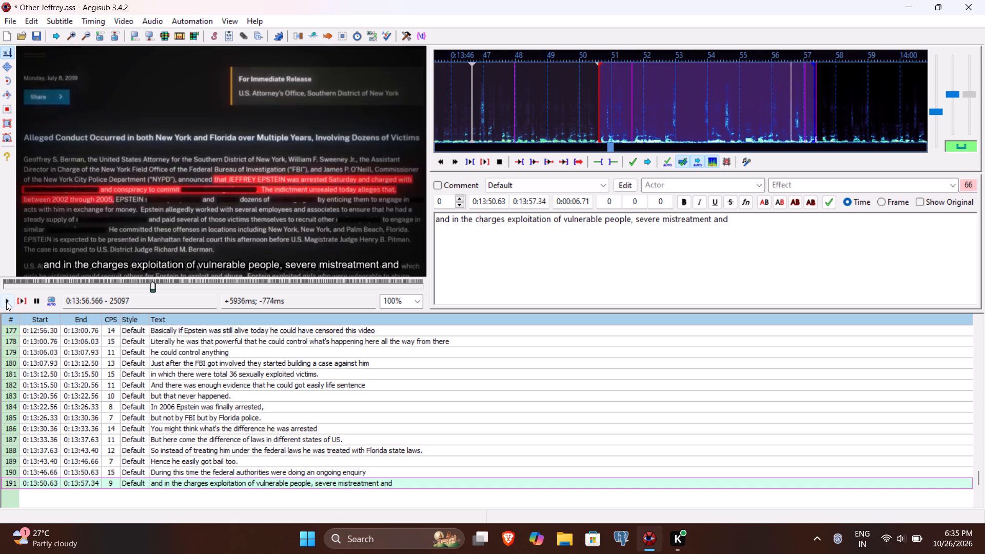
pyautogui.click(6, 302)
pyautogui.write('or')
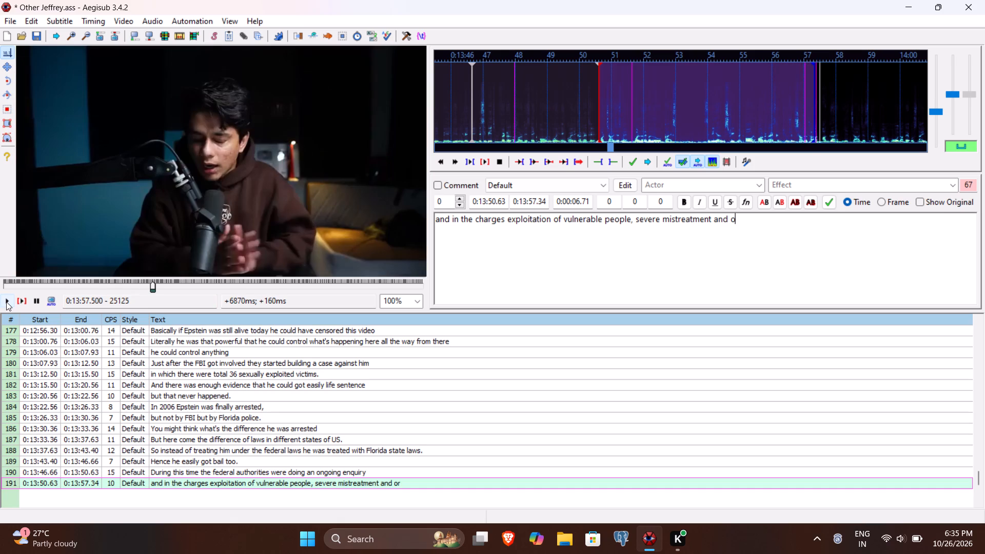
pyautogui.write('ganized cn')
pyautogui.press('BackSpace')
pyautogui.write('on')
pyautogui.write('clusion')
pyautogui.write('s were presee')
pyautogui.press('BackSpace')
pyautogui.press('t')
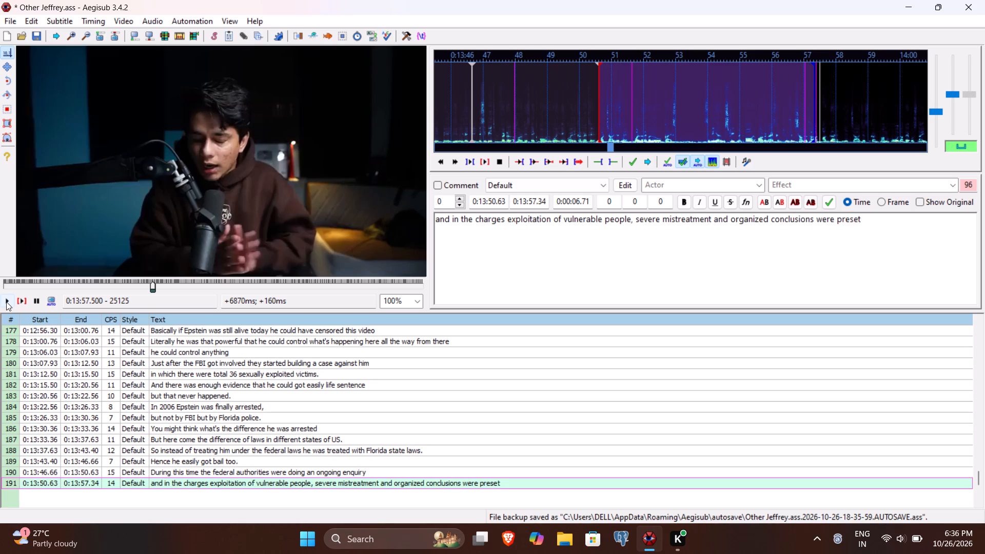
pyautogui.press('BackSpace')
pyautogui.write('nt.')
pyautogui.press('Return')
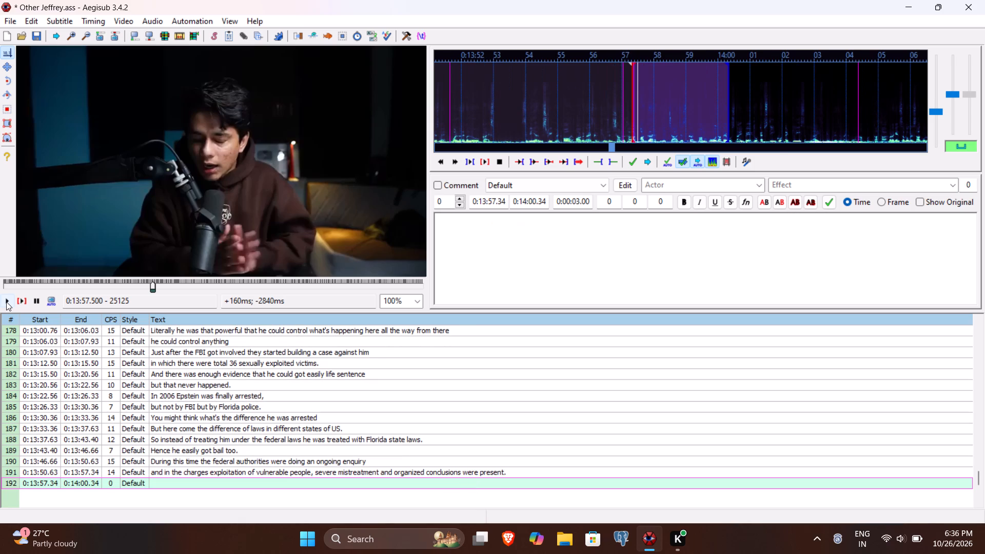
# Play line 192's segment, enter "If these charges were to be confirmed" as its text and commit the line.
pyautogui.click(15, 302)
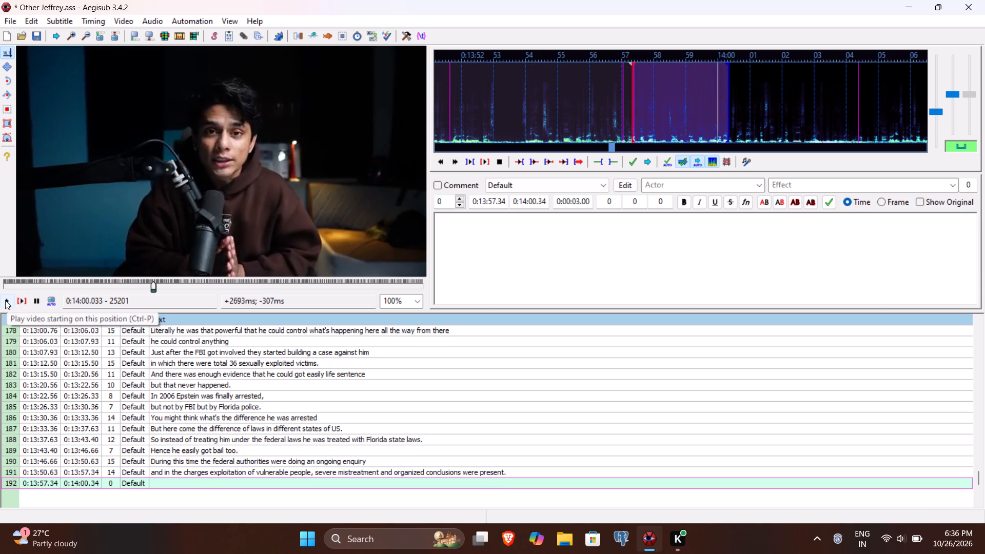
pyautogui.write('If these charges were to be confirmed')
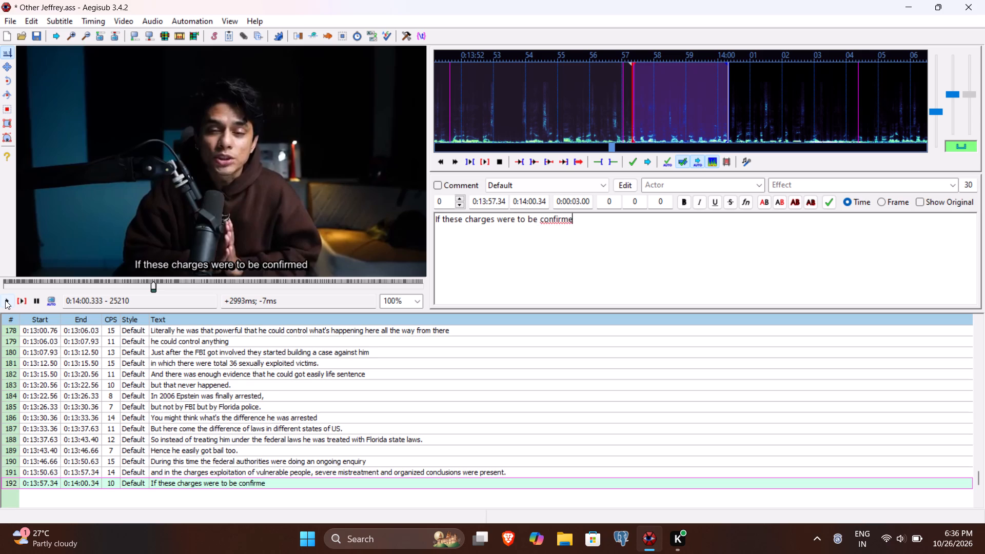
pyautogui.press('Return')
# Play line 193's segment and on until the spoken phrase finishes, and set the line's end time to 0:14:05.30.
pyautogui.click(19, 301)
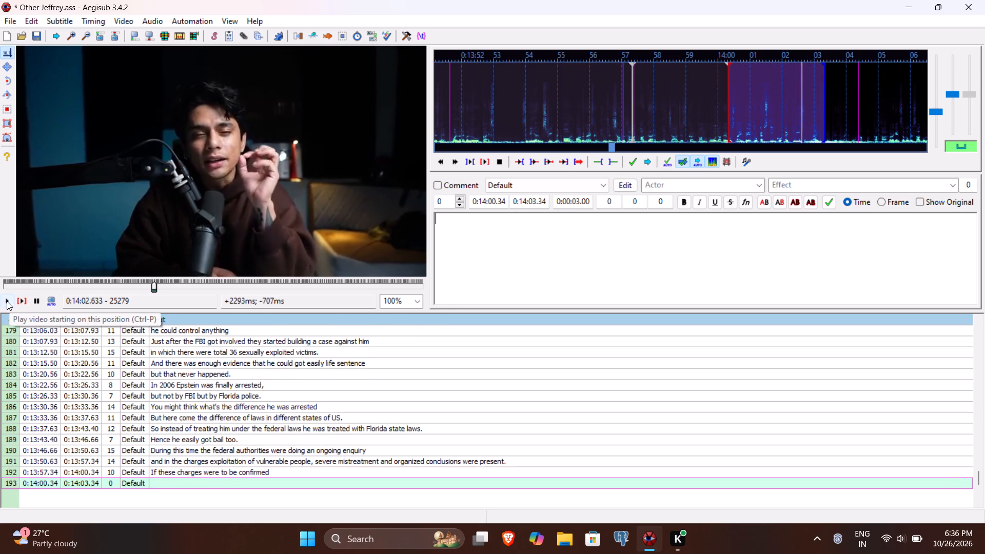
pyautogui.click(7, 301)
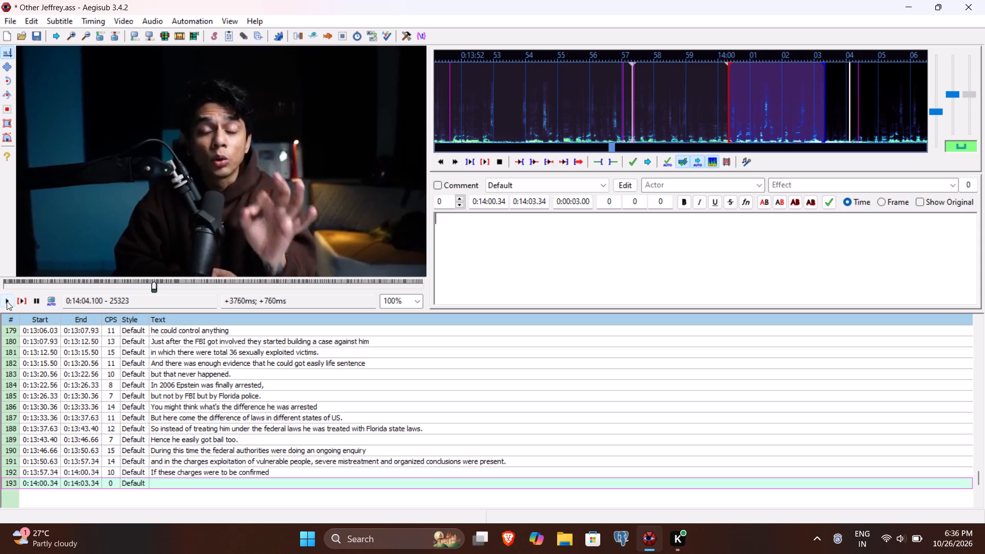
pyautogui.click(7, 301)
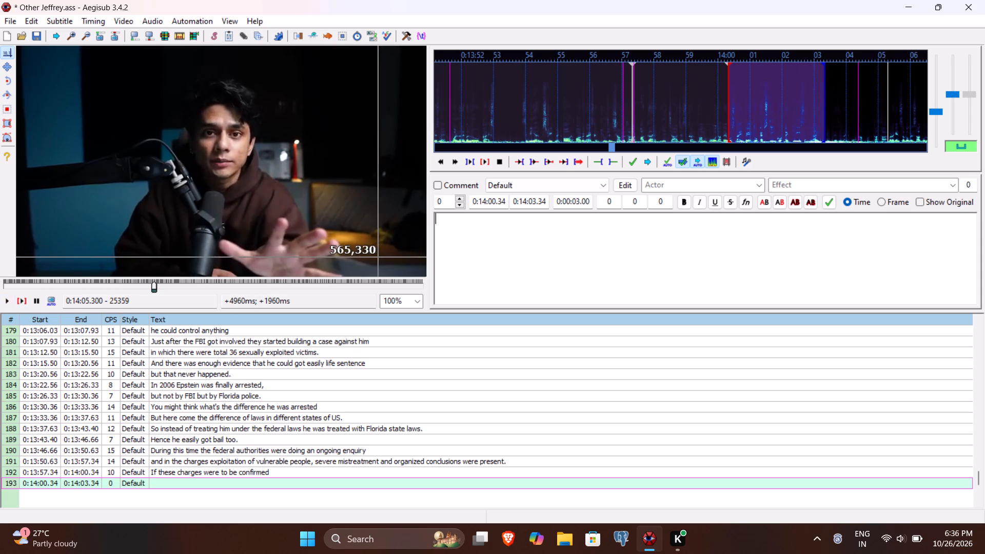
pyautogui.click(534, 202)
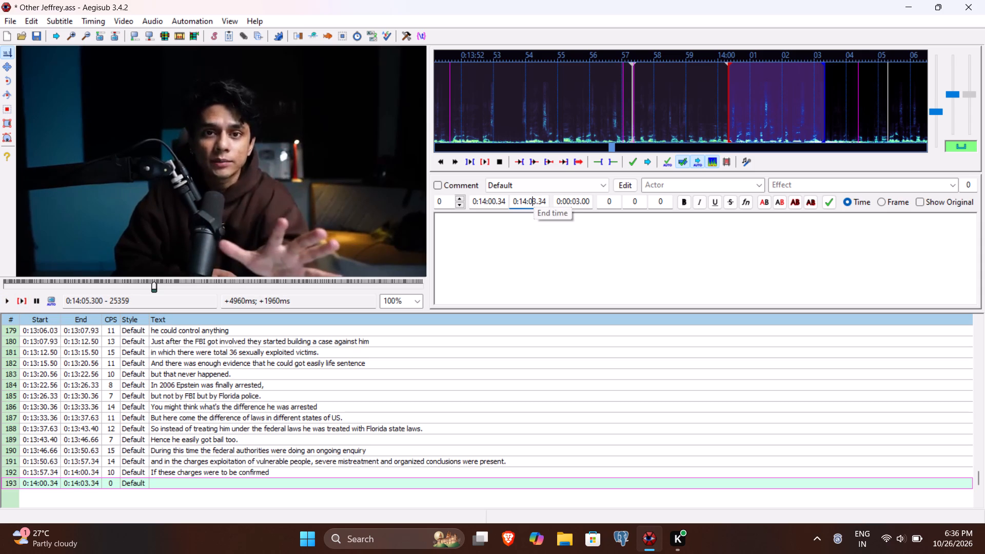
pyautogui.press('5')
pyautogui.write('30')
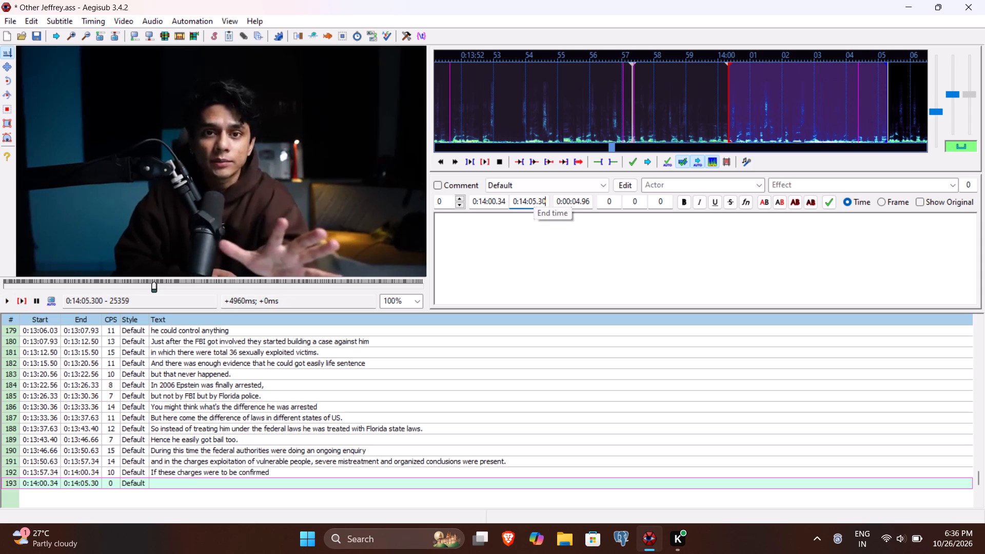
# Enter "at that time he was sure to face life imprisonment." as line 193's text and commit the line.
pyautogui.click(519, 238)
pyautogui.press('a')
pyautogui.write('t that time he s')
pyautogui.press('BackSpace')
pyautogui.write('was sure to face L')
pyautogui.press('BackSpace')
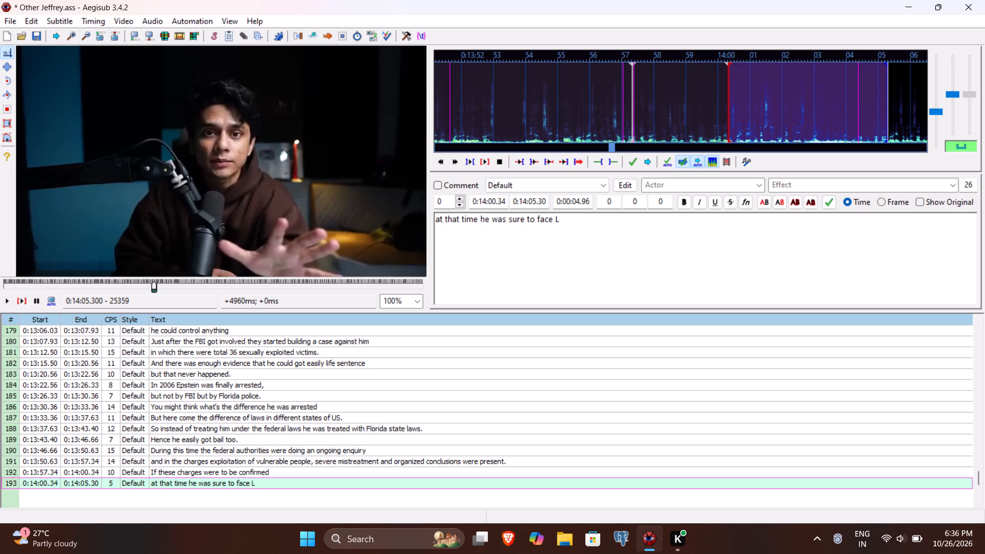
pyautogui.write('life imprisonen')
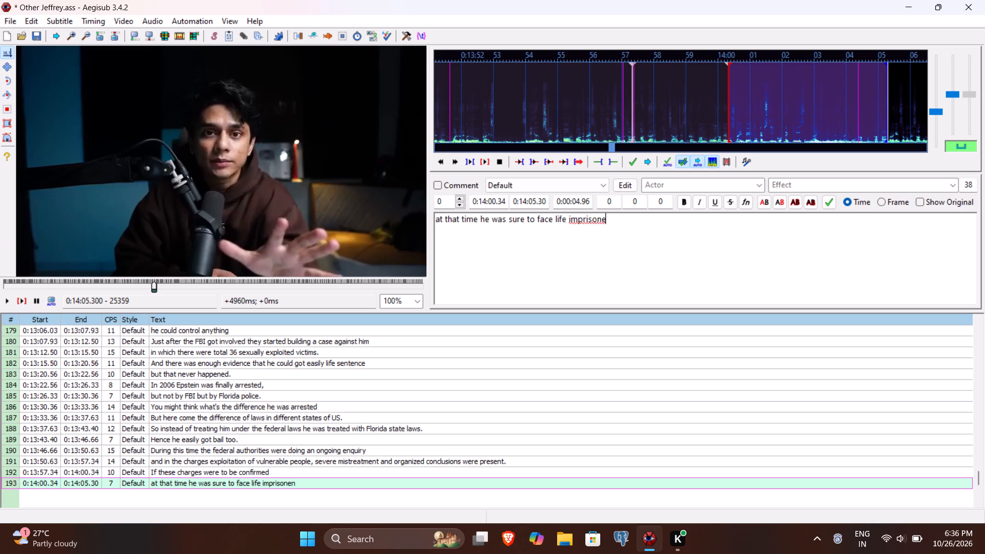
pyautogui.press('BackSpace')
pyautogui.press('BackSpace')
pyautogui.write('ment.')
pyautogui.press('Return')
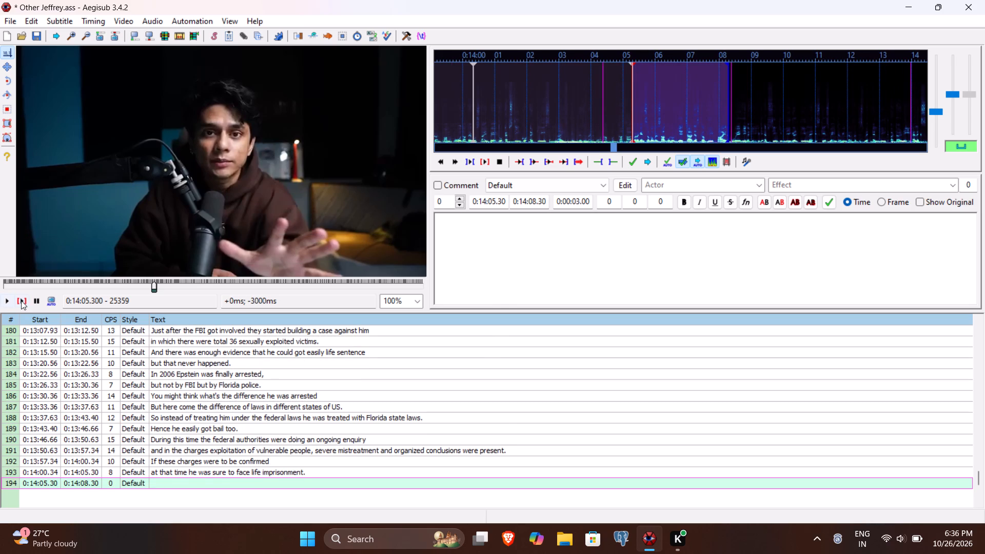
# Play line 194's segment in short stretches to the end of the phrase and set its end time to 0:14:09.20.
pyautogui.click(21, 300)
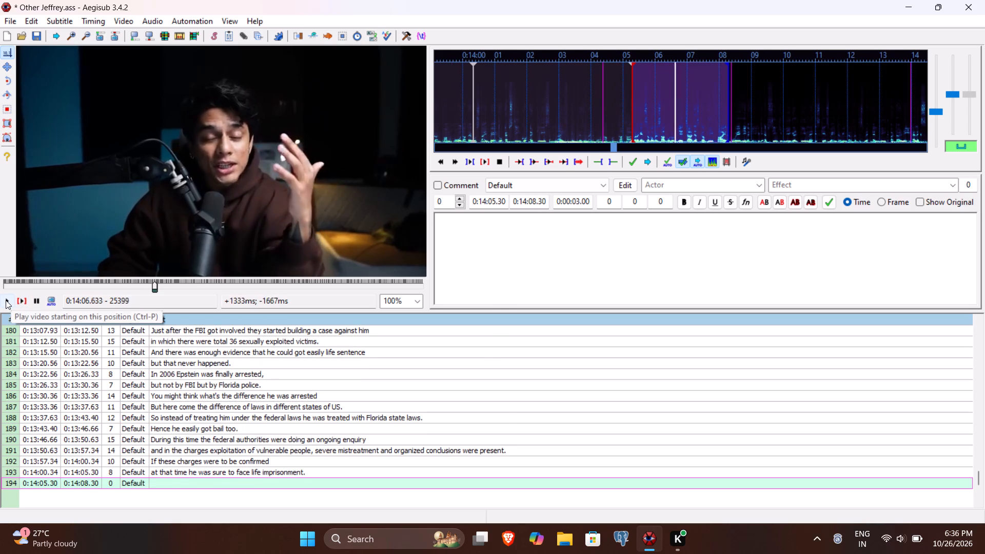
pyautogui.click(6, 300)
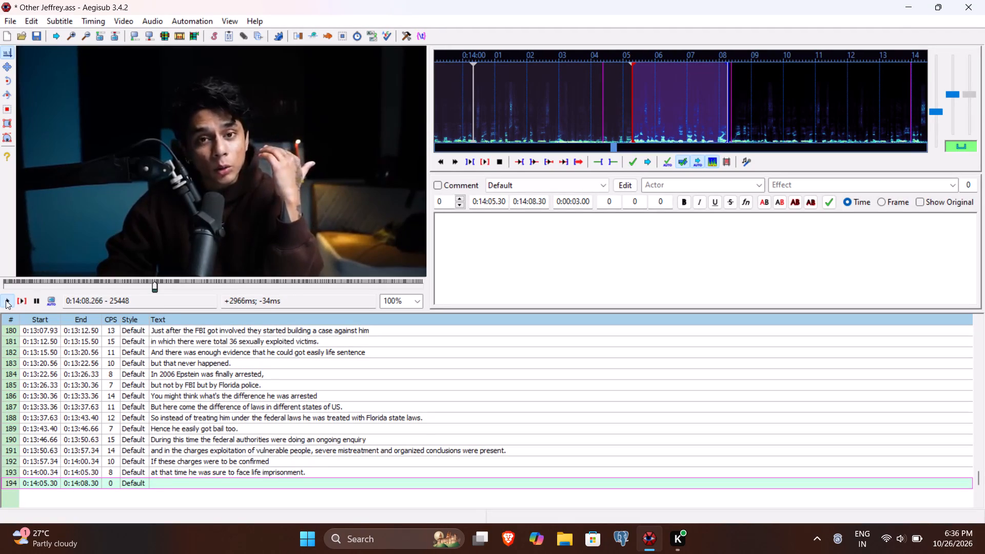
pyautogui.click(6, 300)
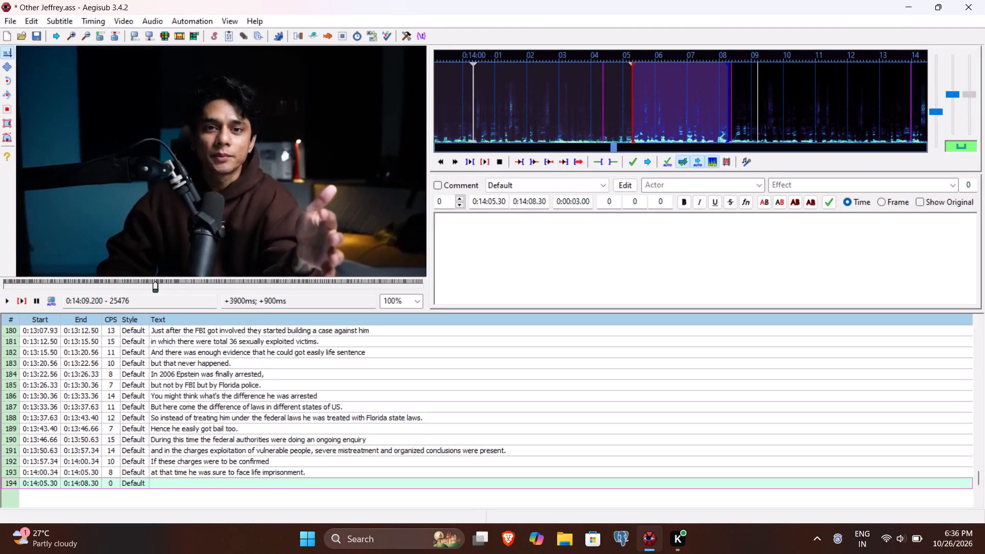
pyautogui.click(533, 201)
pyautogui.write('920')
# Enter "Now say it with me, these charges were never filed." as line 194's text and commit the line.
pyautogui.click(511, 249)
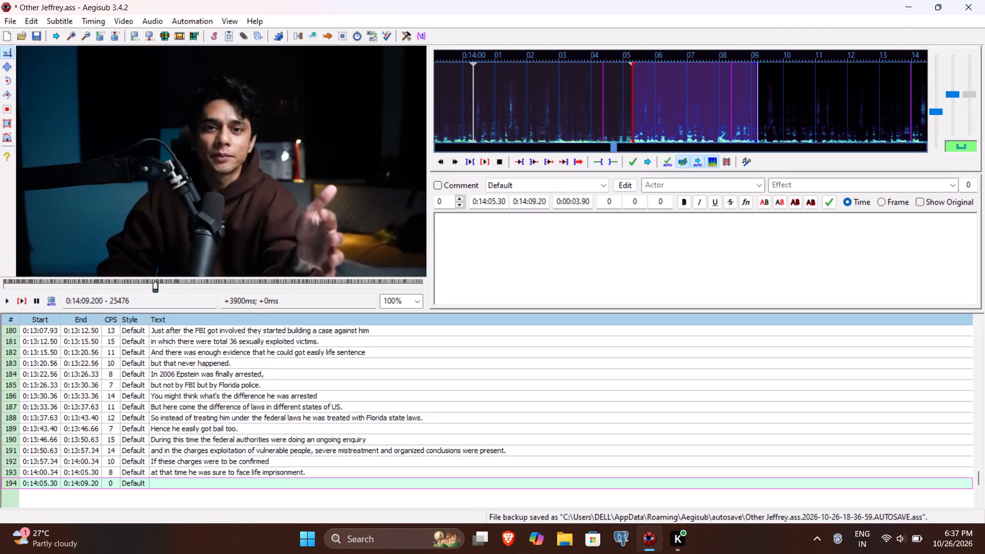
pyautogui.write('Now say w')
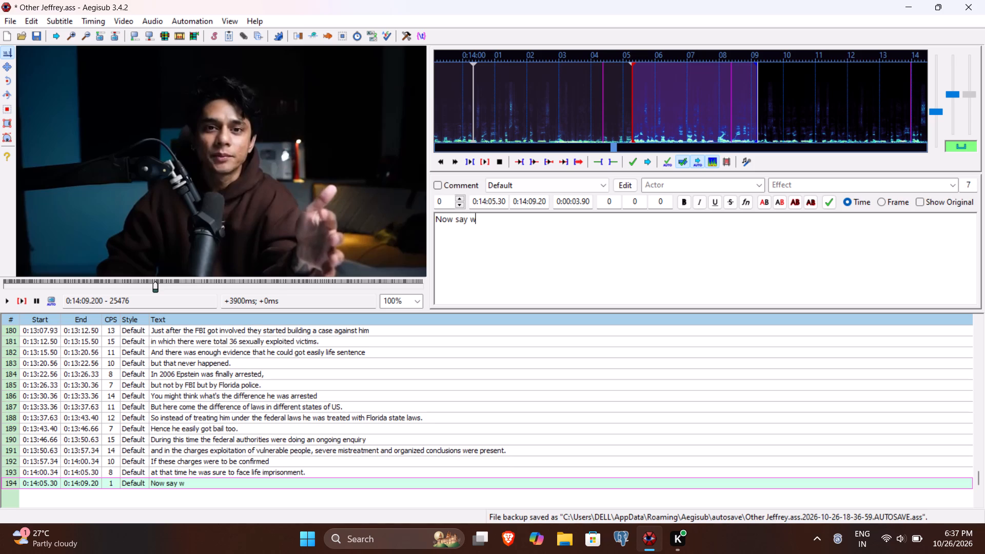
pyautogui.press('BackSpace')
pyautogui.write('it w')
pyautogui.write('ith ma')
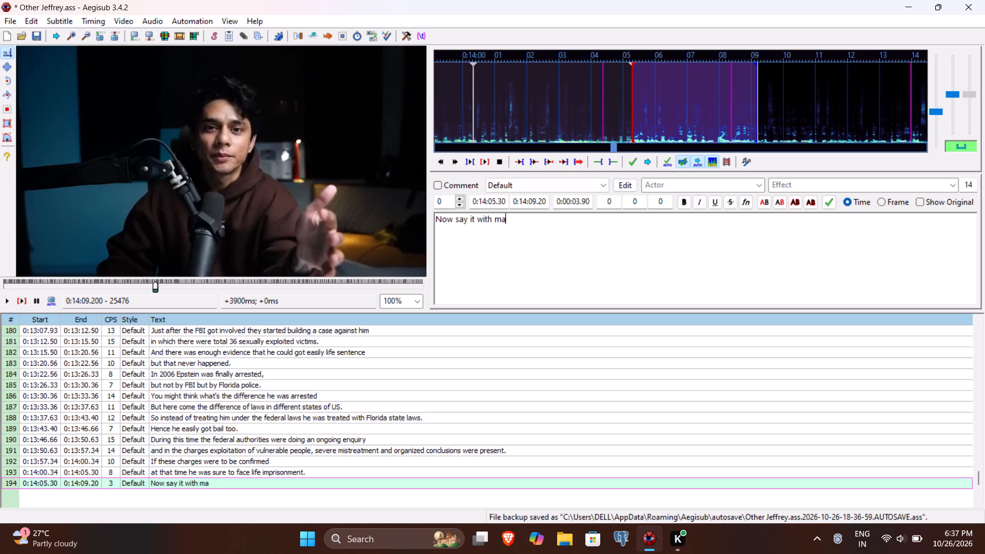
pyautogui.press('BackSpace')
pyautogui.write('e,')
pyautogui.press('space')
pyautogui.write('these cj')
pyautogui.press('BackSpace')
pyautogui.write('harges were')
pyautogui.press('space')
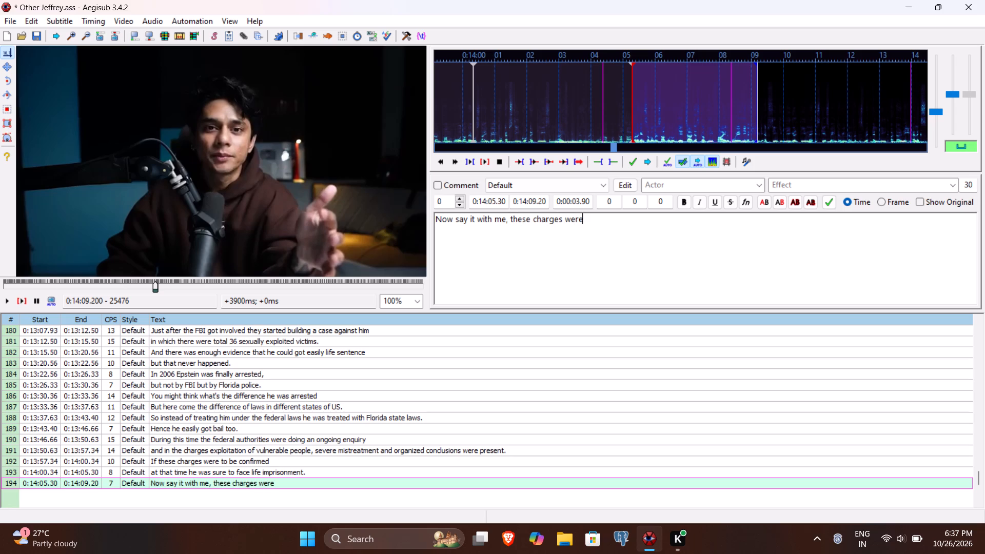
pyautogui.write('never filed')
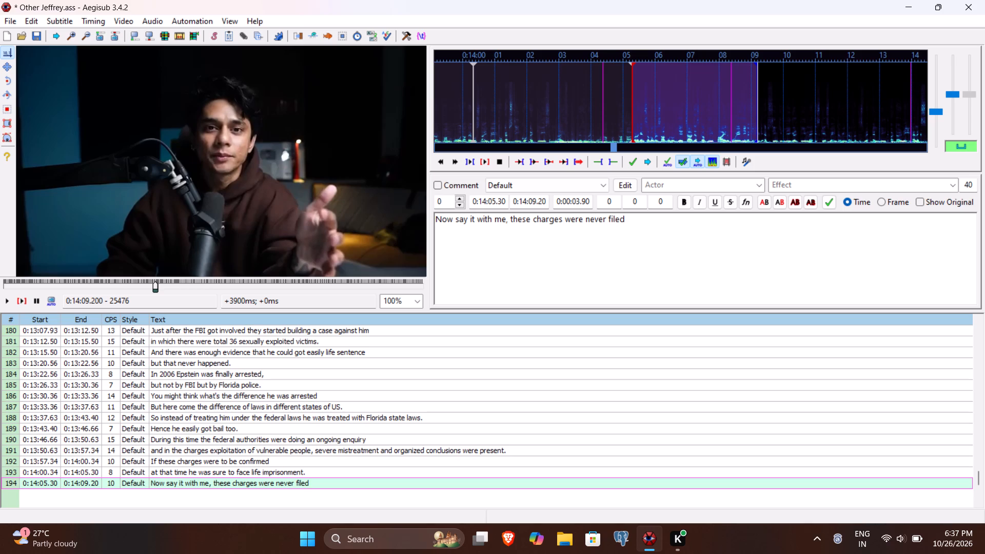
pyautogui.press('.')
pyautogui.press('Return')
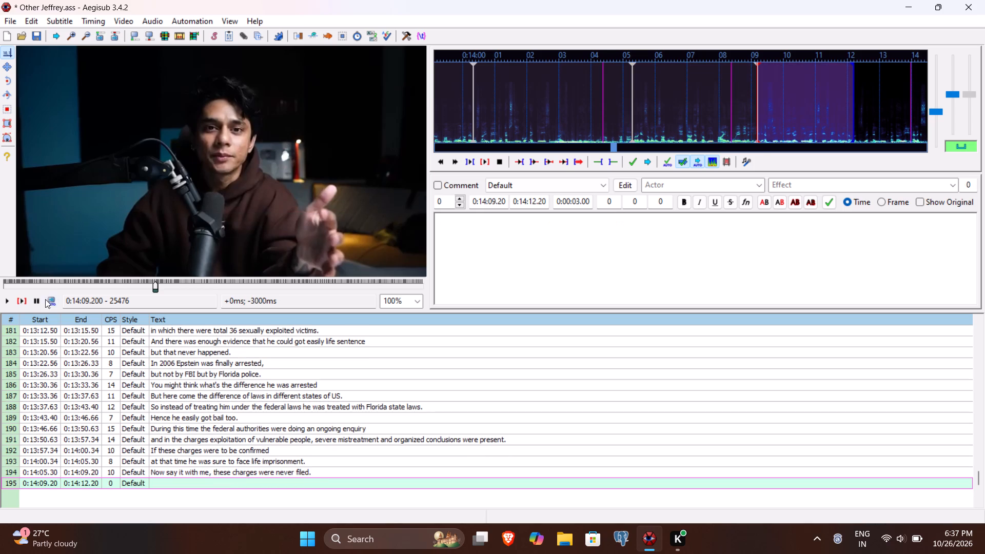
# Play line 195's segment and a little beyond it, and set the line's end time to 0:14:12.48.
pyautogui.click(23, 300)
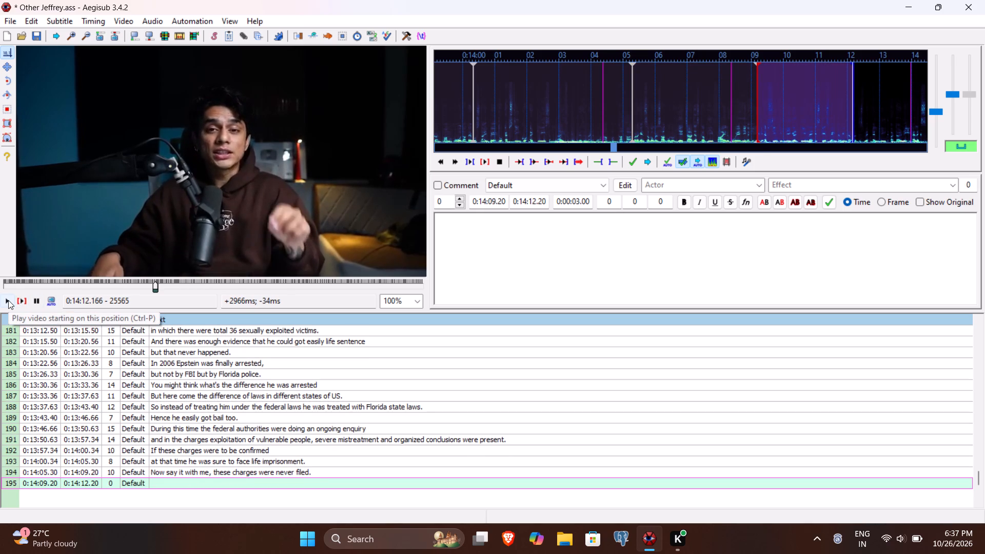
pyautogui.doubleClick(8, 300)
pyautogui.click(8, 300)
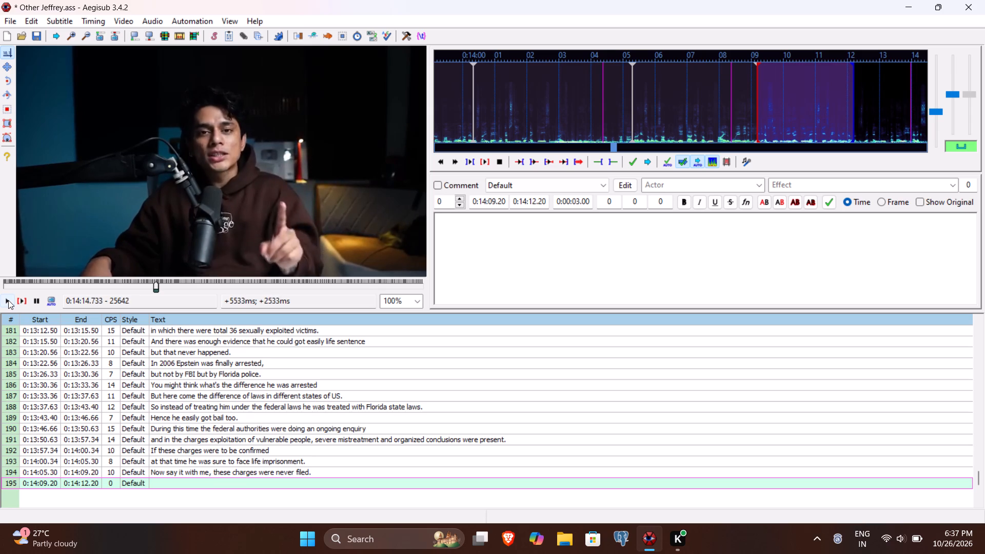
pyautogui.click(8, 300)
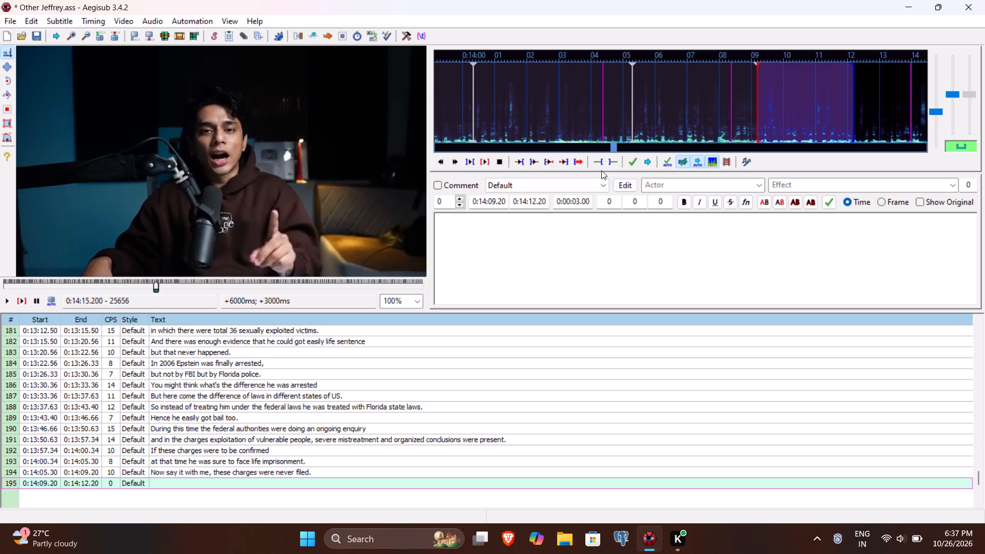
pyautogui.click(536, 204)
pyautogui.write('48')
# Enter "Because the team of attorneys intervened this case" as line 195's text, replaying the segment to check the ending, and commit the line.
pyautogui.click(500, 266)
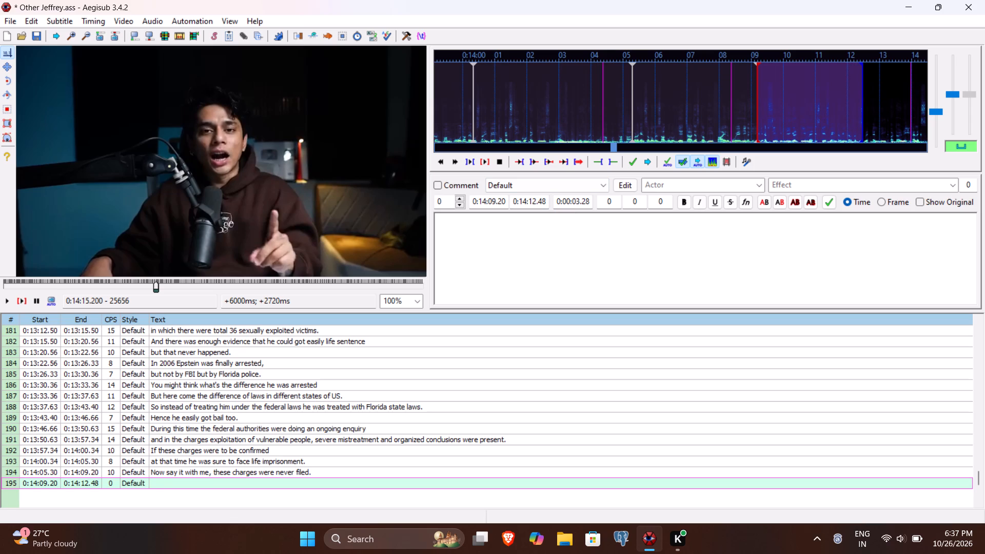
pyautogui.write('Becasu')
pyautogui.press('BackSpace')
pyautogui.press('BackSpace')
pyautogui.write('use the')
pyautogui.press('space')
pyautogui.write('tem')
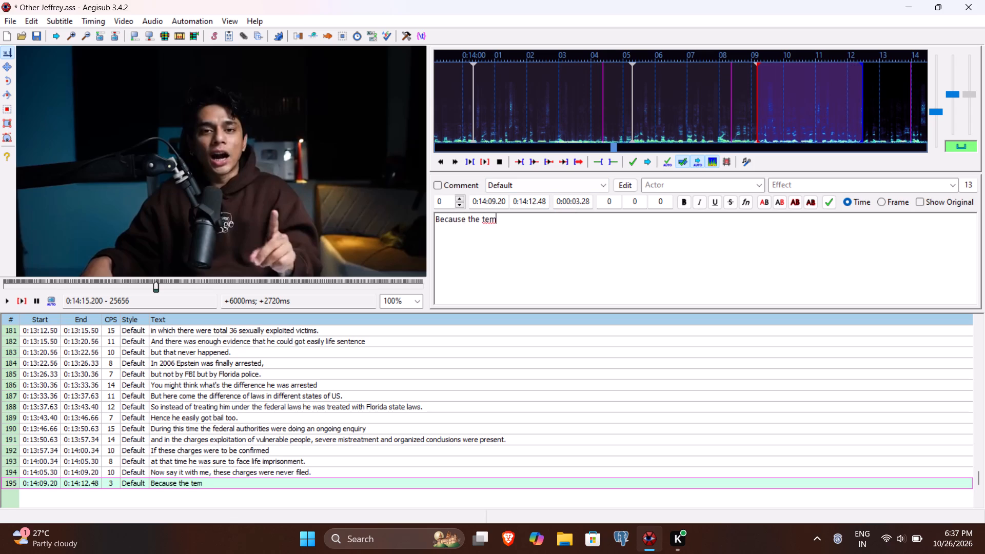
pyautogui.press('BackSpace')
pyautogui.write('am of attorn')
pyautogui.write('ey')
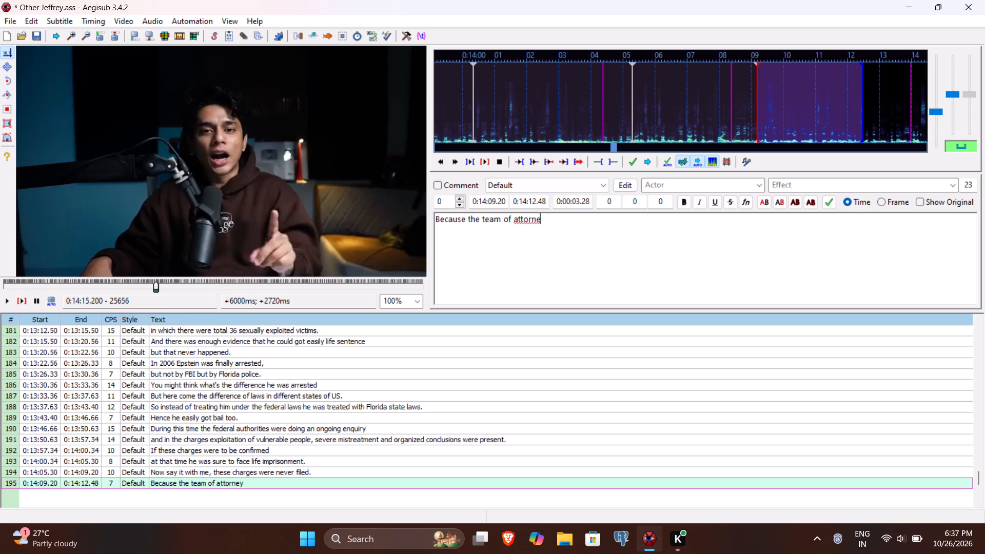
pyautogui.write('s intervened this')
pyautogui.press('space')
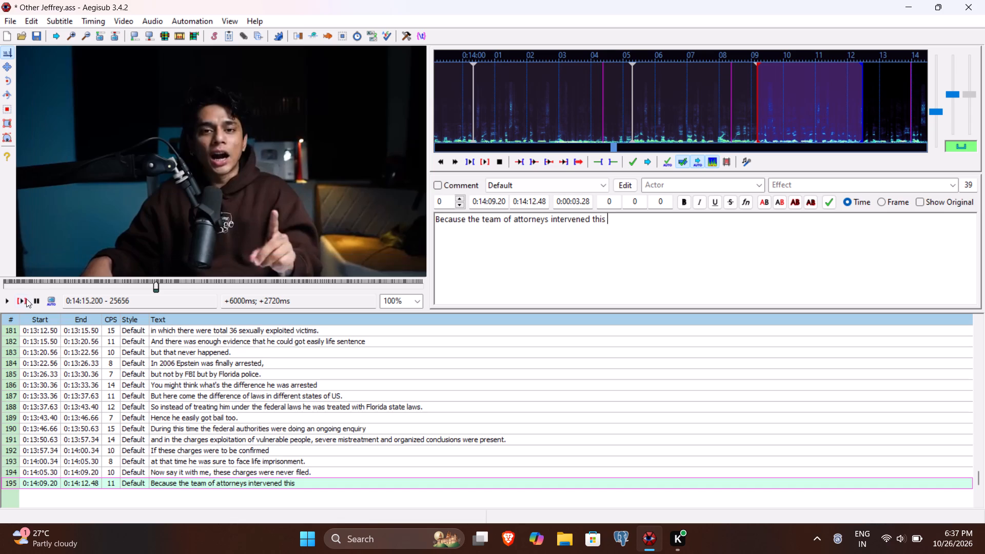
pyautogui.click(26, 300)
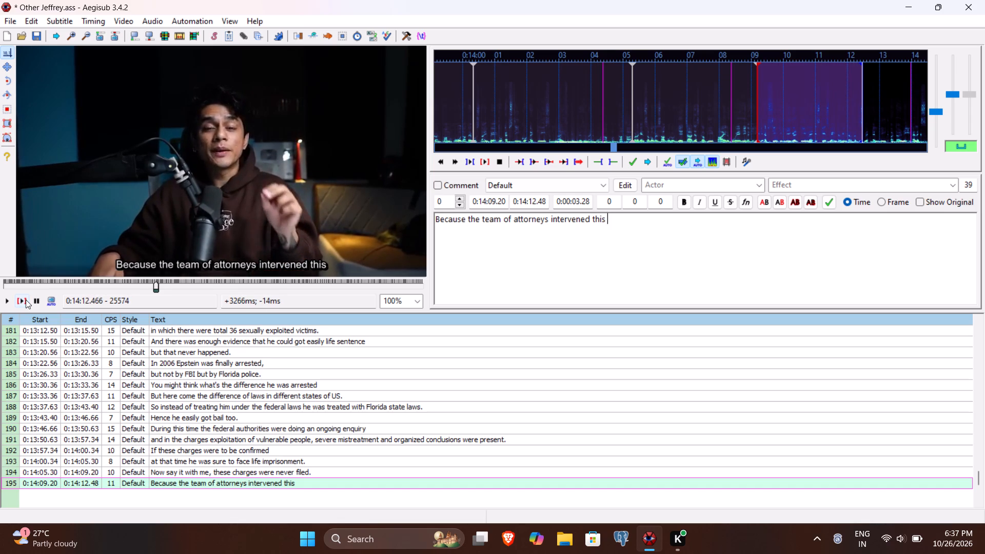
pyautogui.write('case')
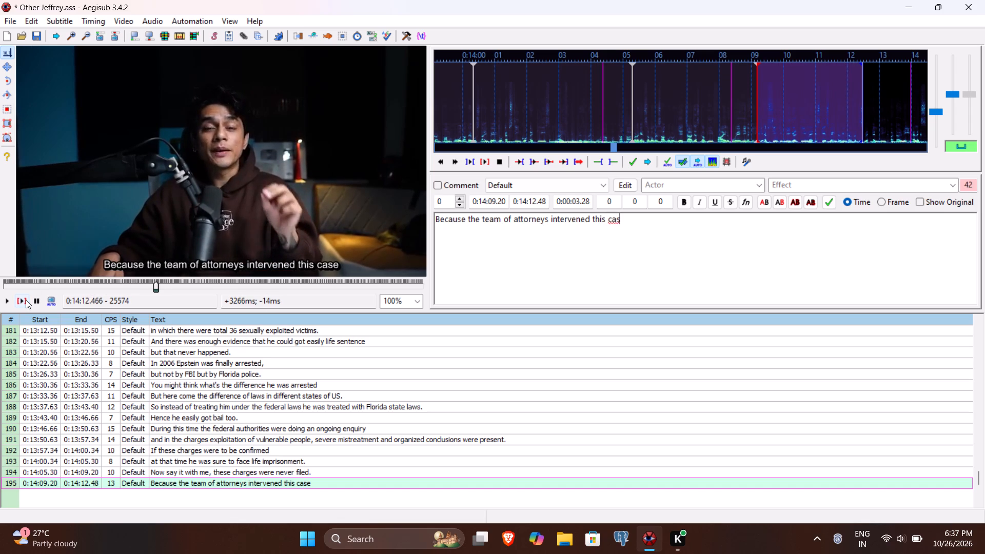
pyautogui.press('Return')
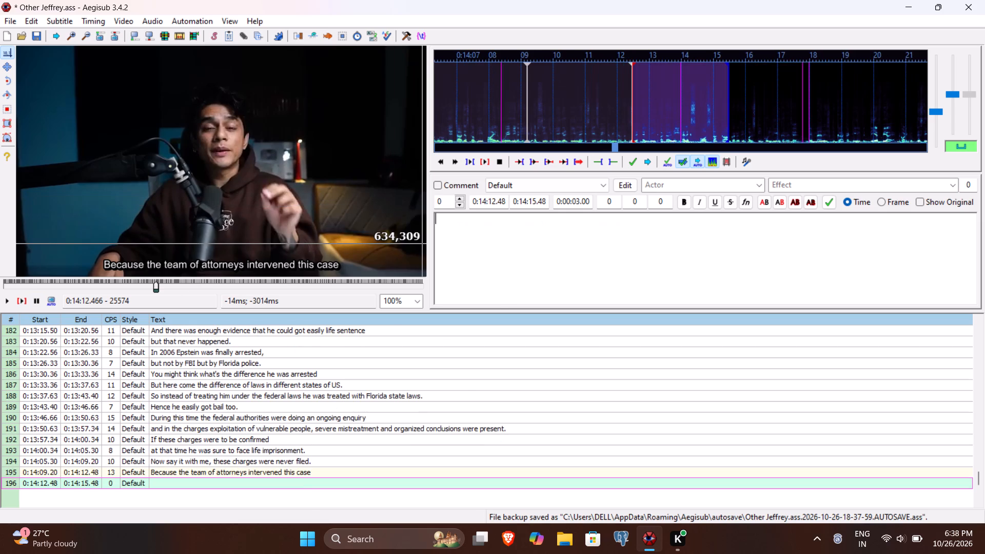
# Play line 196's segment on to the end of the phrase and set the line's end time to 0:14:16.36.
pyautogui.click(21, 302)
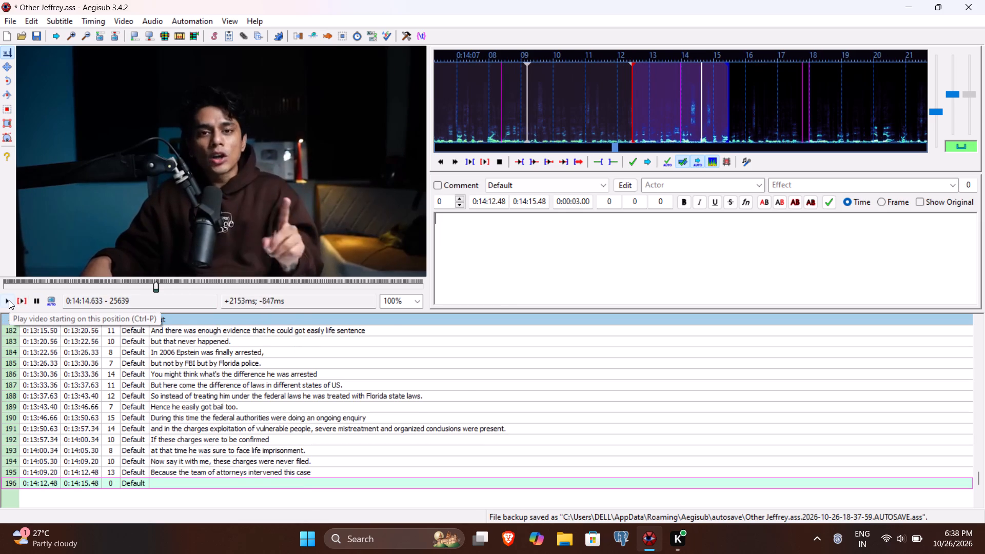
pyautogui.click(9, 300)
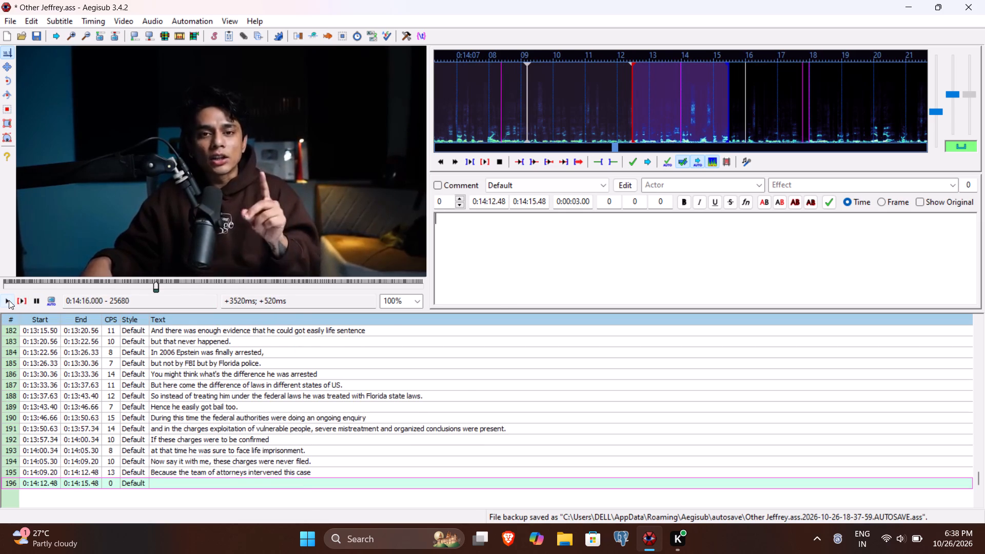
pyautogui.click(9, 300)
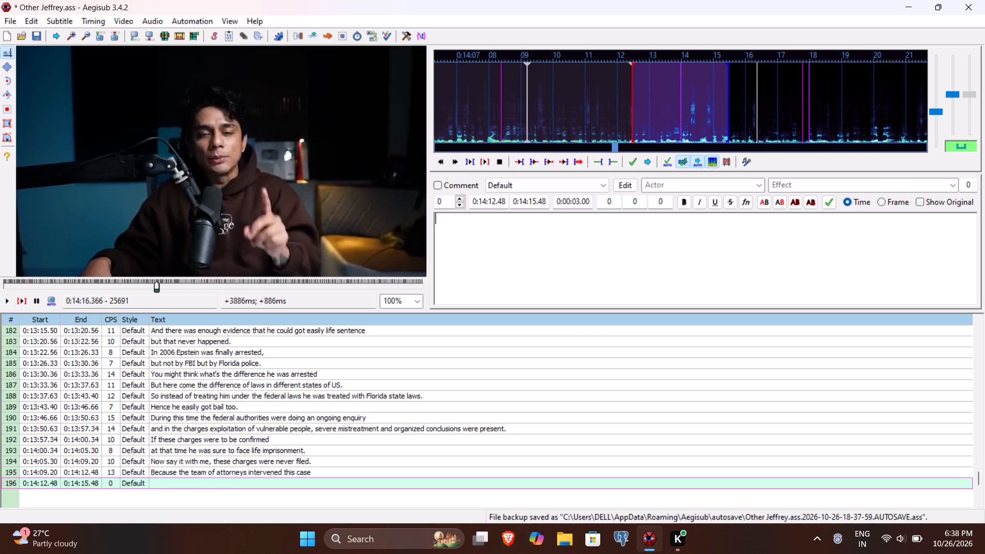
pyautogui.click(534, 202)
pyautogui.write('635')
pyautogui.press('BackSpace')
pyautogui.press('6')
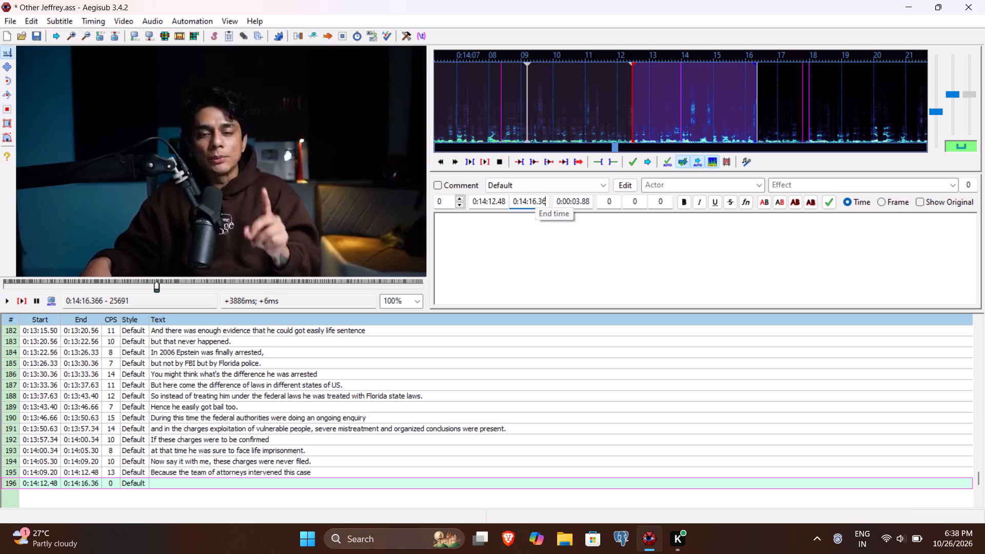
# Enter "in which the elite attorney Alex Cost was a part of" as line 196's text and commit the line.
pyautogui.click(490, 255)
pyautogui.press('o')
pyautogui.press('BackSpace')
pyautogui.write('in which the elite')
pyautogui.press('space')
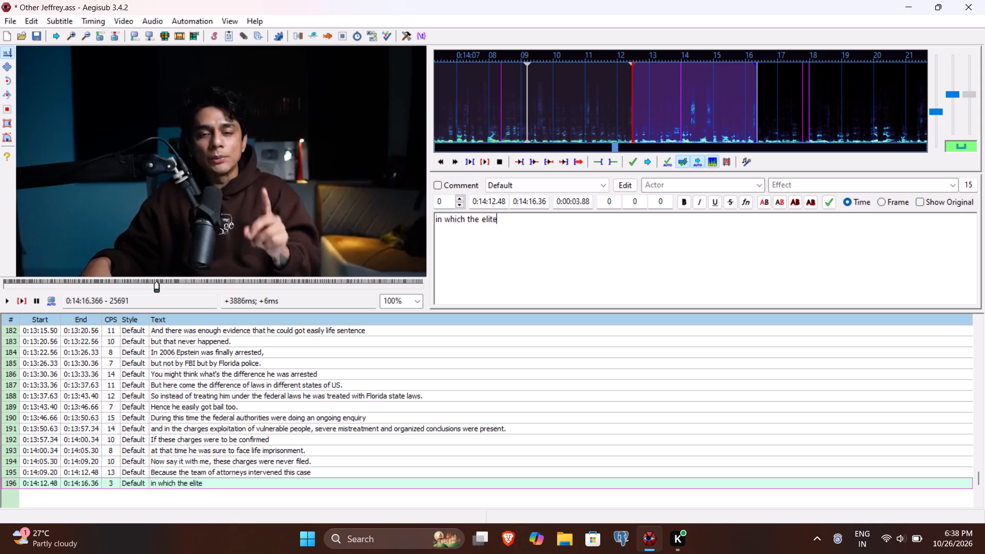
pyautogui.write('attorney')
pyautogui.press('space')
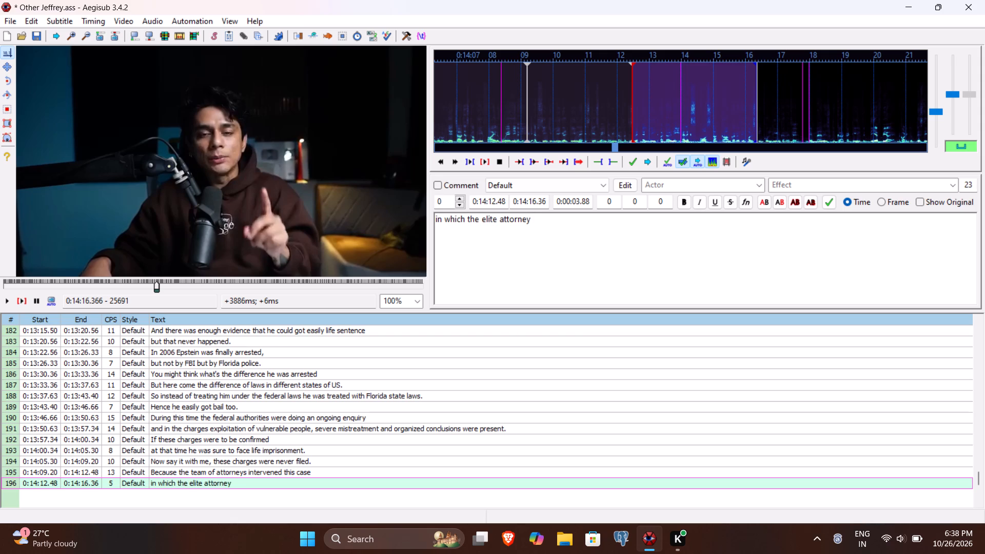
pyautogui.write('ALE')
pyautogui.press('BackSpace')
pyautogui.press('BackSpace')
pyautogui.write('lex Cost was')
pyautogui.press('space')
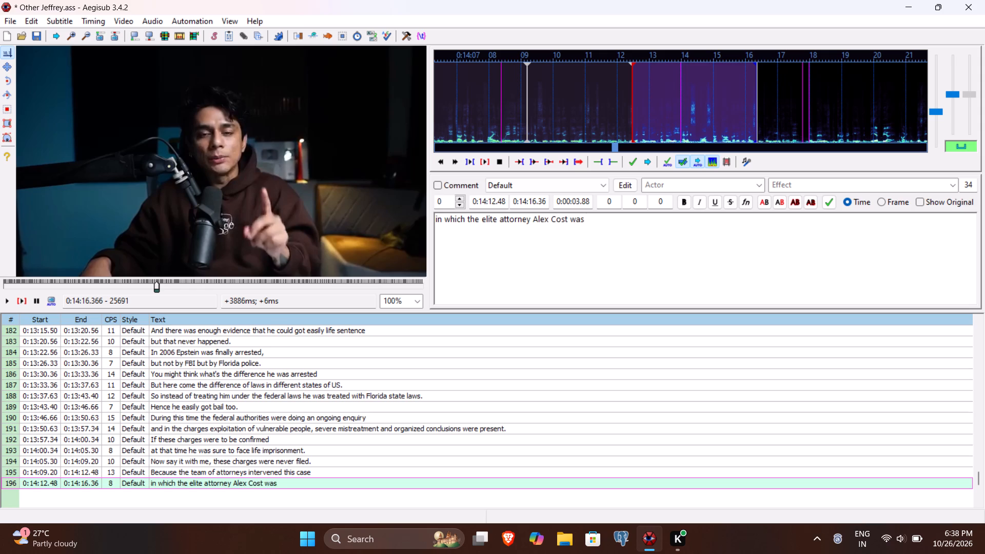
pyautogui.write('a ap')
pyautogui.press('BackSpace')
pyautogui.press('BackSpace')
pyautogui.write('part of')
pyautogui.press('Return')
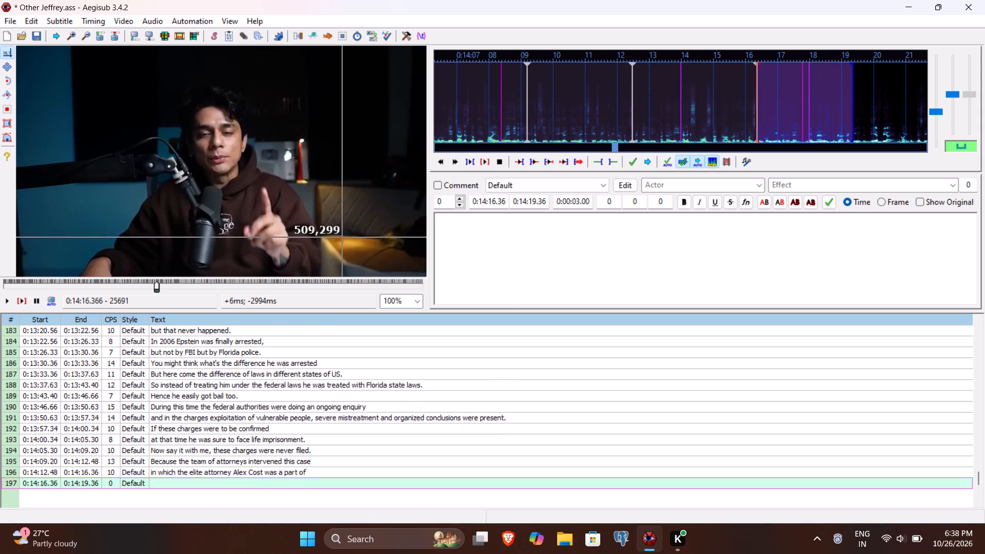
# Play line 197's segment to the end of the phrase and set the line's end time to 0:14:17.60.
pyautogui.click(23, 296)
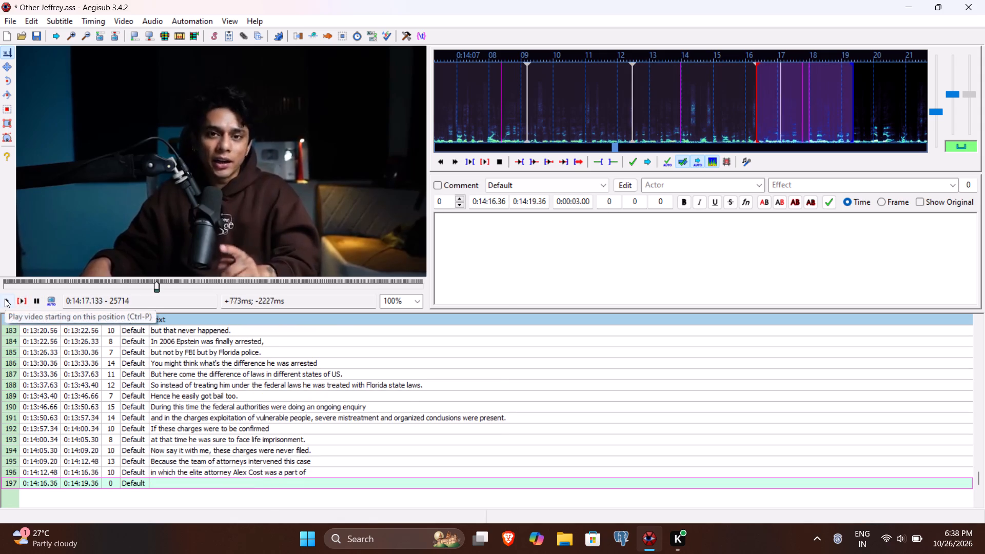
pyautogui.click(5, 299)
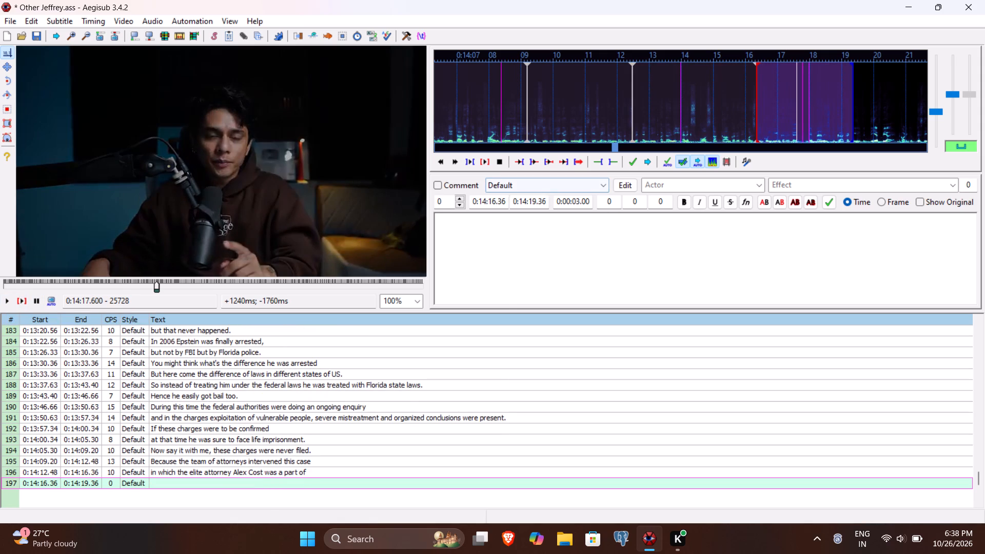
pyautogui.click(530, 203)
pyautogui.write('17')
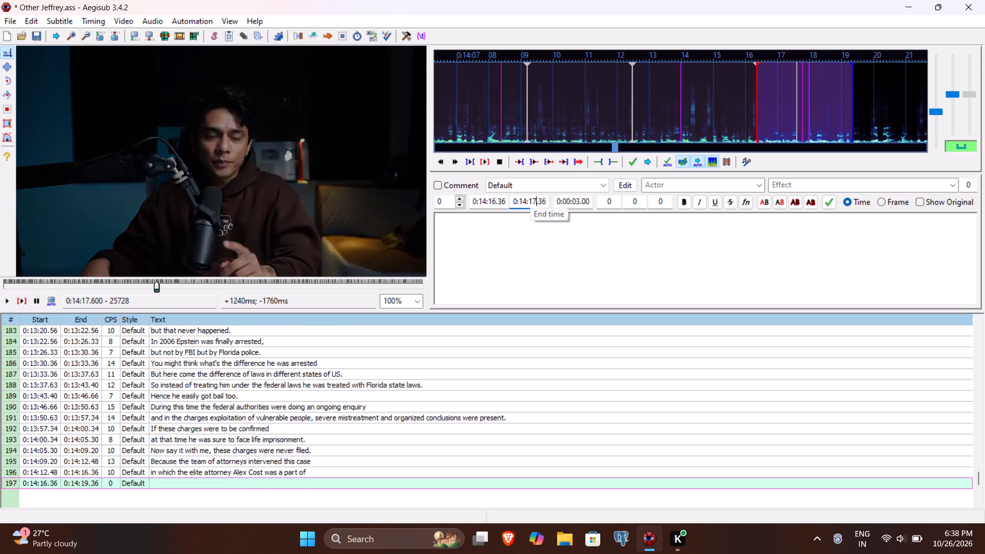
pyautogui.write('60')
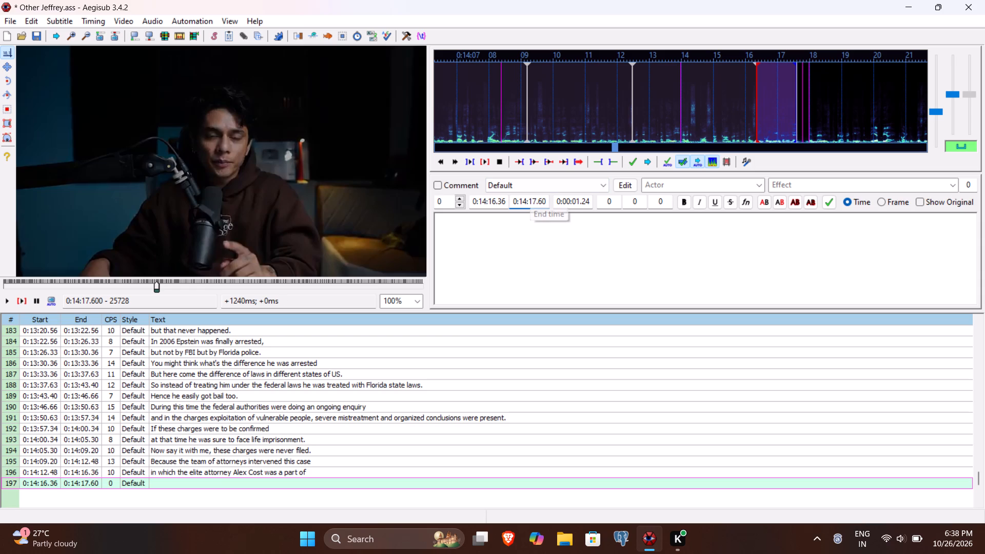
# Enter "and led the team" as line 197's text and commit the line.
pyautogui.click(506, 259)
pyautogui.write('and led')
pyautogui.press('space')
pyautogui.write('the team')
pyautogui.press('Return')
# Play line 198's segment, enter "They managed to crack a deal with the FBI" as its text, and commit the line.
pyautogui.click(19, 300)
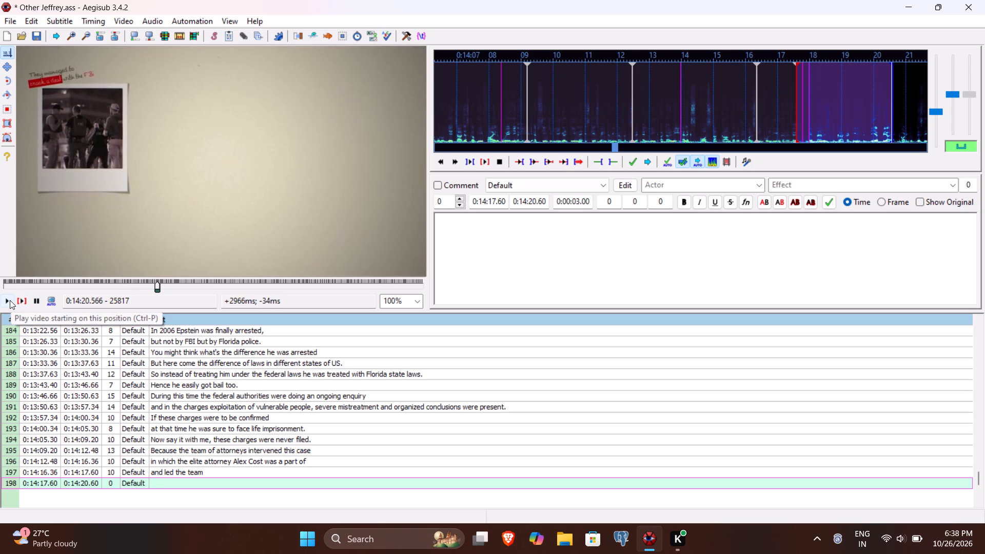
pyautogui.write('They managed to crack a deal with the FB')
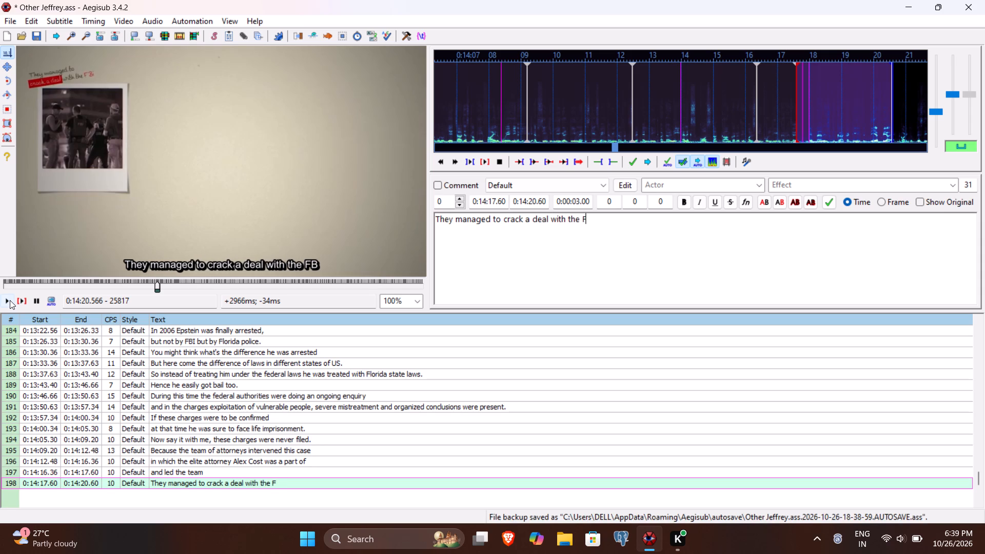
pyautogui.write('I')
pyautogui.press('Return')
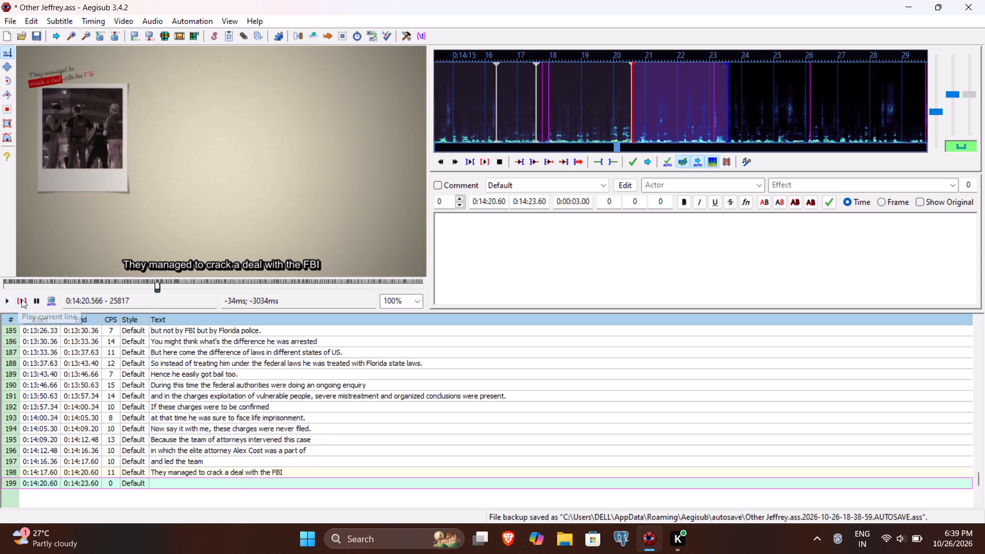
# Play line 199's segment to the end of the phrase and set the line's end time to 0:14:22.06.
pyautogui.click(19, 300)
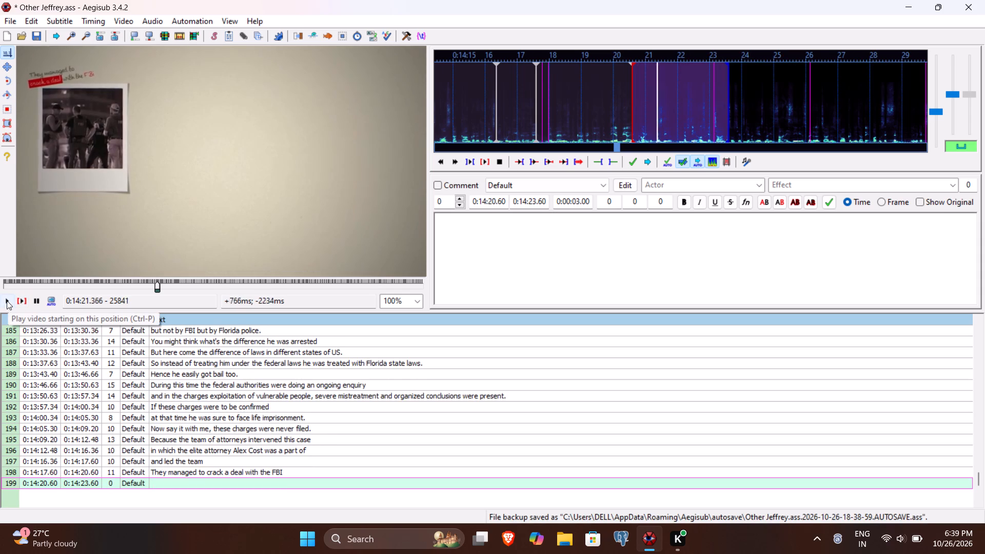
pyautogui.click(7, 301)
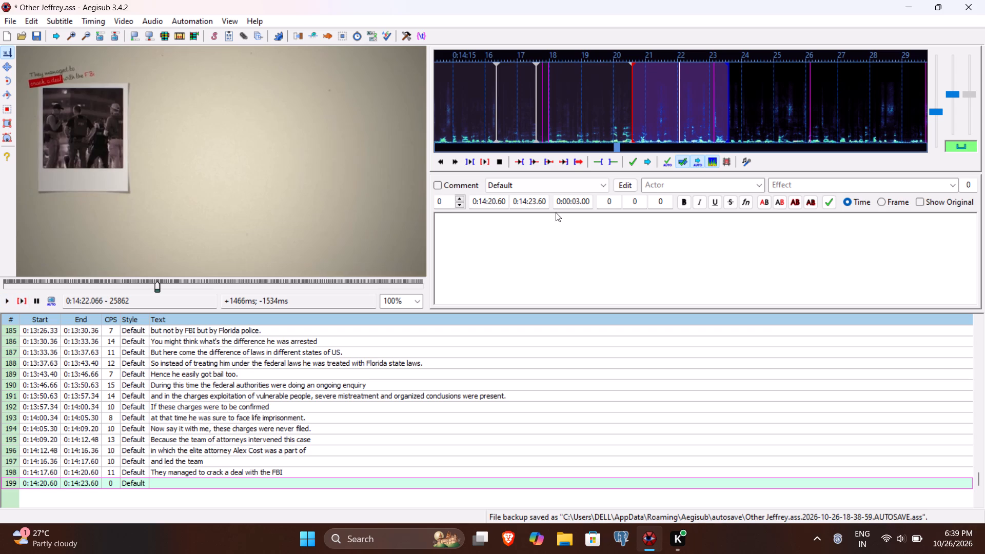
pyautogui.click(529, 200)
pyautogui.write('22')
pyautogui.write('06')
# Enter "according to this deal" as line 199's text and commit the line.
pyautogui.click(510, 246)
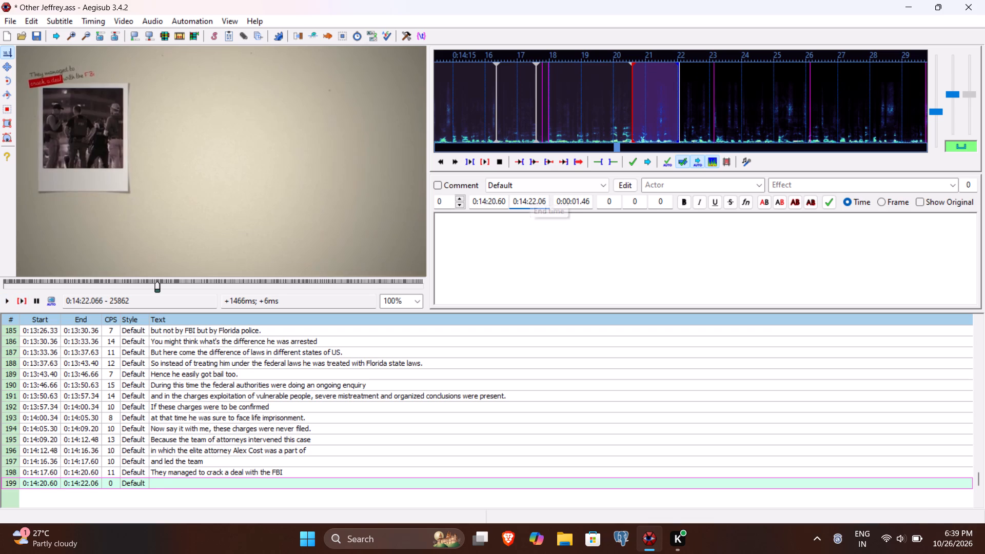
pyautogui.press('a')
pyautogui.write('ccoding thi')
pyautogui.press('BackSpace')
pyautogui.press('BackSpace')
pyautogui.press('BackSpace')
pyautogui.press('BackSpace')
pyautogui.press('BackSpace')
pyautogui.press('BackSpace')
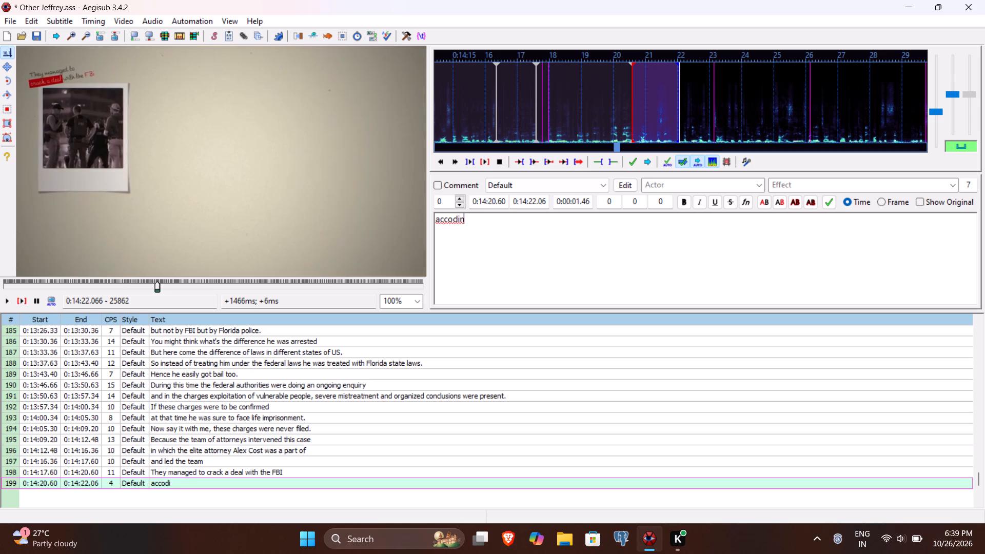
pyautogui.press('BackSpace')
pyautogui.press('BackSpace')
pyautogui.write('rding to thsi')
pyautogui.press('BackSpace')
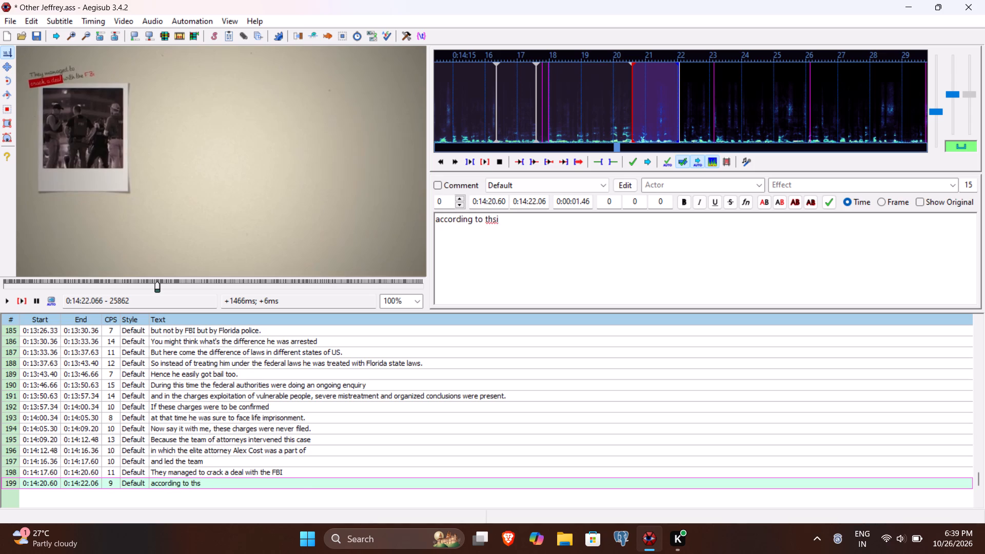
pyautogui.press('BackSpace')
pyautogui.write('is deal')
pyautogui.press('Return')
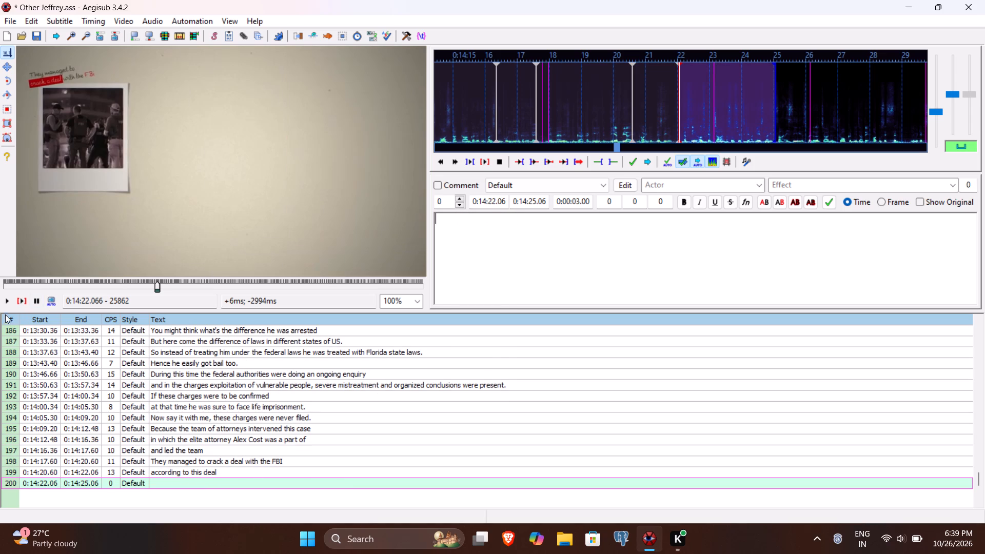
# Play line 200's segment and on to the end of the sentence, and set the line's end time to 0:14:27.93.
pyautogui.click(17, 296)
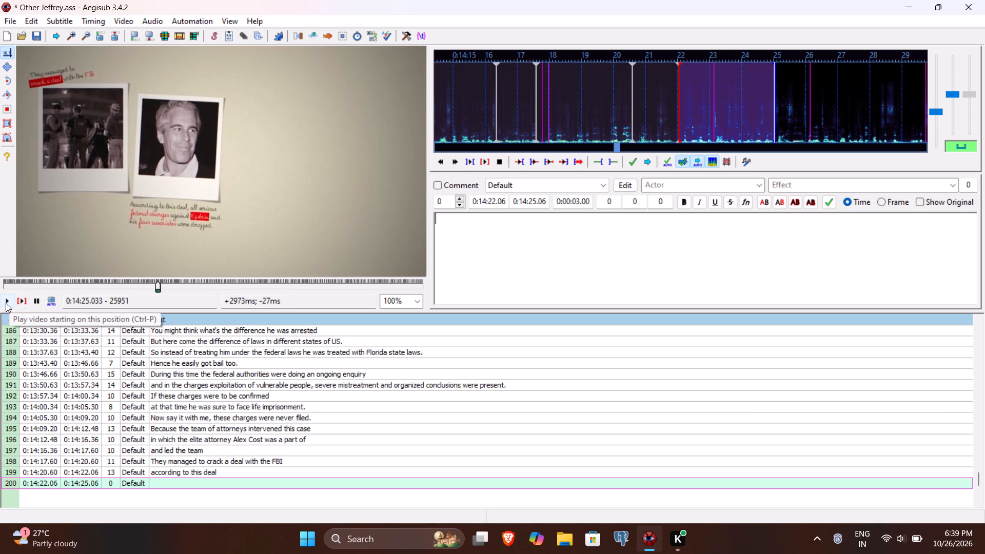
pyautogui.click(6, 303)
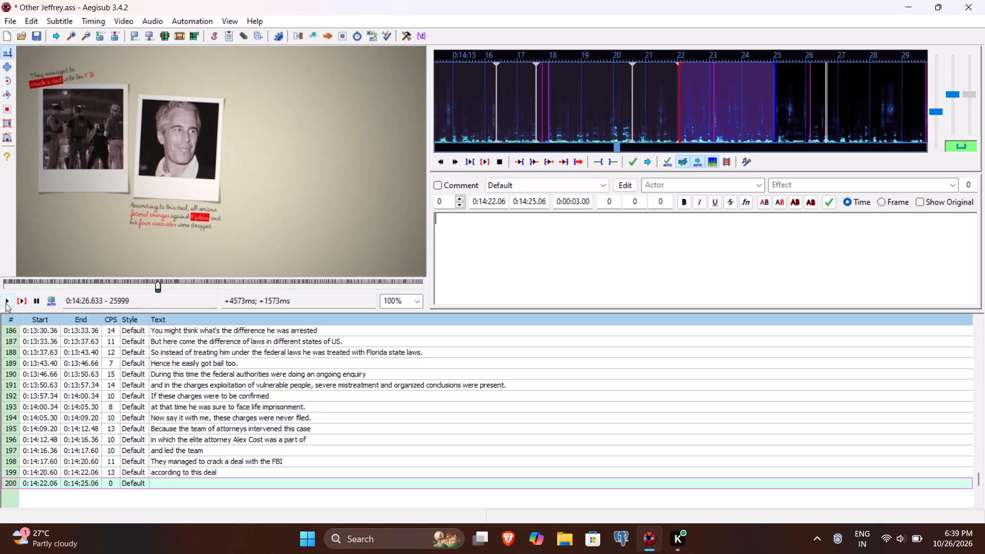
pyautogui.click(6, 303)
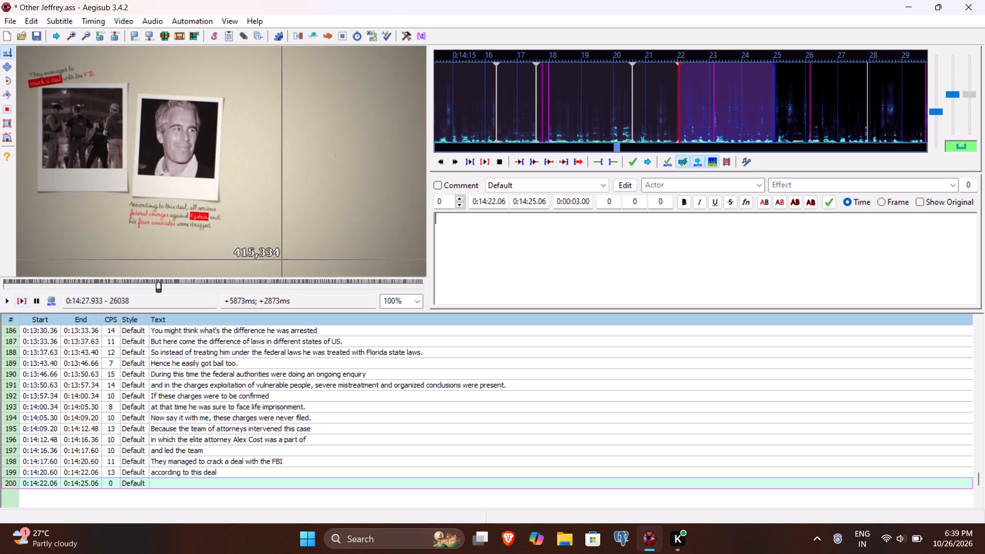
pyautogui.click(534, 203)
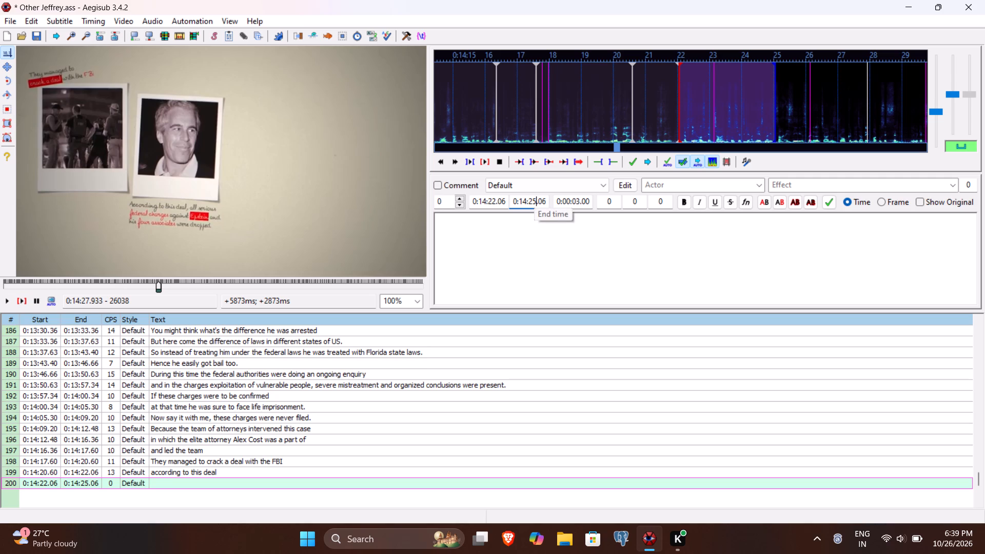
pyautogui.press('BackSpace')
pyautogui.press('7')
pyautogui.write('93')
# Enter "all the serious charges against him and his 4 subordinates were to be dropped" as line 200's text and commit the line.
pyautogui.click(527, 253)
pyautogui.write('all the sr')
pyautogui.press('BackSpace')
pyautogui.write('erio')
pyautogui.write('us cahrg')
pyautogui.press('BackSpace')
pyautogui.press('BackSpace')
pyautogui.press('BackSpace')
pyautogui.press('BackSpace')
pyautogui.write('harges against him and his 4 su')
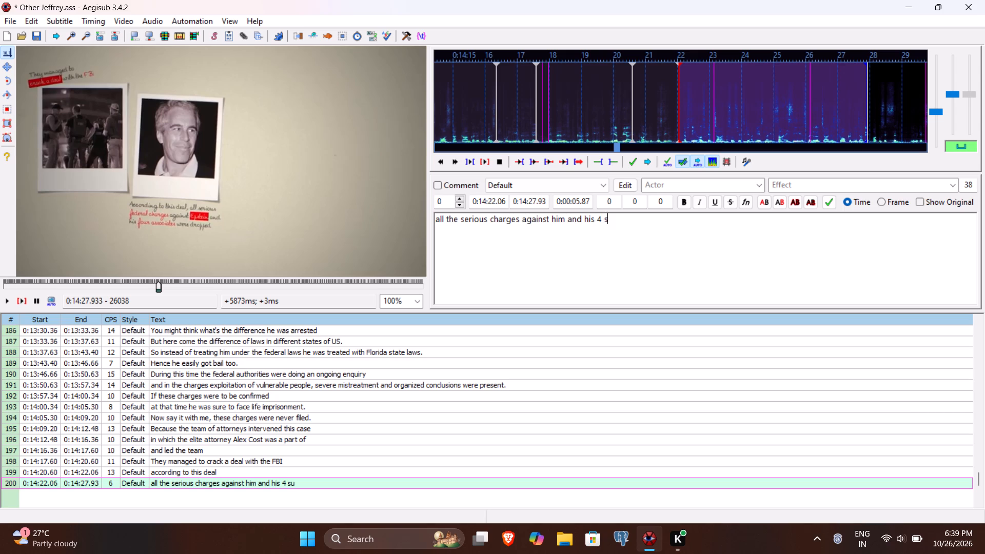
pyautogui.press('BackSpace')
pyautogui.press('BackSpace')
pyautogui.write('subordi')
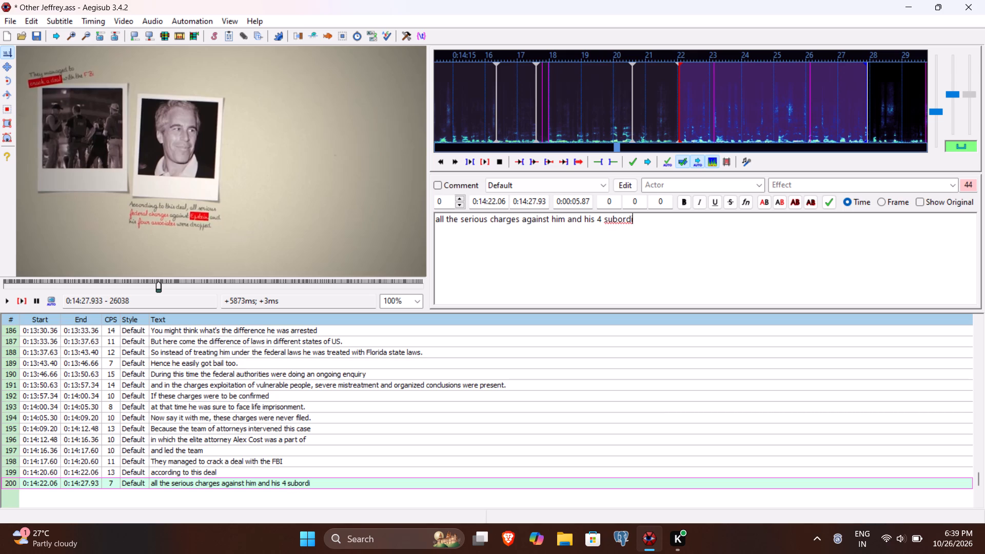
pyautogui.write('nates were to')
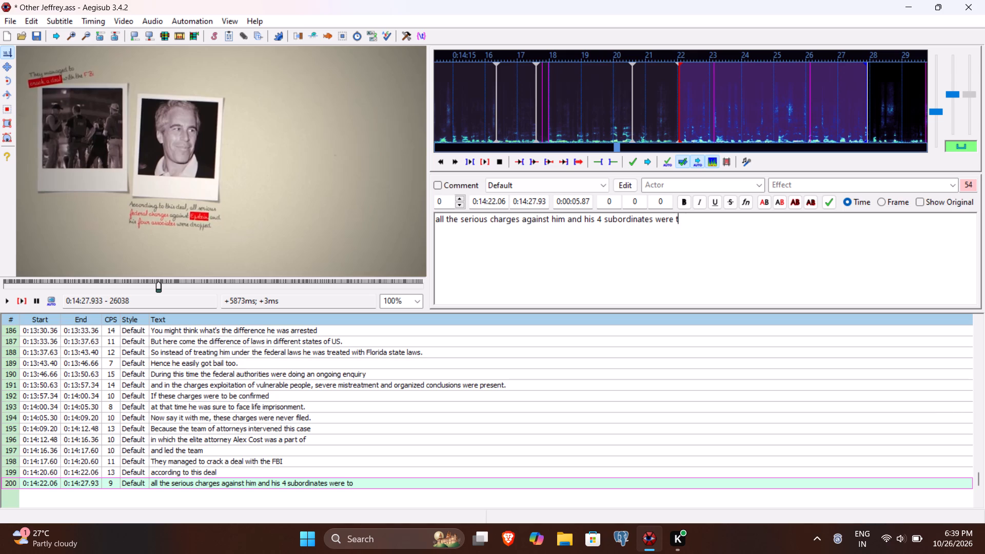
pyautogui.press('space')
pyautogui.write('be dropped')
pyautogui.press('Return')
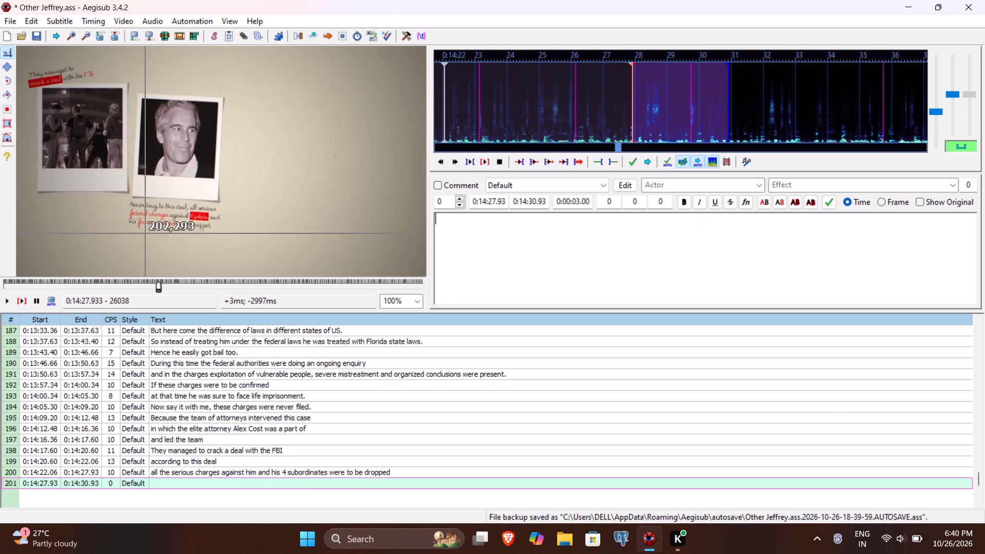
# Play line 201's segment and a little beyond it, and set the line's end time to 0:14:32.36.
pyautogui.click(16, 302)
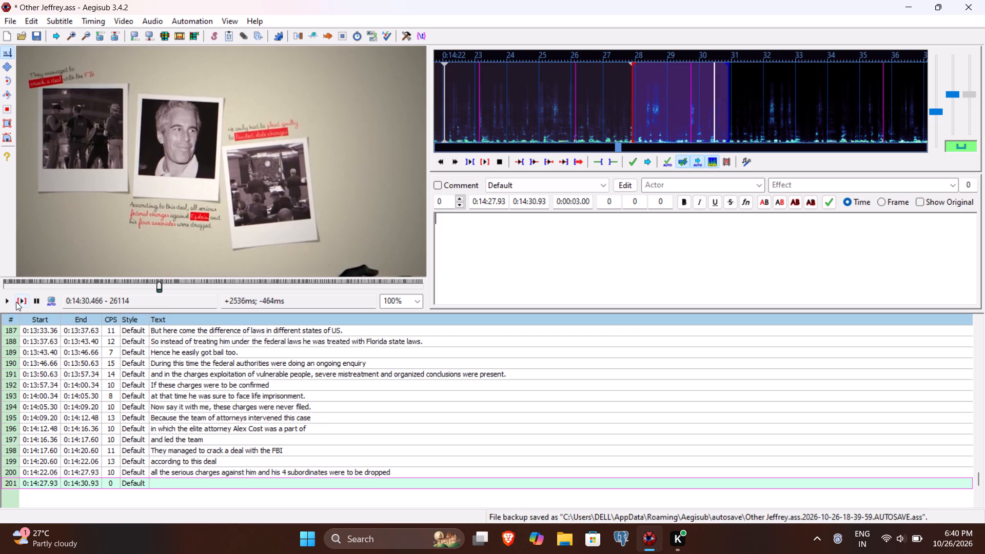
pyautogui.click(8, 301)
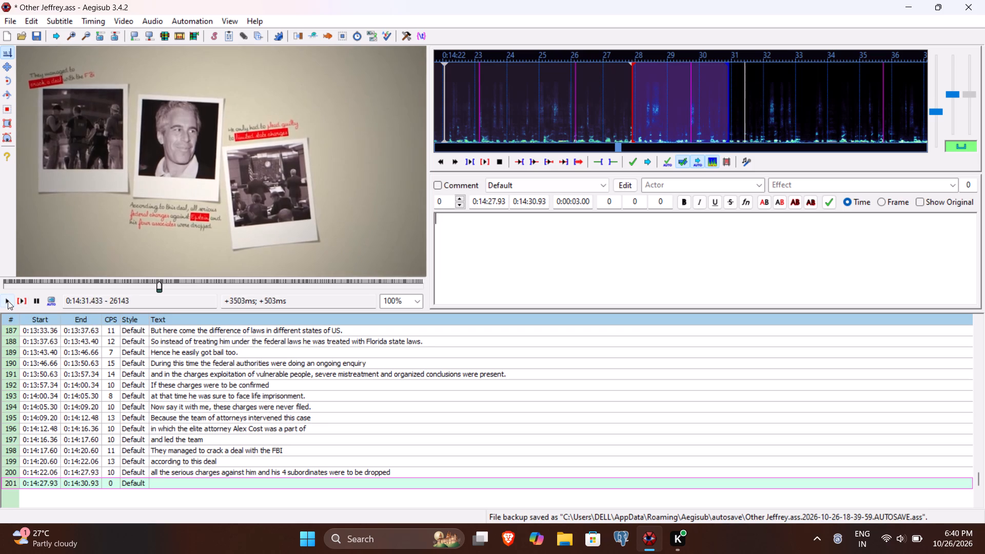
pyautogui.click(8, 301)
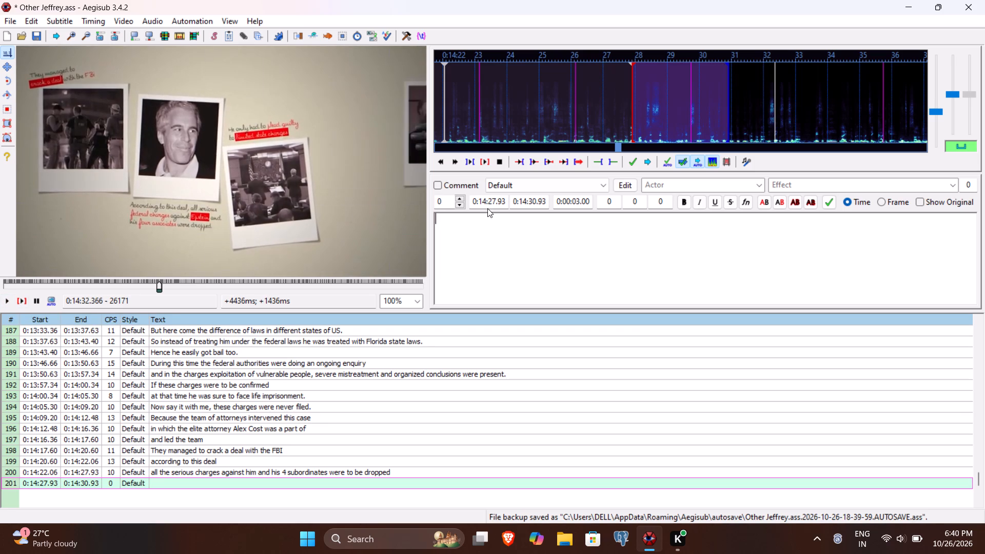
pyautogui.click(534, 205)
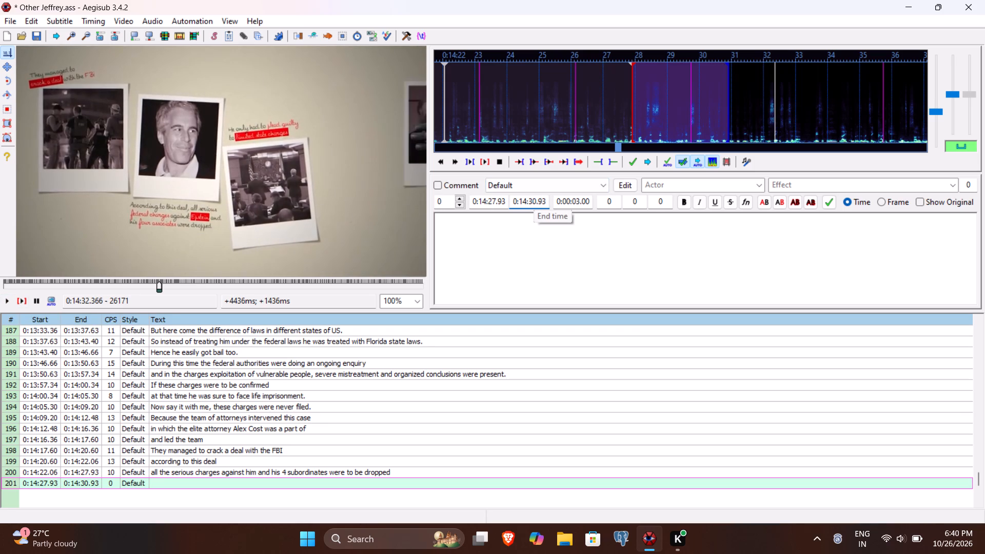
pyautogui.write('22')
pyautogui.press('BackSpace')
pyautogui.write('36')
# Enter "and he just had to plead guilty to the state charges." as line 201's text and commit the line.
pyautogui.click(519, 265)
pyautogui.write('and he just had to plead guilt')
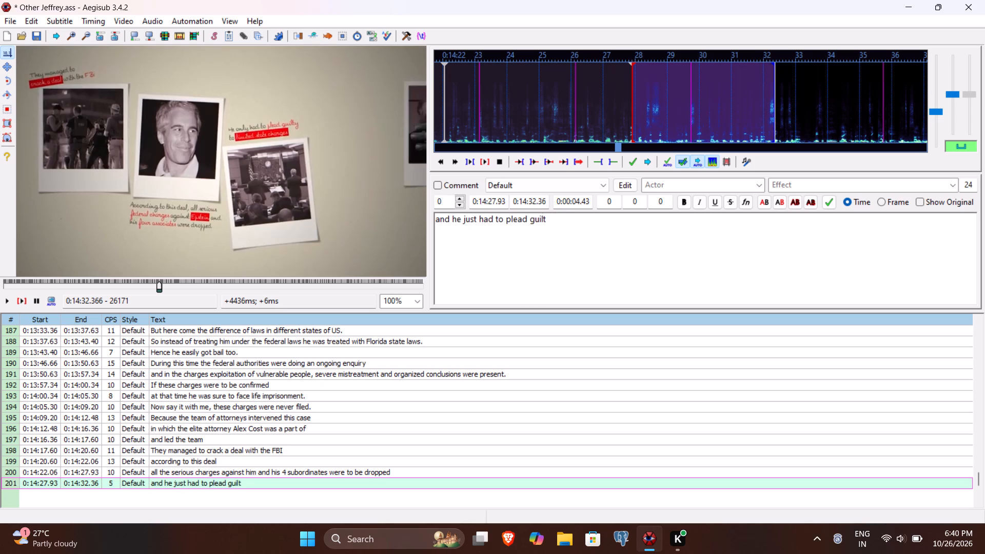
pyautogui.write('y to the state charges.')
pyautogui.press('Return')
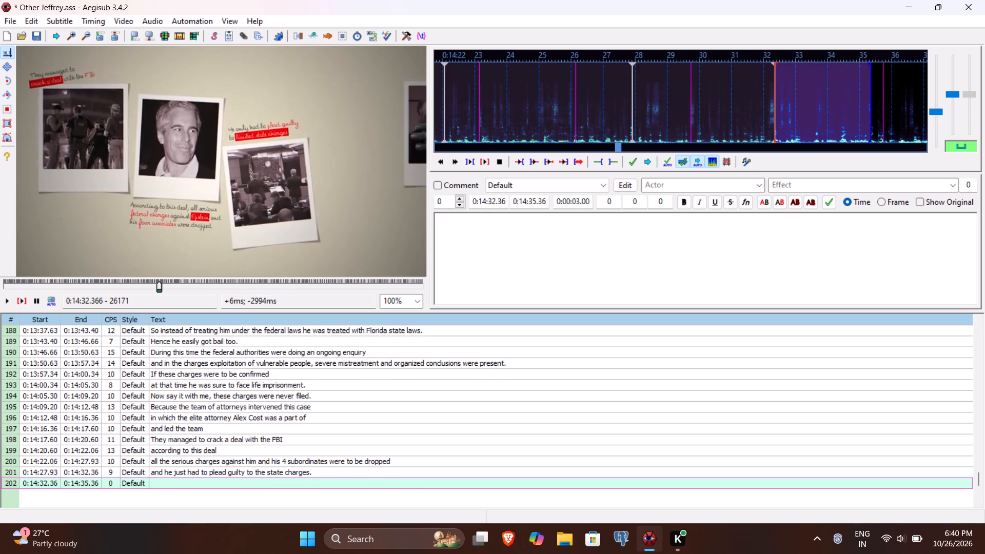
# Play line 202's segment and on to the end of the sentence, and set the line's end time to 0:14:37.76.
pyautogui.click(25, 296)
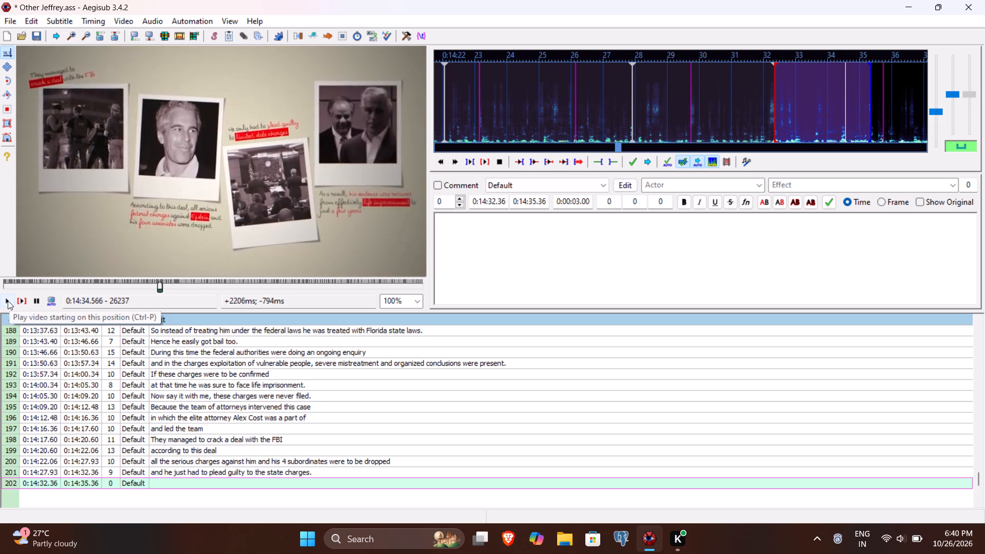
pyautogui.click(8, 301)
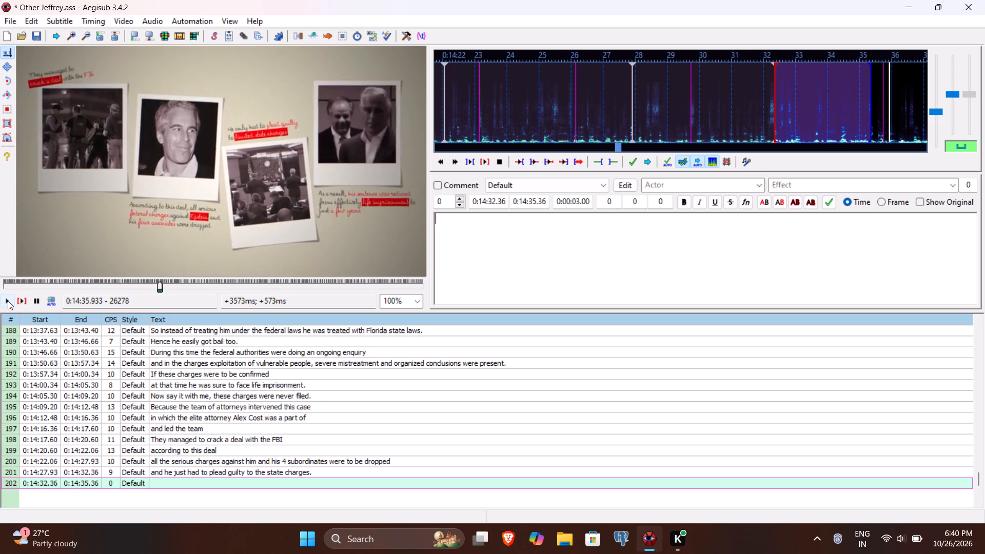
pyautogui.click(8, 301)
pyautogui.doubleClick(8, 301)
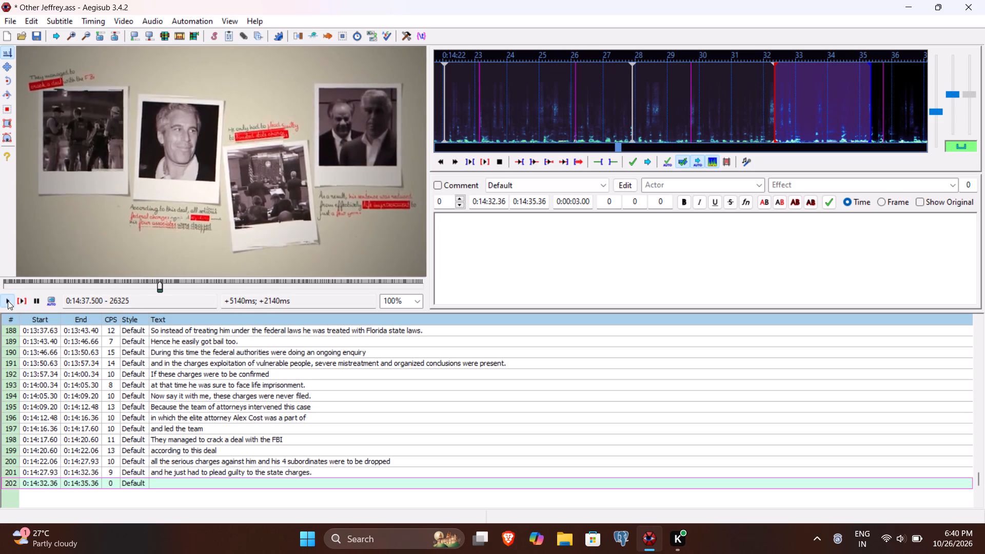
pyautogui.click(534, 203)
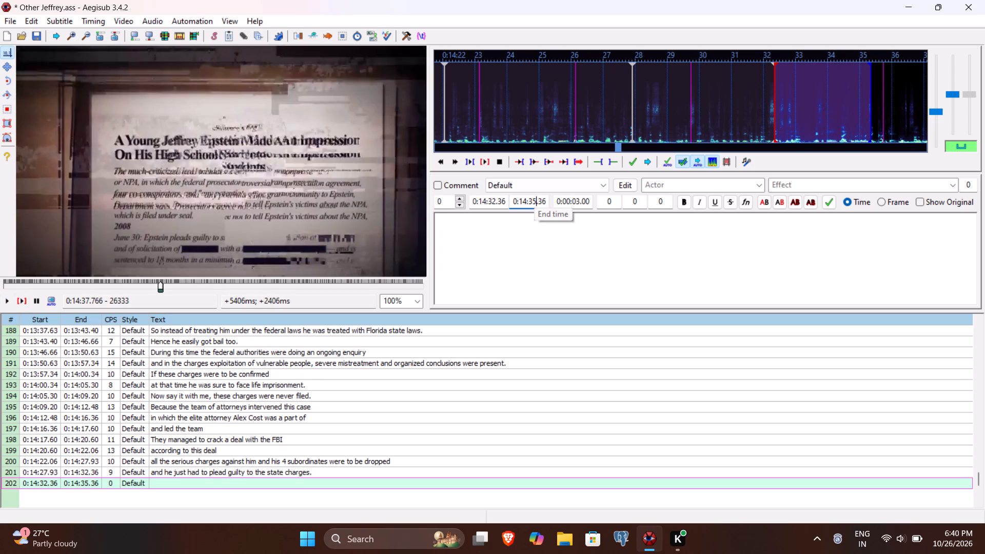
pyautogui.press('BackSpace')
pyautogui.press('7')
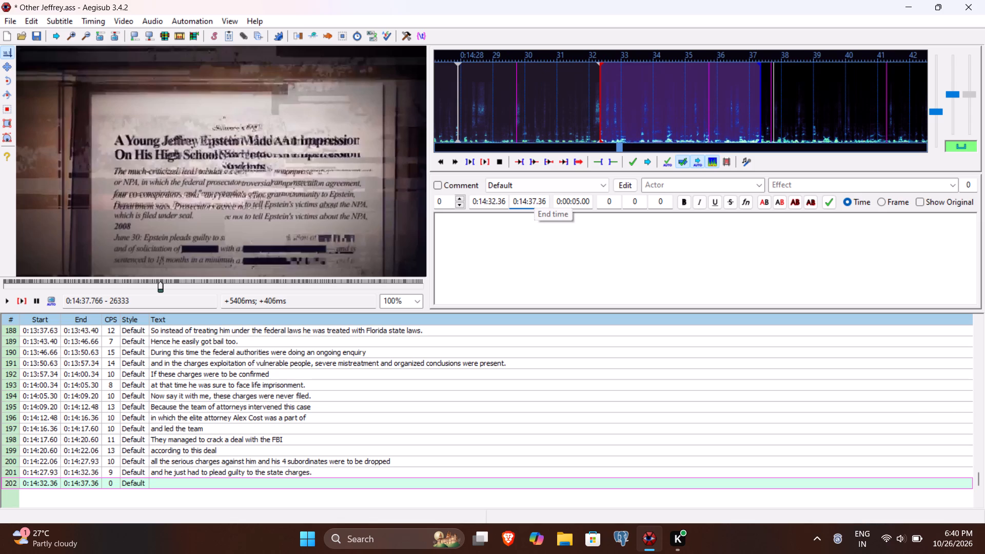
pyautogui.write('76')
# Enter "which would have reduced his sentence from life to just a few years." as line 202's text and commit the line.
pyautogui.click(507, 244)
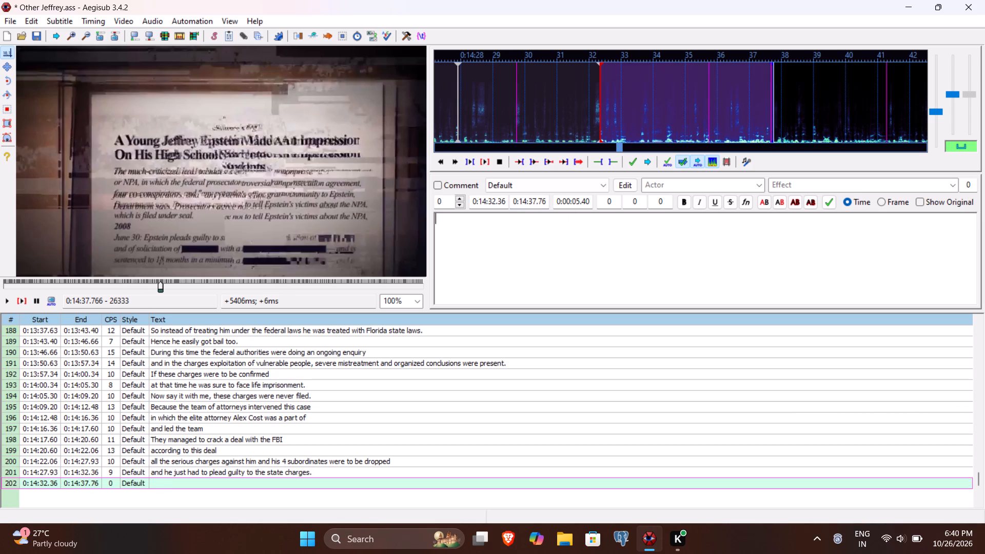
pyautogui.write('which would have reduced his sn')
pyautogui.press('BackSpace')
pyautogui.write('entence from life to just a few ye')
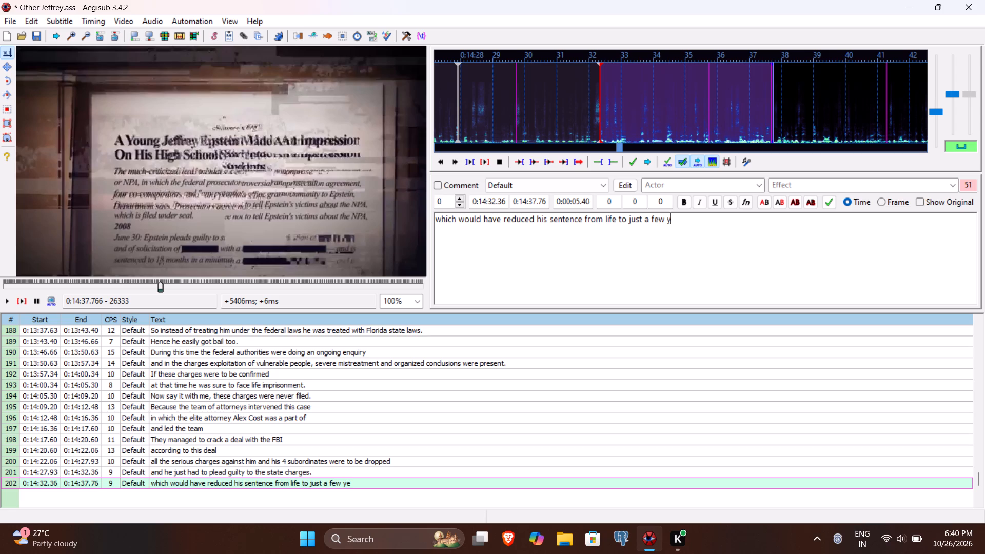
pyautogui.write('ars.')
pyautogui.press('Return')
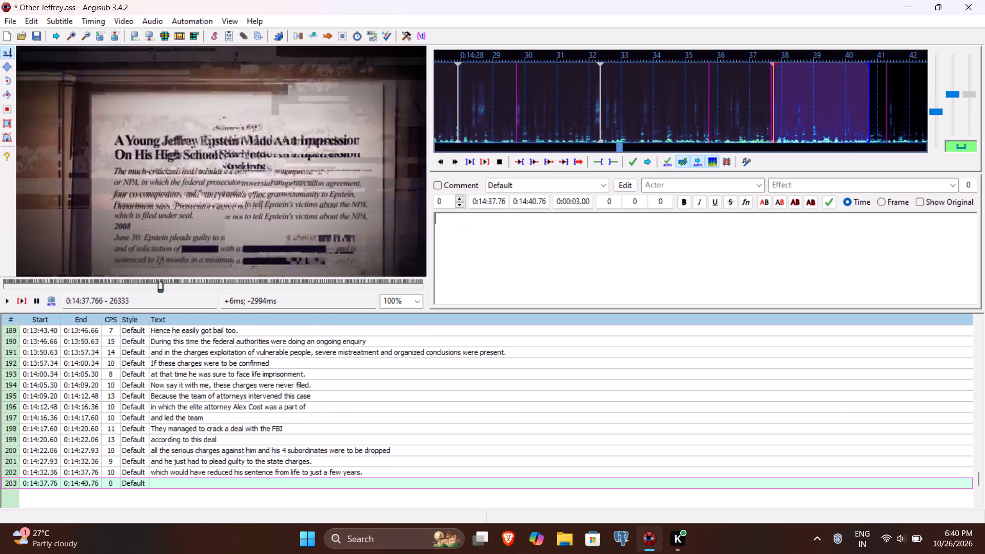
# Play line 203's segment and slightly beyond it, and set the line's end time to 0:14:41.20.
pyautogui.click(24, 300)
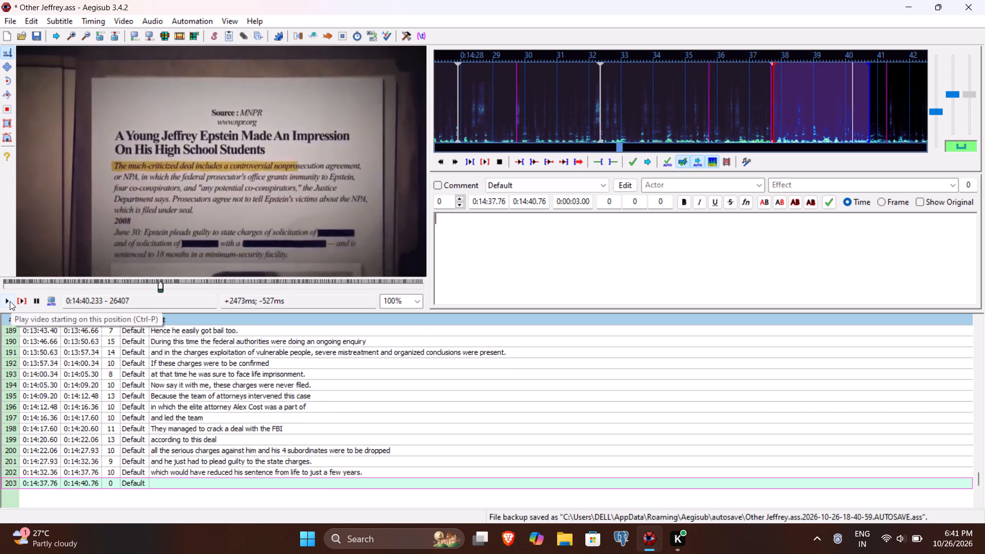
pyautogui.click(10, 301)
pyautogui.click(10, 301)
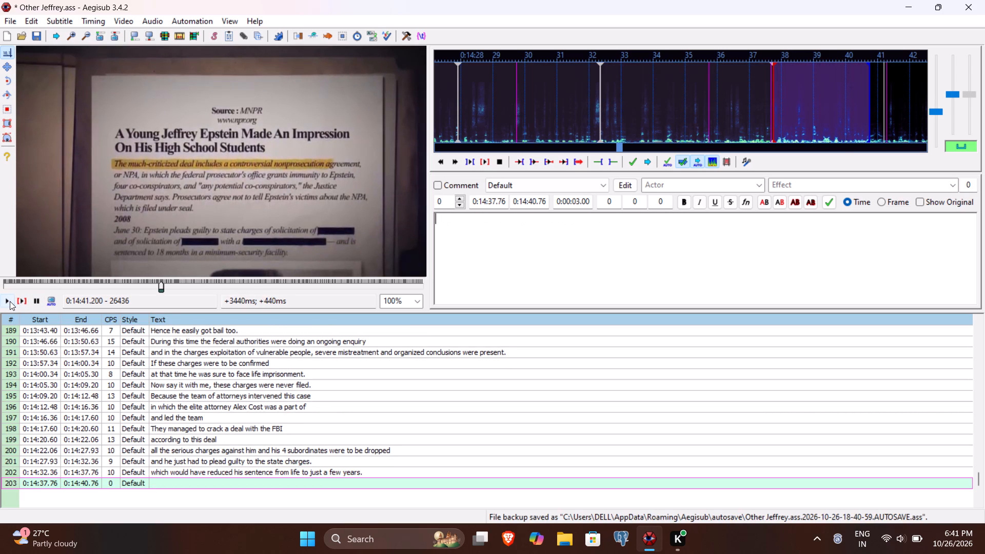
pyautogui.click(530, 202)
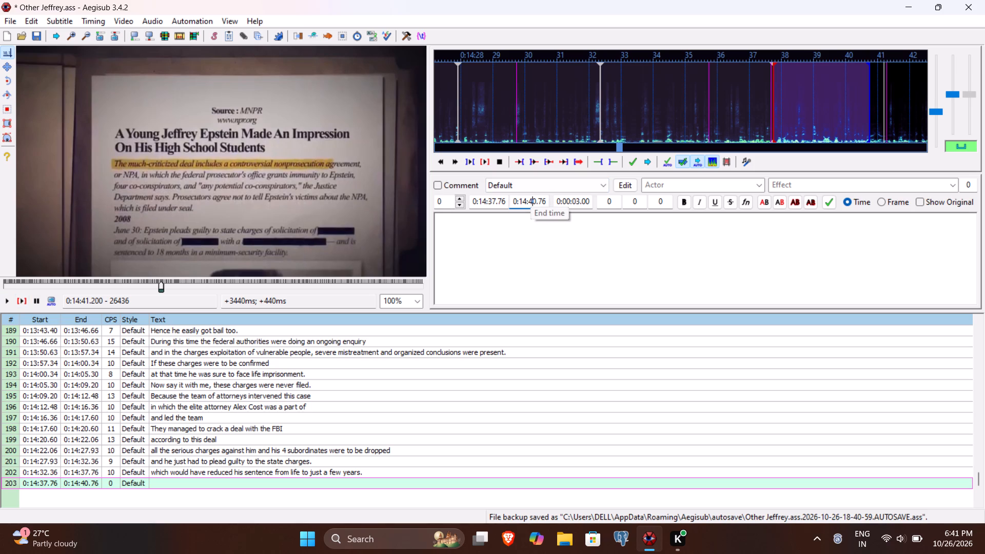
pyautogui.write('120')
# Enter "So according to this deal a non prosecution agreement was drafted" as line 203's text and commit the line.
pyautogui.click(504, 245)
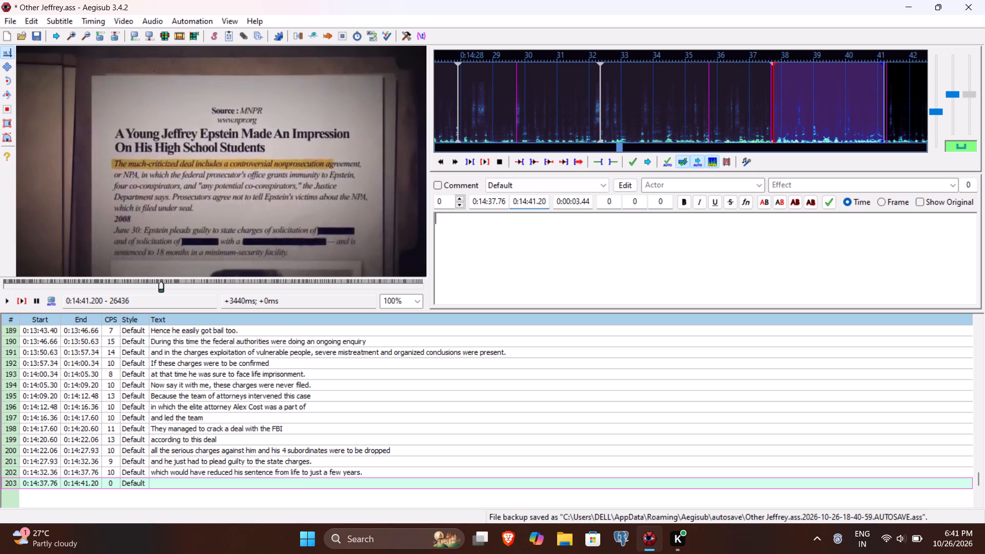
pyautogui.press('s')
pyautogui.press('BackSpace')
pyautogui.write('So aac')
pyautogui.press('BackSpace')
pyautogui.press('BackSpace')
pyautogui.write('ccording to this deal a ne')
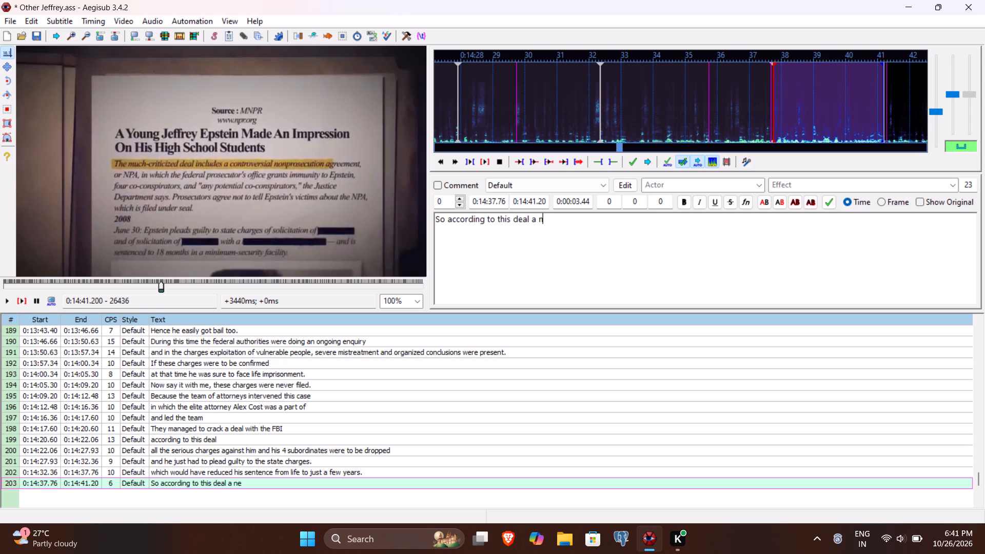
pyautogui.press('BackSpace')
pyautogui.write('on pr')
pyautogui.write('os')
pyautogui.press('BackSpace')
pyautogui.press('c')
pyautogui.press('BackSpace')
pyautogui.write('secution ag')
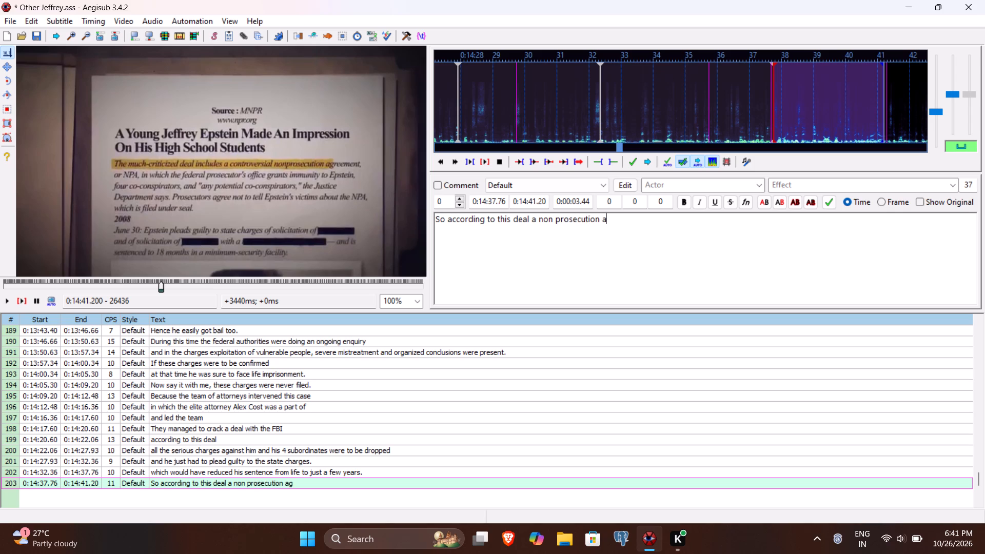
pyautogui.write('reemen')
pyautogui.press('space')
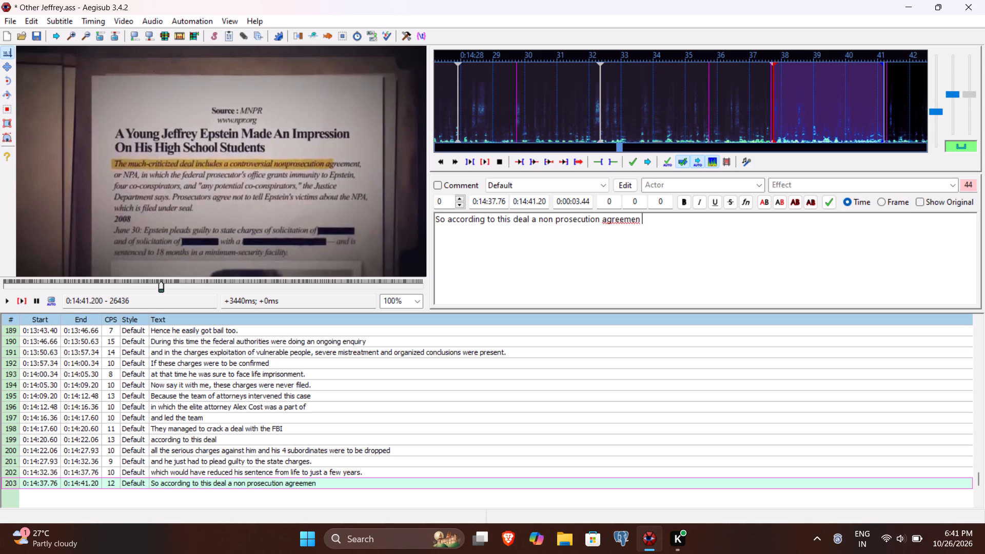
pyautogui.press('BackSpace')
pyautogui.write('t was drf')
pyautogui.press('BackSpace')
pyautogui.write('afted')
pyautogui.press('Return')
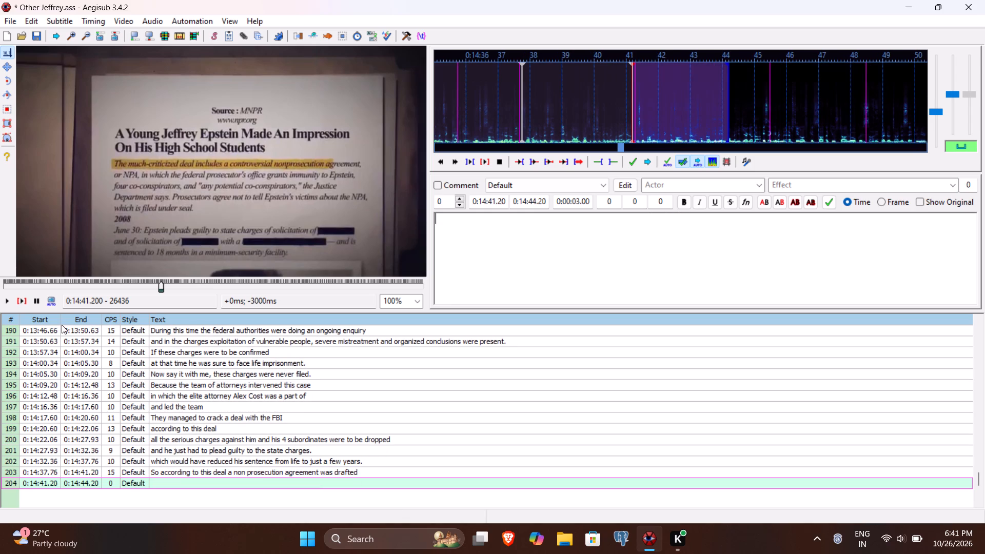
# Play line 204's segment and on to the end of the sentence, and set the line's end time to 0:14:45.20.
pyautogui.click(19, 302)
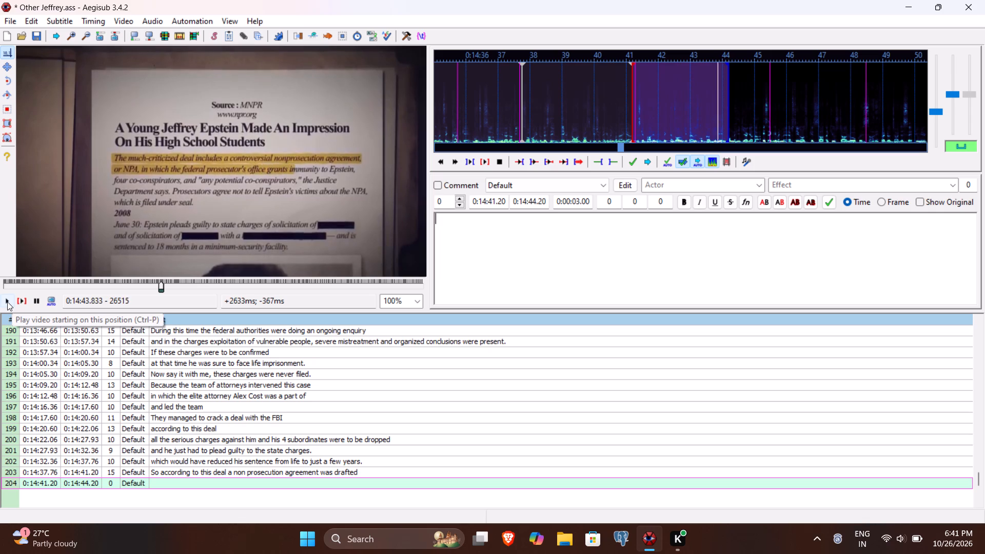
pyautogui.click(7, 302)
pyautogui.click(7, 302)
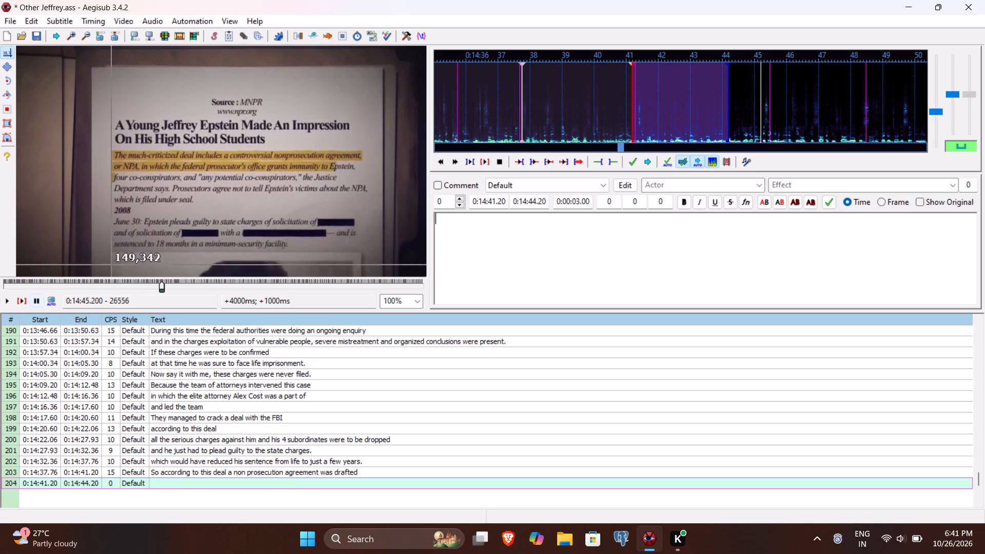
pyautogui.click(533, 204)
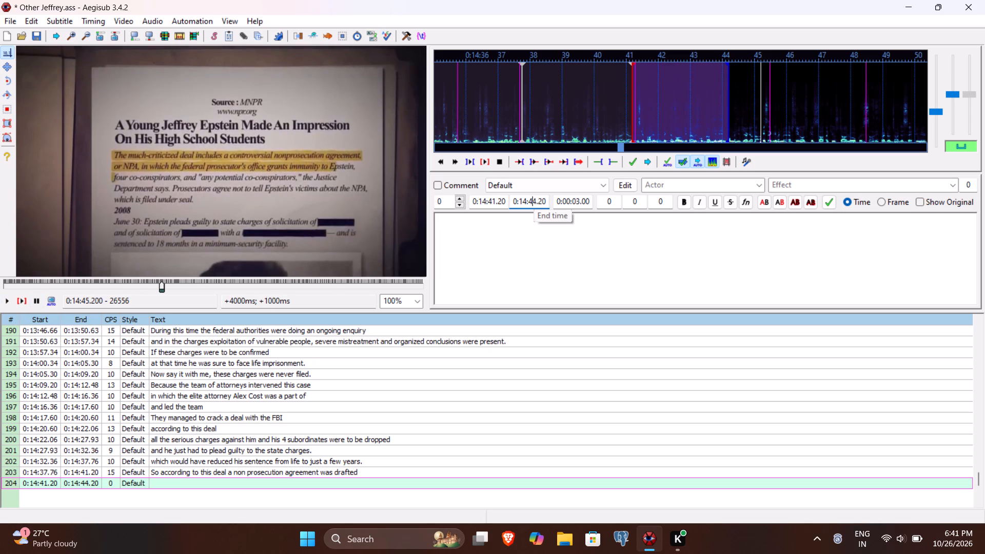
pyautogui.press('5')
# Enter "about which the families of victims weren't informed." as line 204's text, save the subtitle file and commit the line.
pyautogui.click(505, 256)
pyautogui.write('about t')
pyautogui.press('BackSpace')
pyautogui.write('which the fai')
pyautogui.press('BackSpace')
pyautogui.write("milies of victims weren't info")
pyautogui.write('rmed')
pyautogui.press('.')
pyautogui.hotkey('ctrl', 's')
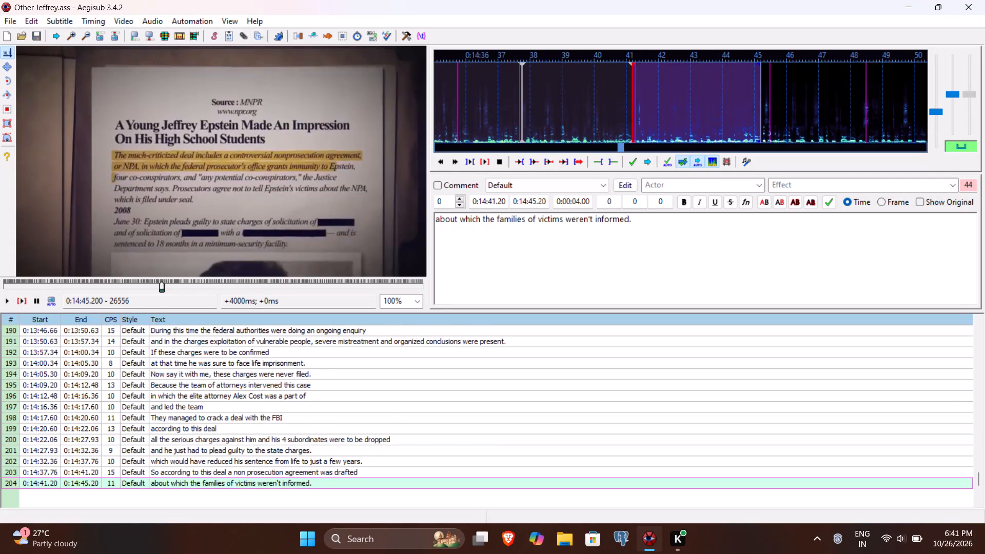
pyautogui.press('Return')
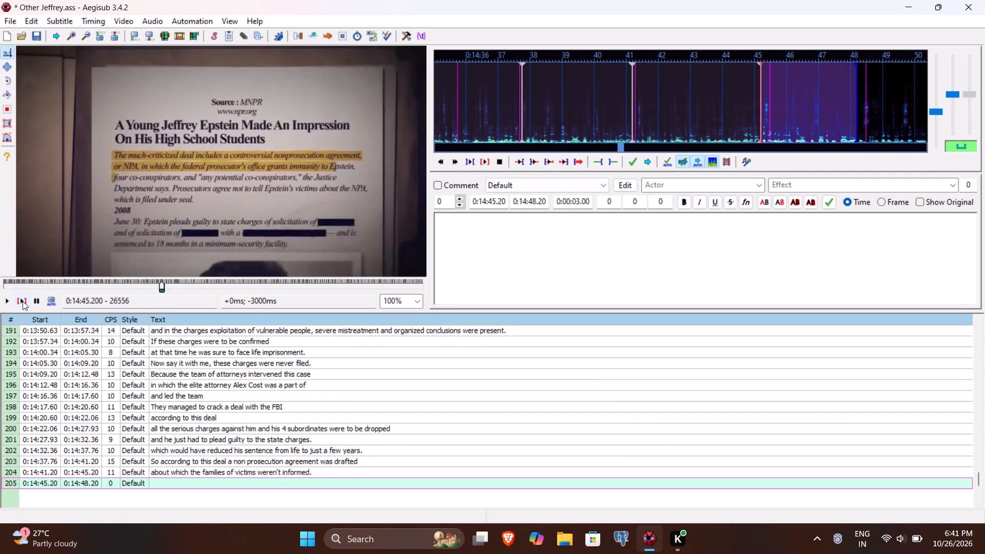
# Play line 205's segment and about three seconds beyond it, and set the line's end time to 0:14:51.06.
pyautogui.click(23, 301)
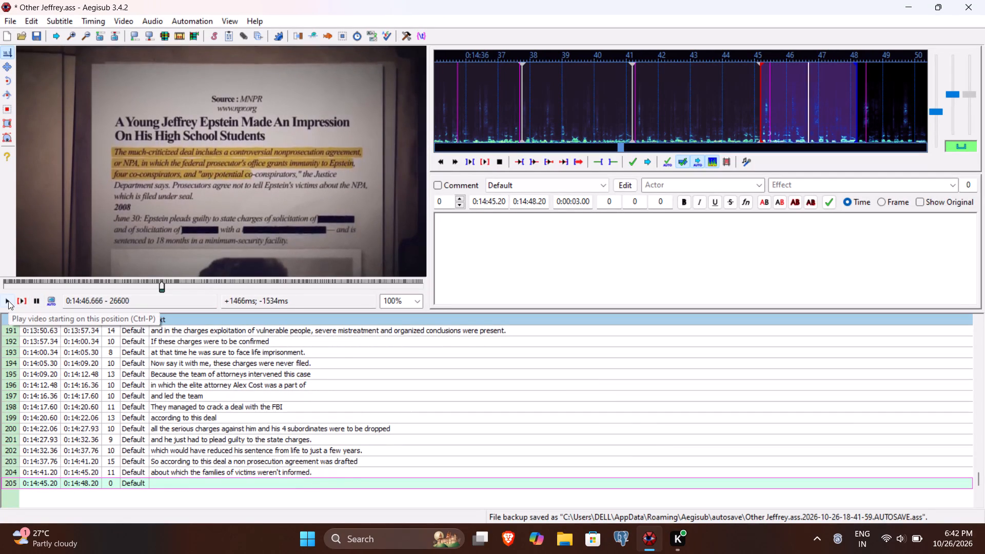
pyautogui.click(8, 301)
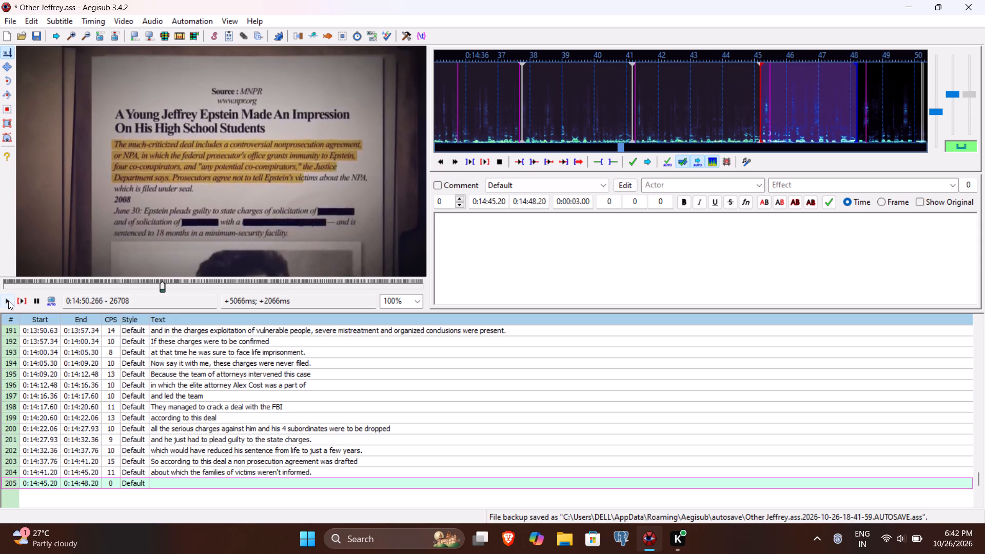
pyautogui.click(8, 301)
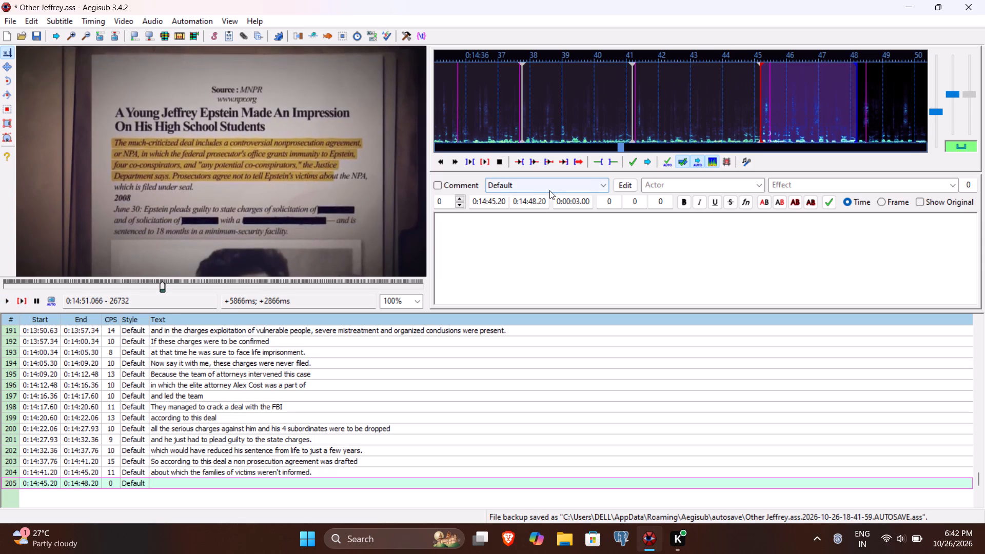
pyautogui.click(528, 202)
pyautogui.write('51')
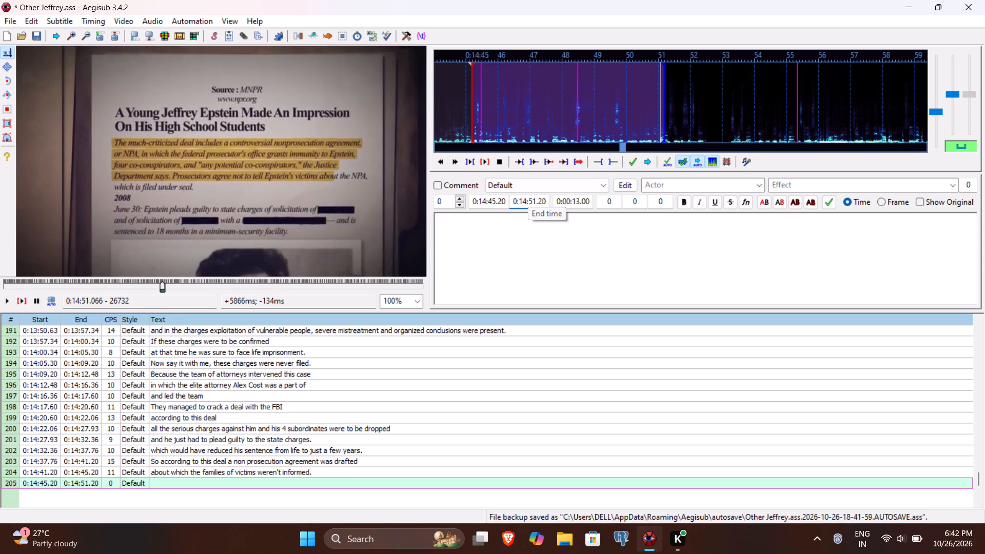
pyautogui.write('06')
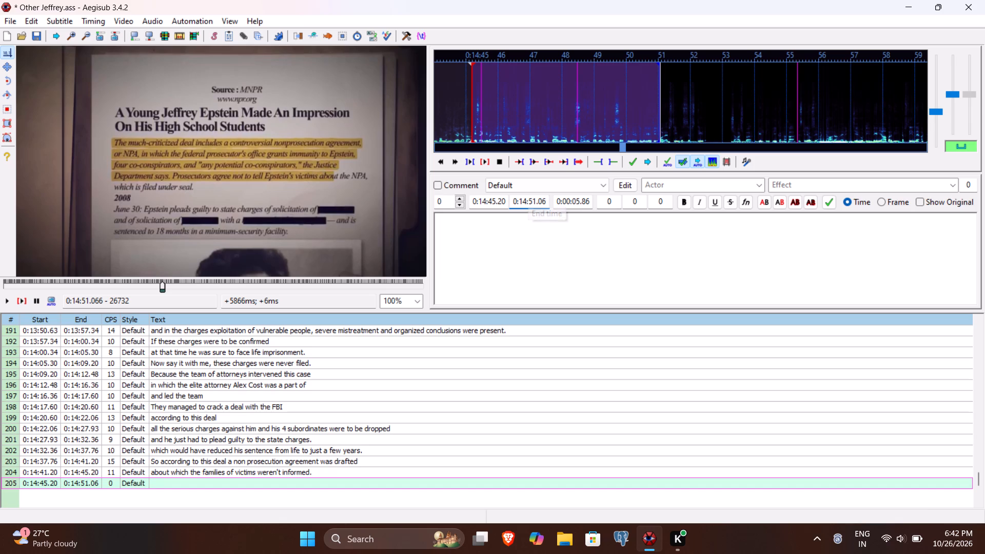
# Enter "According to this deal Epstein and his 4 college were free of any federal charges" as line 205's text and commit the line.
pyautogui.click(515, 248)
pyautogui.write('Accoding to')
pyautogui.press('BackSpace')
pyautogui.press('BackSpace')
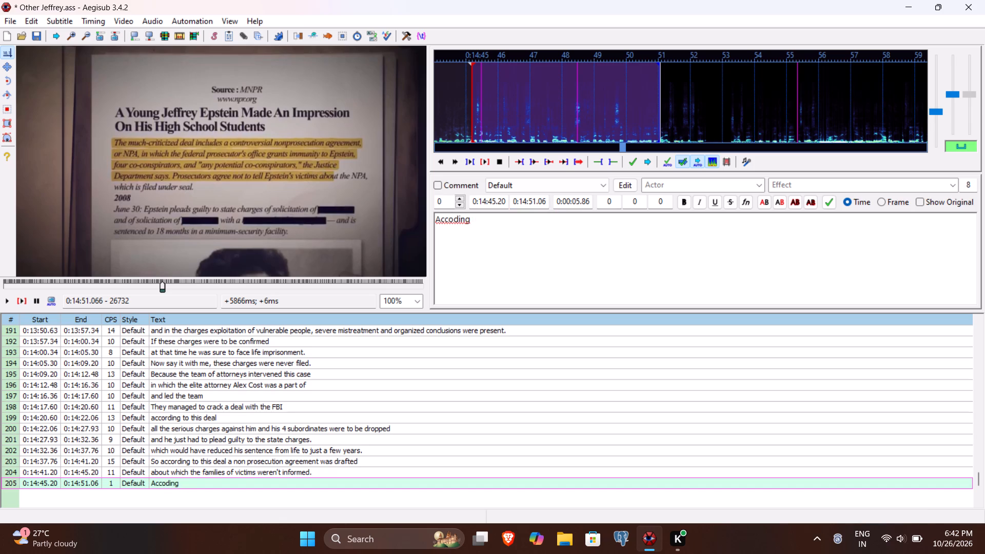
pyautogui.click(453, 220)
pyautogui.press('r')
pyautogui.press('Down')
pyautogui.write('to this deal')
pyautogui.press('space')
pyautogui.write('Epstein and his f')
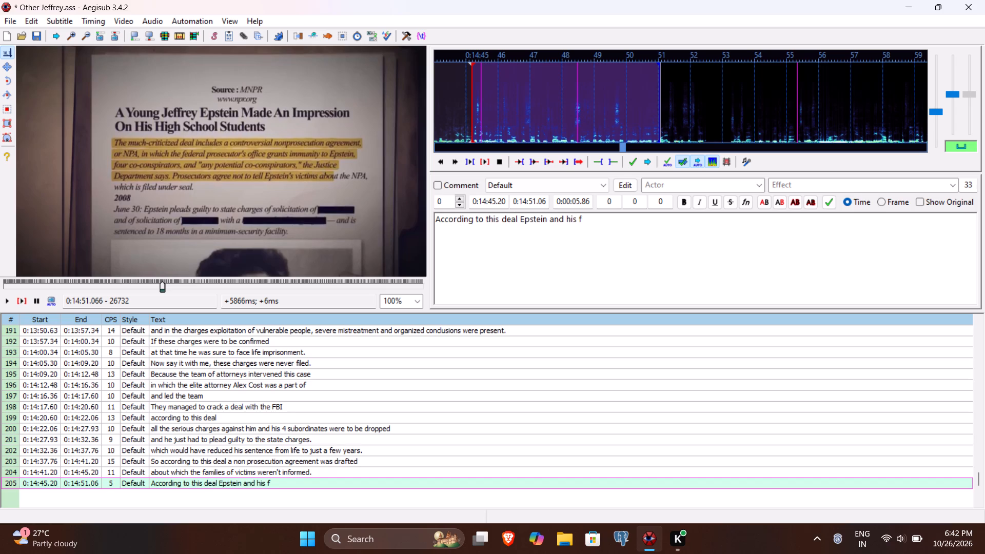
pyautogui.press('BackSpace')
pyautogui.write('4 colleg')
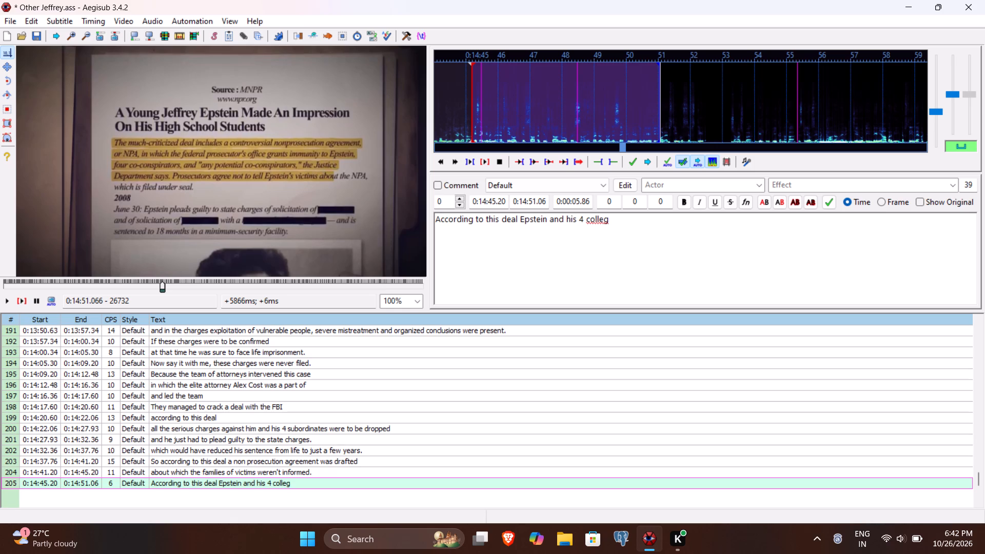
pyautogui.press('BackSpace')
pyautogui.press('u')
pyautogui.press('BackSpace')
pyautogui.press('BackSpace')
pyautogui.write('uge')
pyautogui.press('BackSpace')
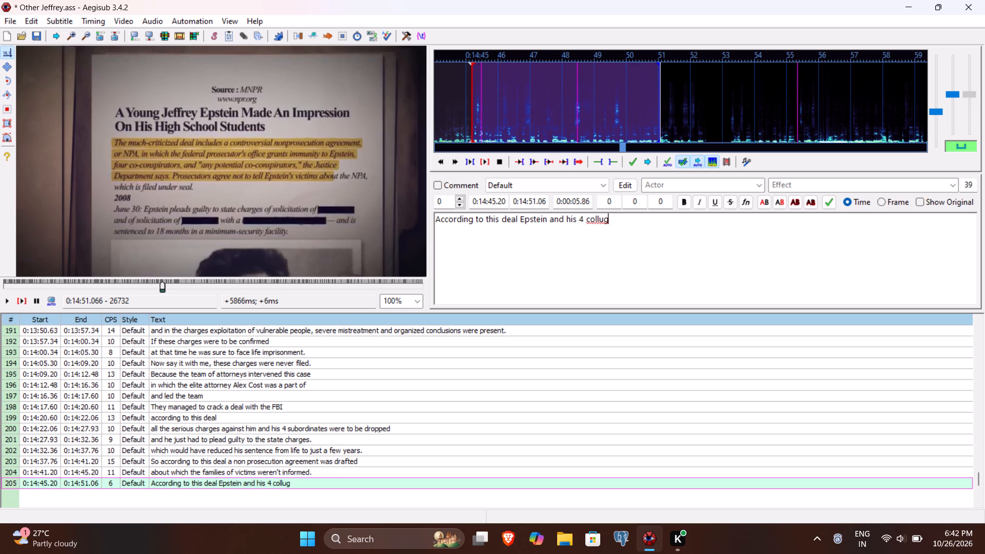
pyautogui.press('BackSpace')
pyautogui.press('BackSpace')
pyautogui.write('ege were free of any federal a')
pyautogui.press('BackSpace')
pyautogui.write('charf')
pyautogui.press('BackSpace')
pyautogui.write('ges')
pyautogui.press('Return')
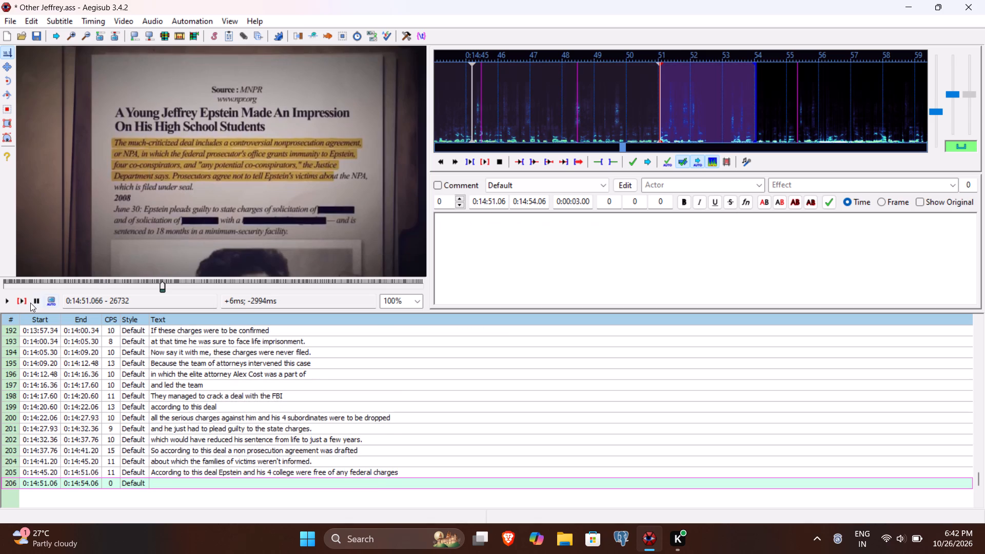
# Play line 206's segment and about a second beyond it, and set the line's end time to 0:14:55.30.
pyautogui.click(21, 301)
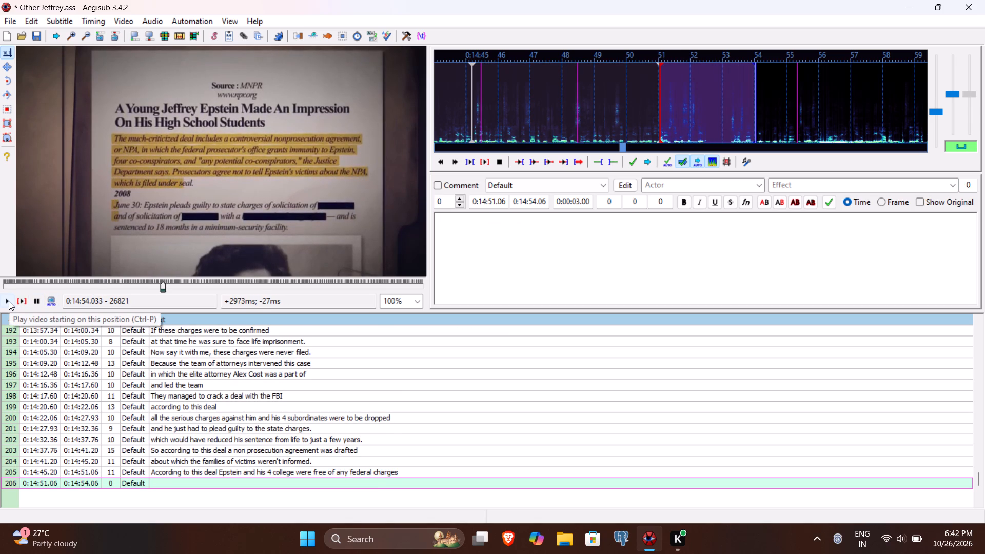
pyautogui.click(9, 301)
pyautogui.click(9, 301)
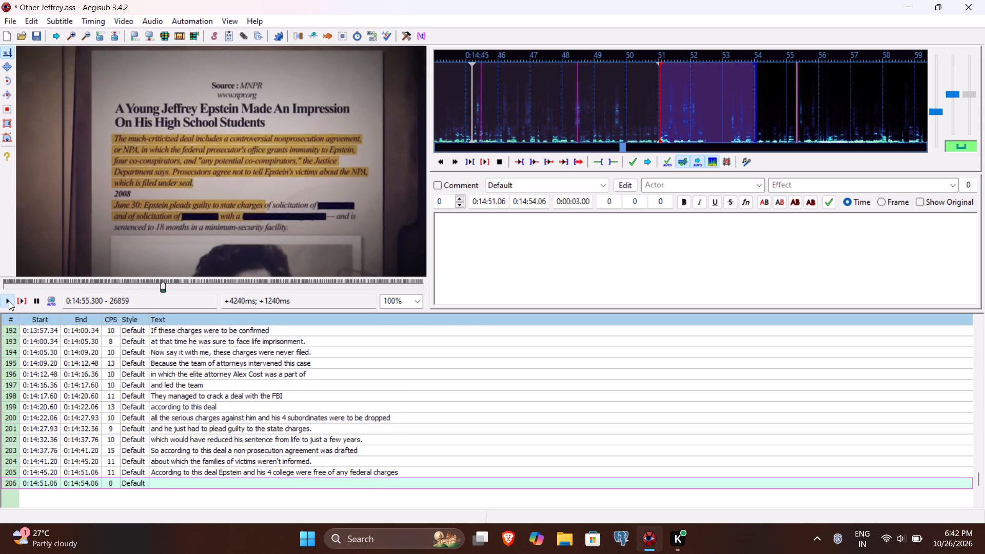
pyautogui.click(530, 204)
pyautogui.press('5')
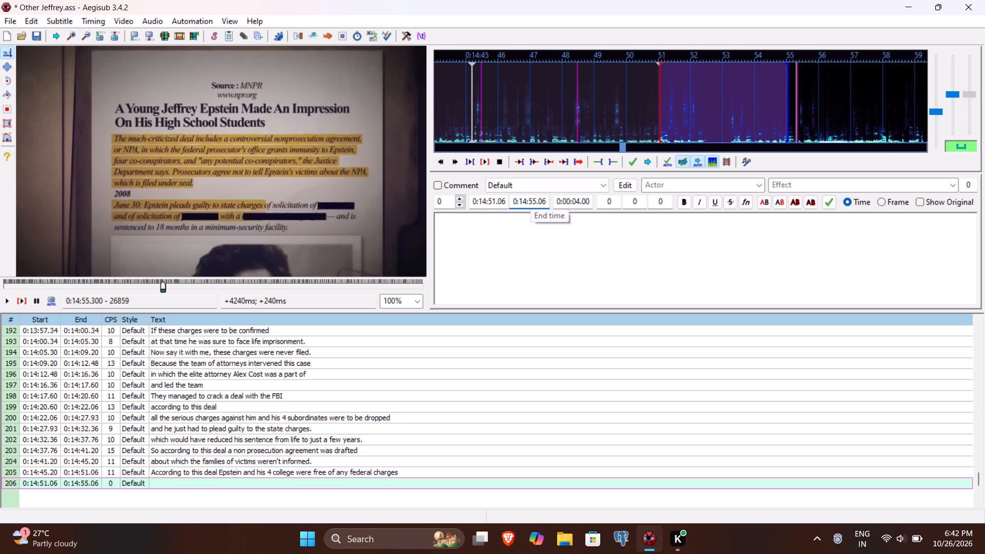
pyautogui.write('30')
# Enter "and Epstein only had to plead guilty to state minor assault charges." as line 206's text and save the subtitle file.
pyautogui.click(506, 260)
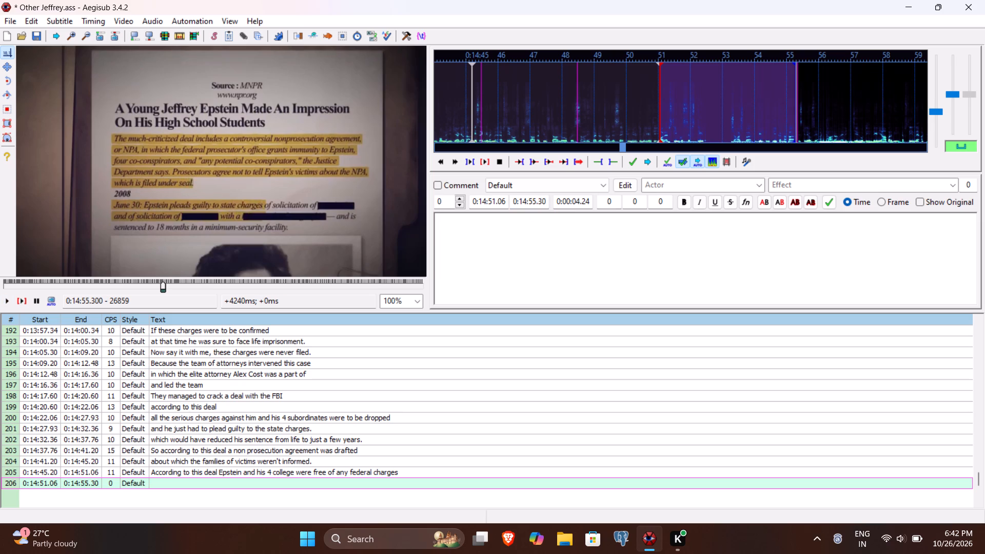
pyautogui.write('and h')
pyautogui.press('BackSpace')
pyautogui.write('Epstein only had to plead g')
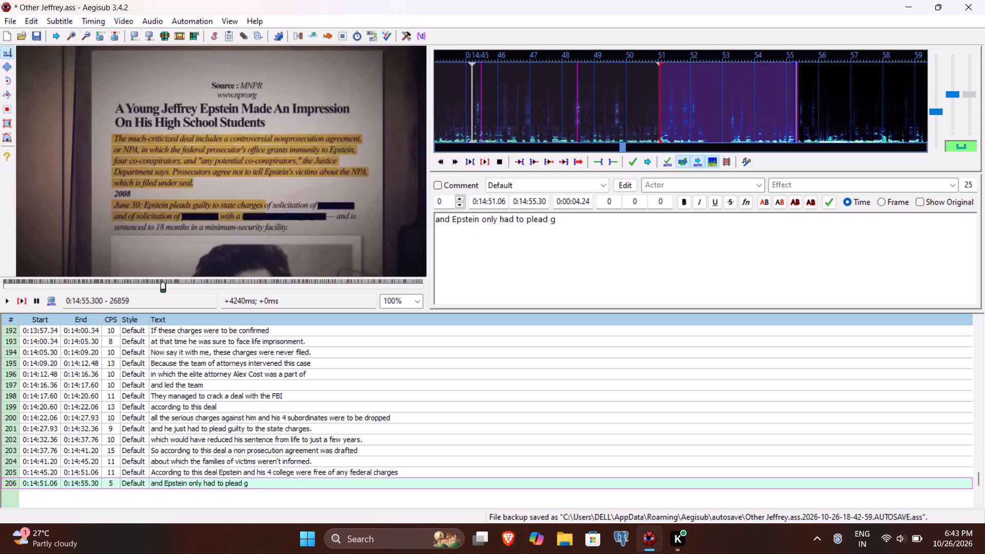
pyautogui.write('uilt')
pyautogui.write('y to state')
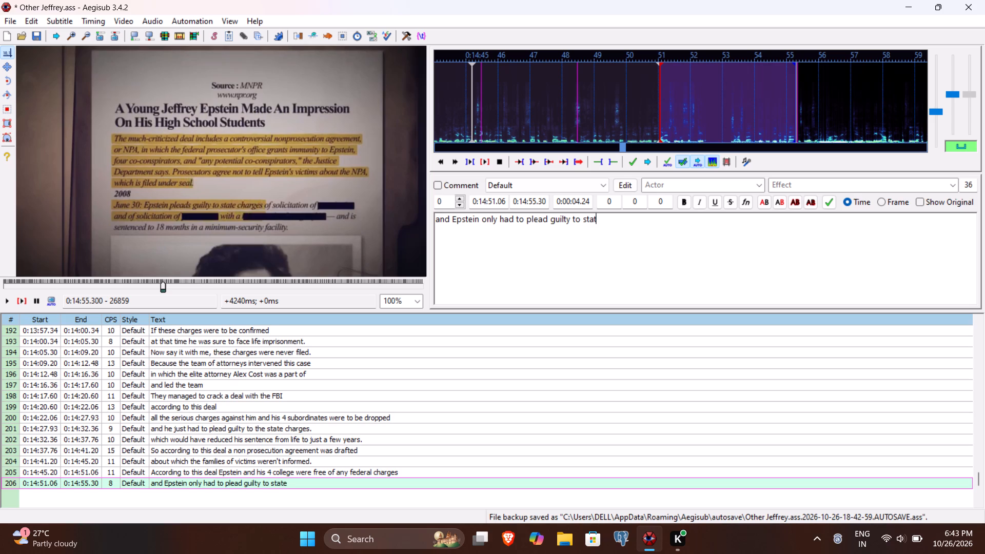
pyautogui.press('space')
pyautogui.write('minor assault a')
pyautogui.press('BackSpace')
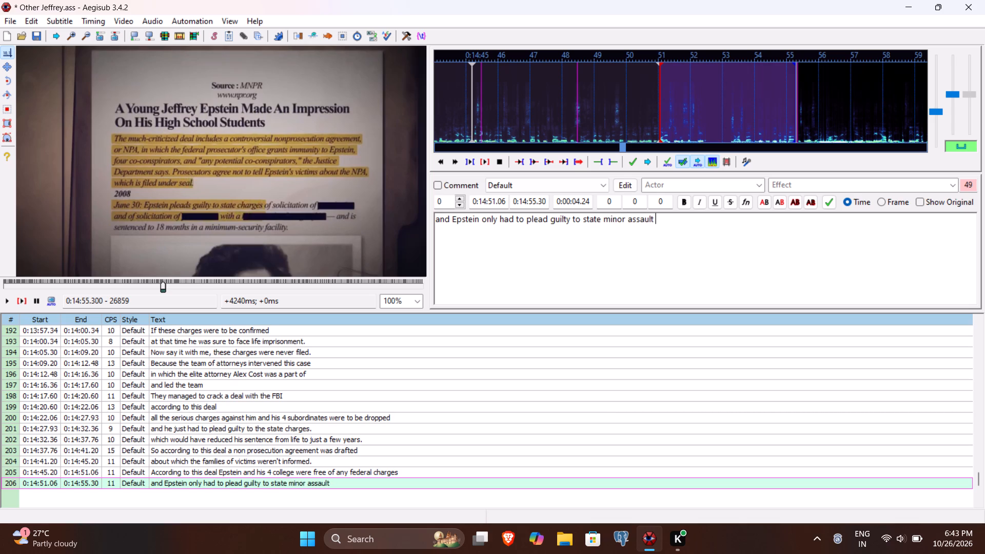
pyautogui.write('charges')
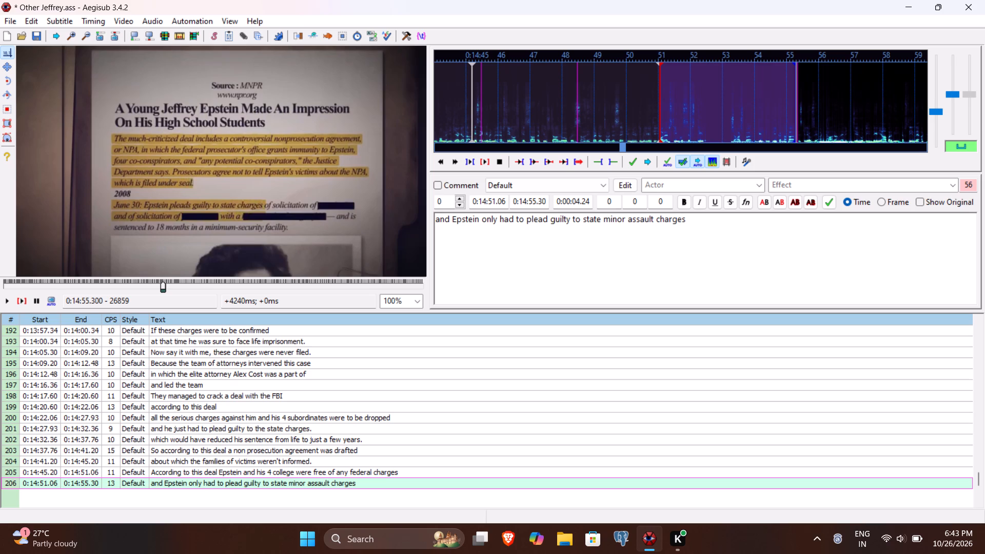
pyautogui.press('.')
pyautogui.hotkey('ctrl', 's')
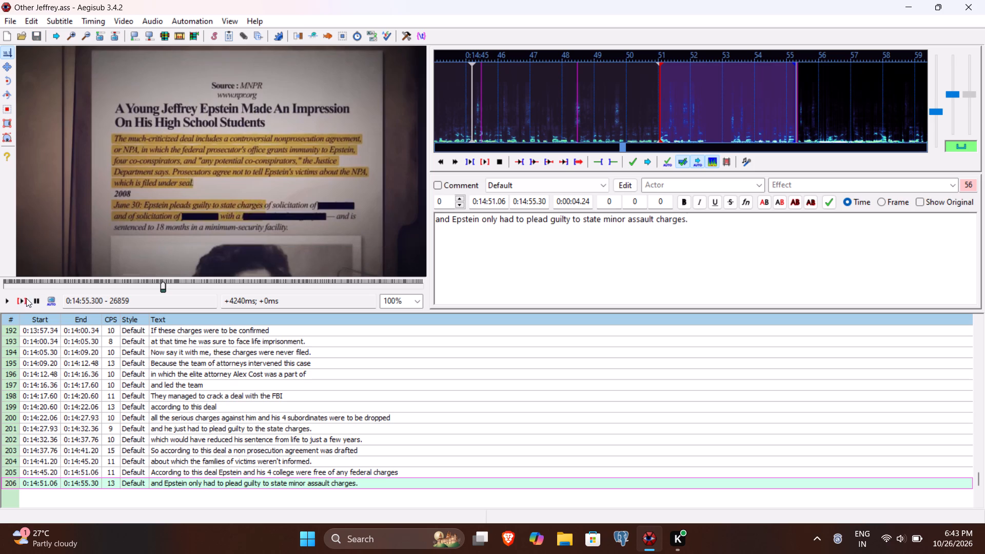
# Replay line 206's segment with its new subtitle text and commit the line.
pyautogui.click(24, 300)
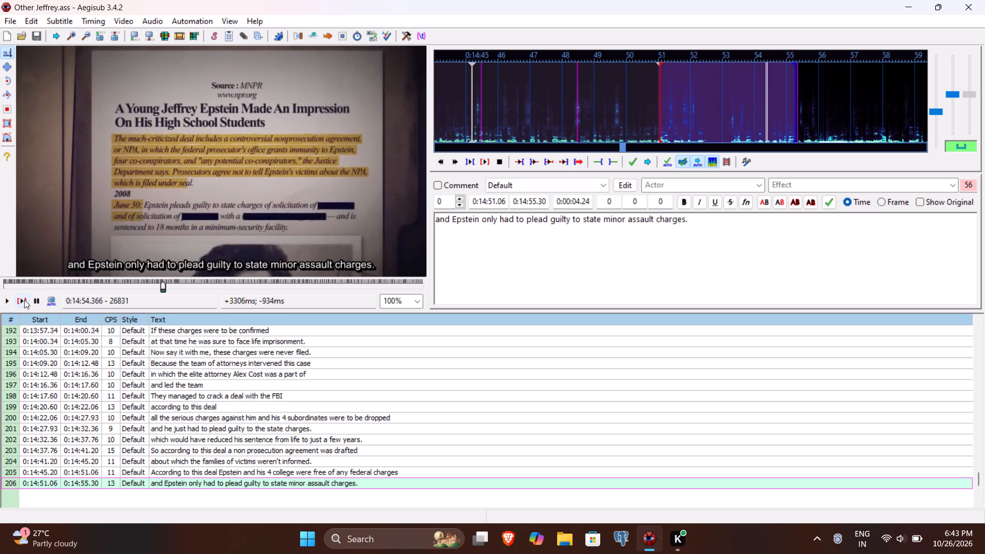
pyautogui.press('Return')
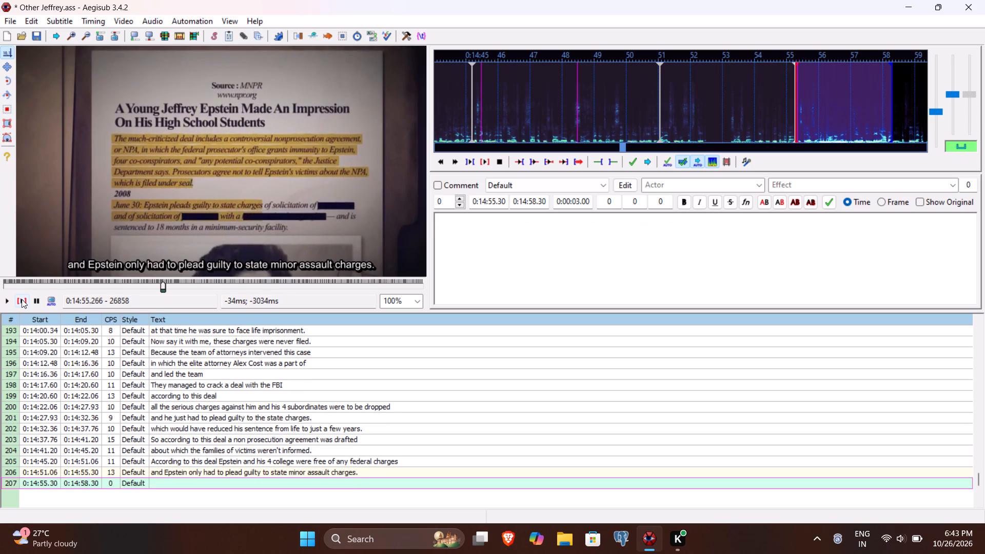
# Play line 207's segment, replay it up to the end of the phrase, and set the line's end time to 0:14:57.63.
pyautogui.click(22, 299)
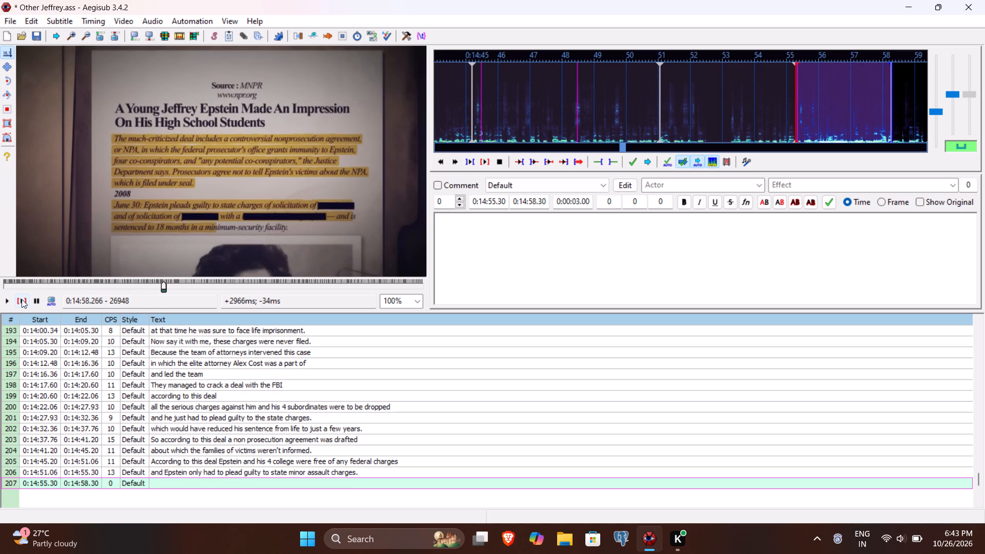
pyautogui.click(22, 299)
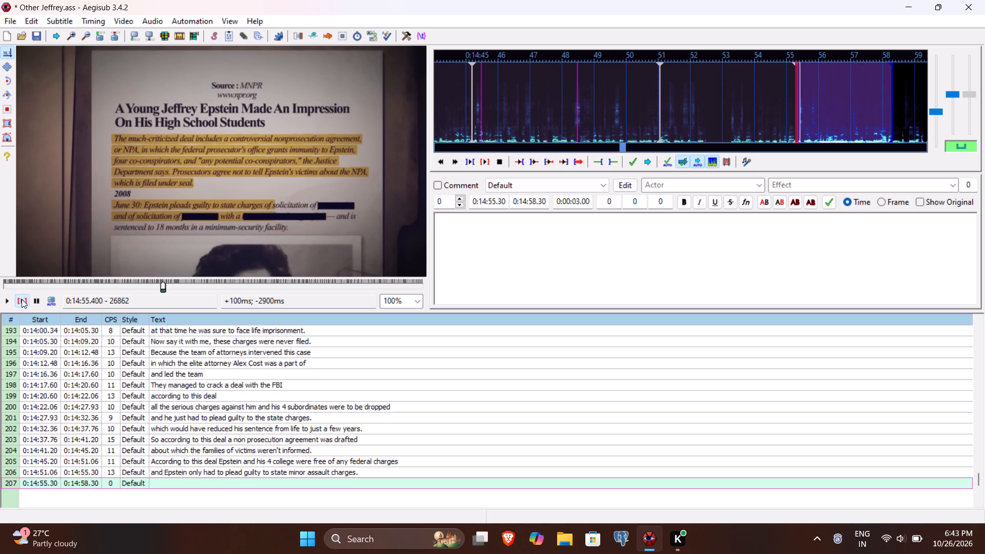
pyautogui.click(0, 303)
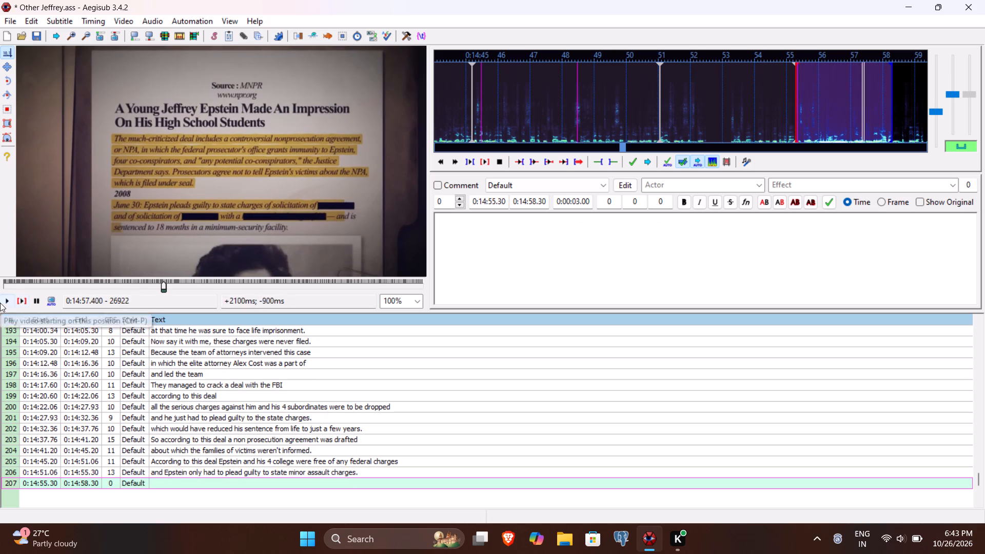
pyautogui.click(534, 201)
pyautogui.press('7')
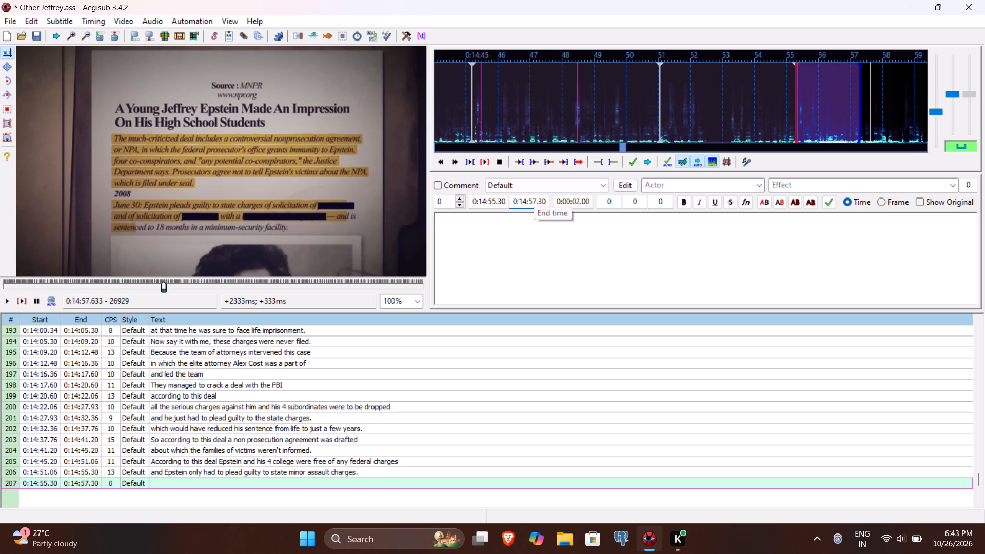
pyautogui.write('63')
# Enter "For which he would have got a sentence of 18 monthes" as line 207's text and commit the line.
pyautogui.click(508, 246)
pyautogui.write('For which he would have go')
pyautogui.press('space')
pyautogui.press('BackSpace')
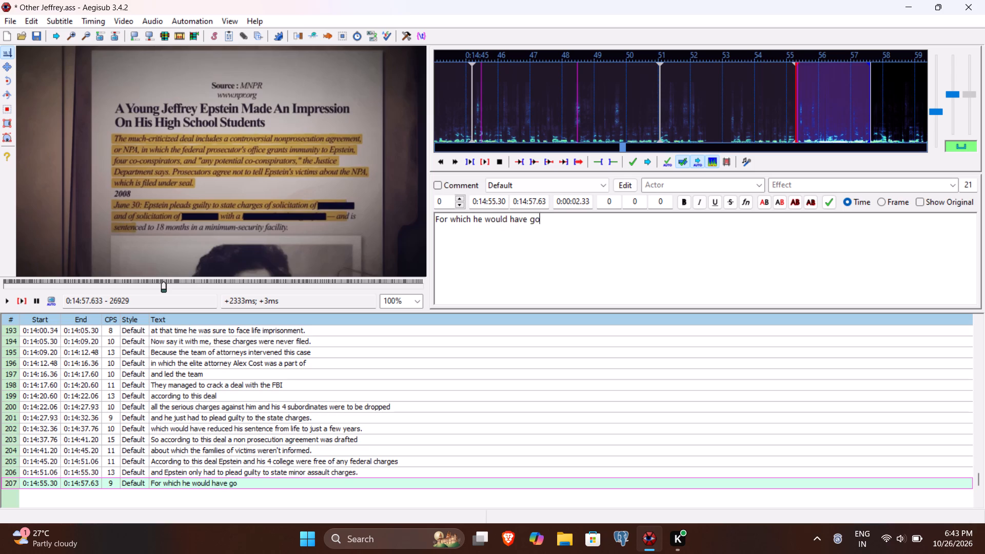
pyautogui.press('t')
pyautogui.press('space')
pyautogui.write('a sentence of 18 monthes')
pyautogui.press('Return')
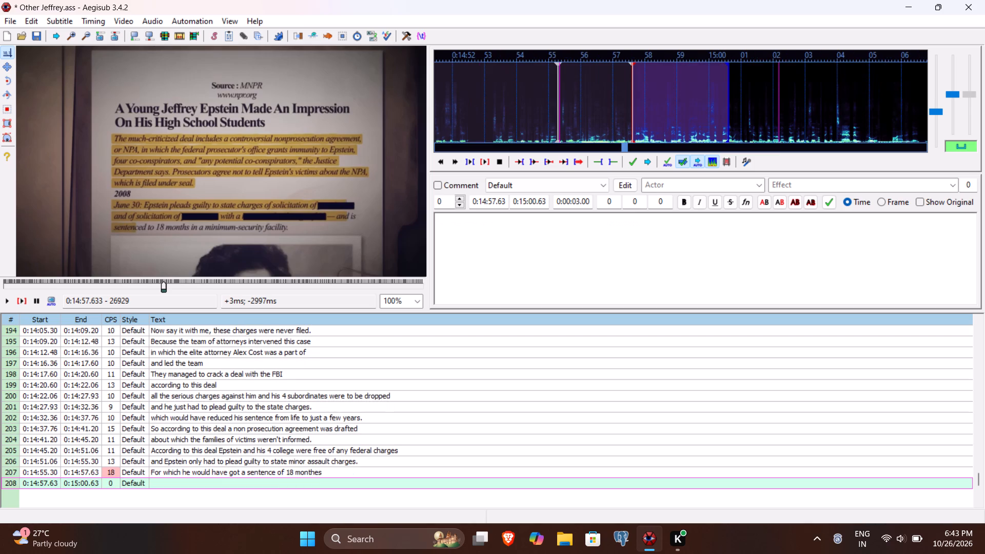
# Delete the empty line 208, then correct the last word of line 207 to "months" and commit the line again.
pyautogui.hotkey('ctrl', 'Delete')
pyautogui.press('Down')
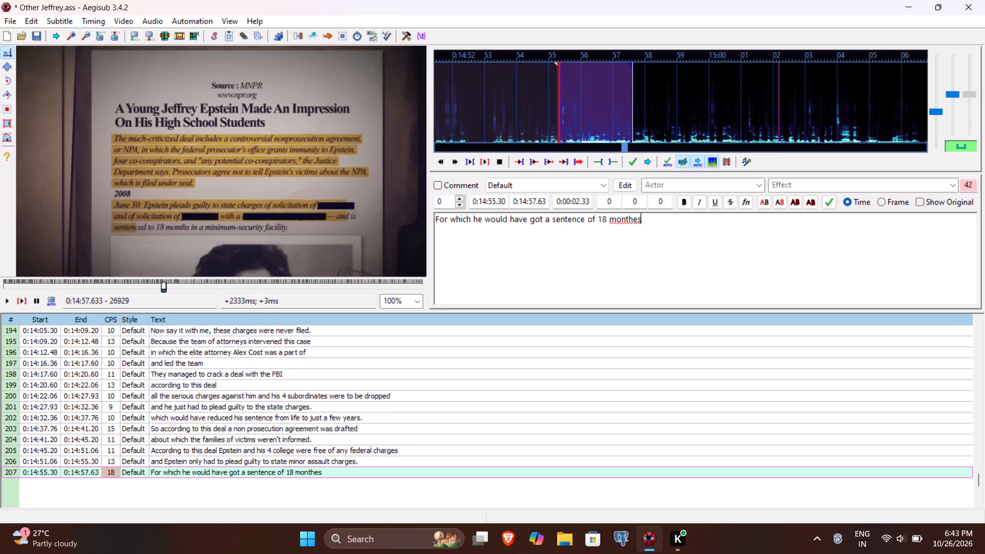
pyautogui.press('BackSpace')
pyautogui.press('BackSpace')
pyautogui.press('s')
pyautogui.press('Return')
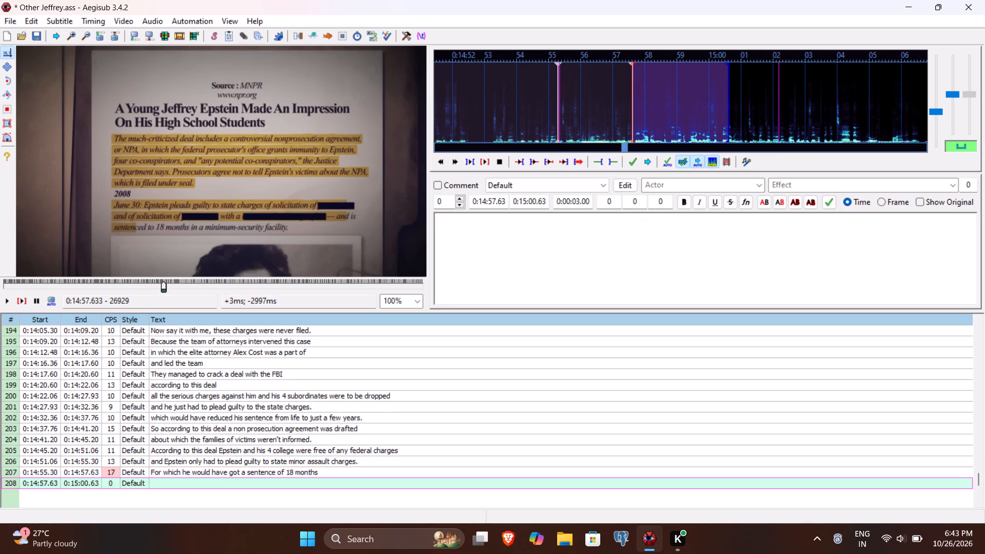
# Play line 208's segment and on to the end of the sentence, and set the line's end time to 0:15:02.36.
pyautogui.click(23, 302)
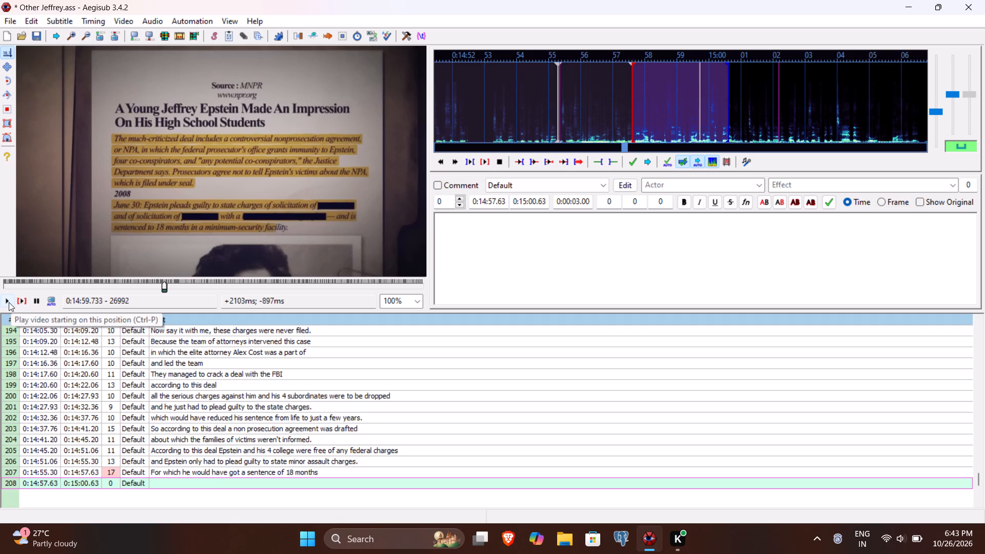
pyautogui.click(9, 302)
pyautogui.click(9, 302)
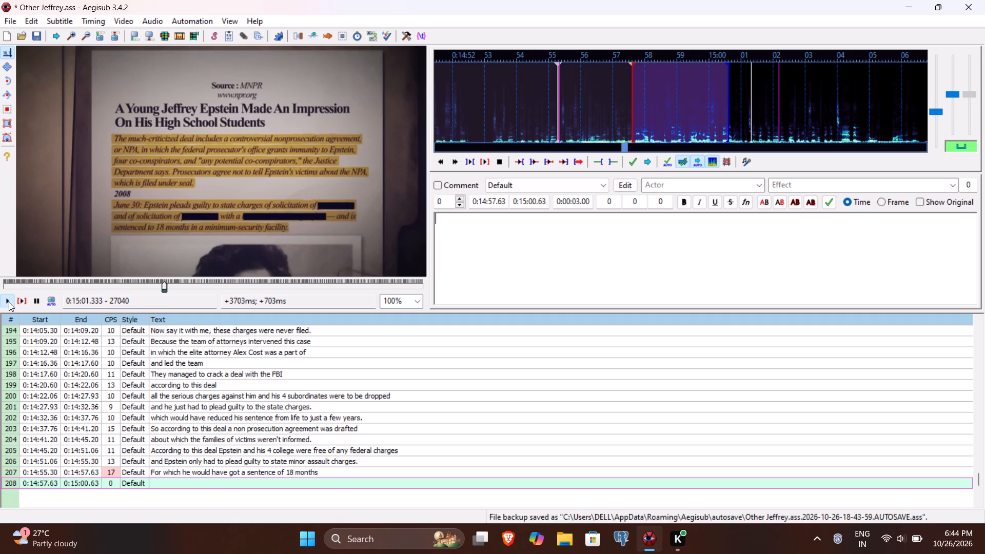
pyautogui.click(9, 302)
pyautogui.click(9, 302)
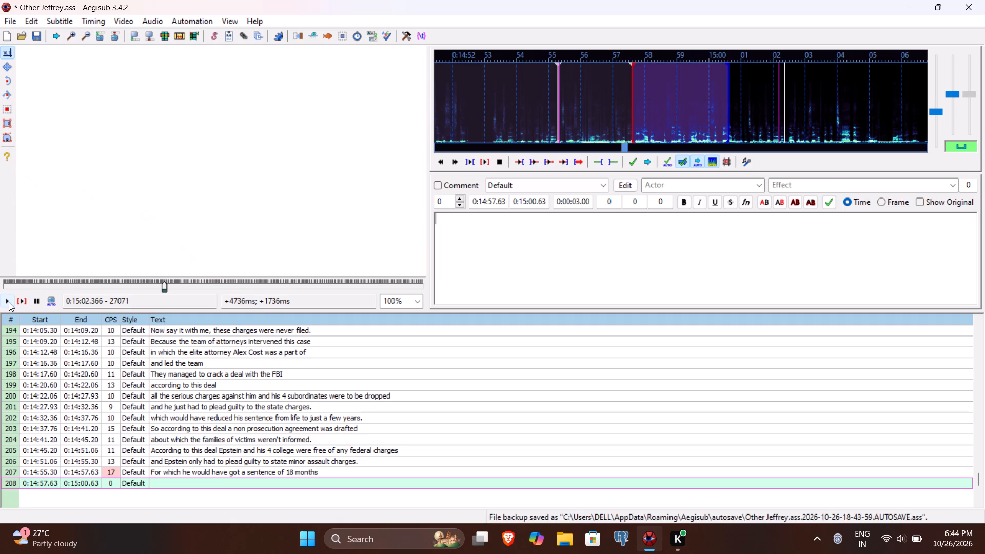
pyautogui.click(530, 202)
pyautogui.press('2')
pyautogui.write('36')
# Enter "But Epstein only served 13 months of jail time" as line 208's text and commit the line.
pyautogui.click(512, 241)
pyautogui.write('But EPst')
pyautogui.press('BackSpace')
pyautogui.press('BackSpace')
pyautogui.press('BackSpace')
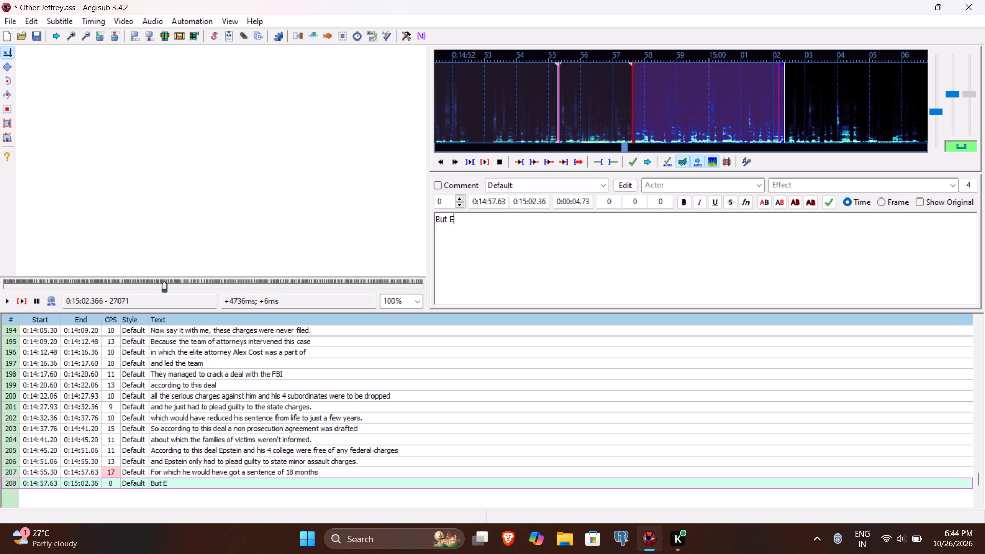
pyautogui.write('pstein i')
pyautogui.press('BackSpace')
pyautogui.write('only served')
pyautogui.press('space')
pyautogui.write('13 monthhs')
pyautogui.press('BackSpace')
pyautogui.press('BackSpace')
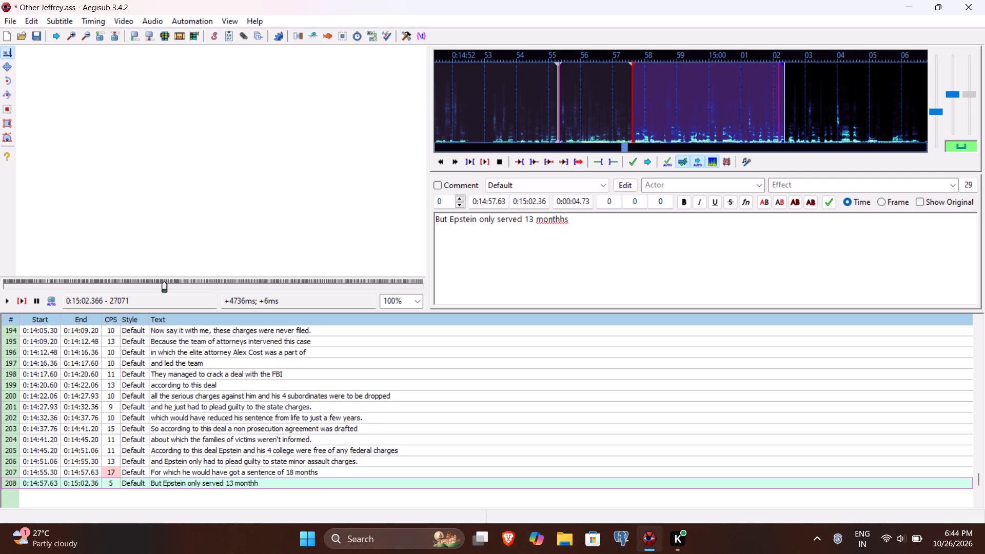
pyautogui.write('s o f')
pyautogui.press('BackSpace')
pyautogui.press('BackSpace')
pyautogui.write('f jail time')
pyautogui.press('Return')
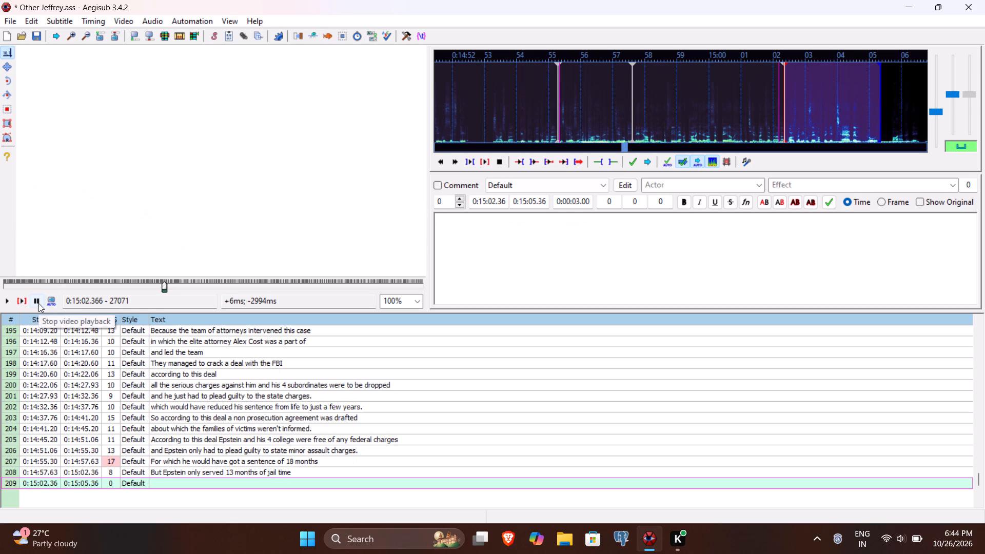
# Delete the empty line 209, then append "instead of 18 months" to line 208's text and commit the line again.
pyautogui.hotkey('ctrl', 'Delete')
pyautogui.press('Down')
pyautogui.press('space')
pyautogui.write('inst')
pyautogui.write('ead of')
pyautogui.press('space')
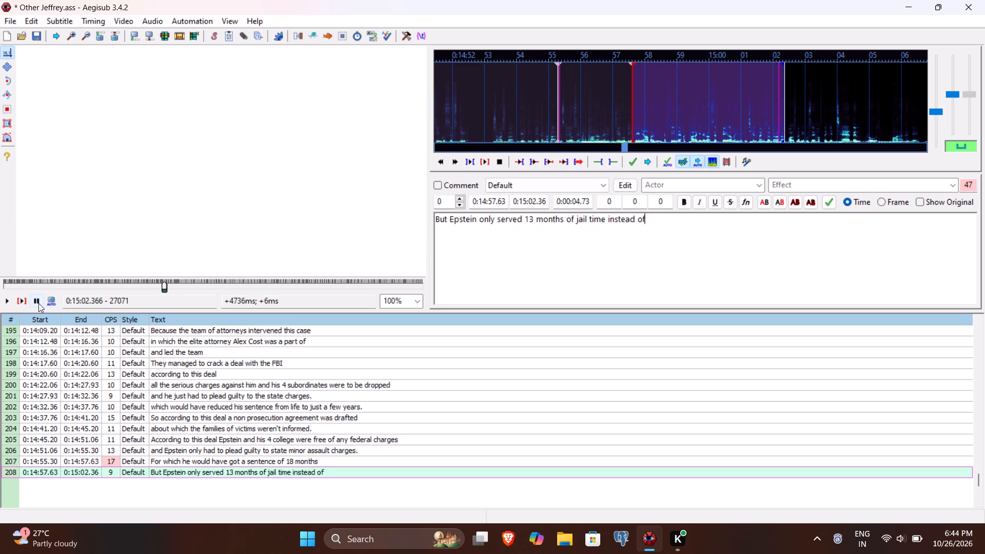
pyautogui.write('18 mont')
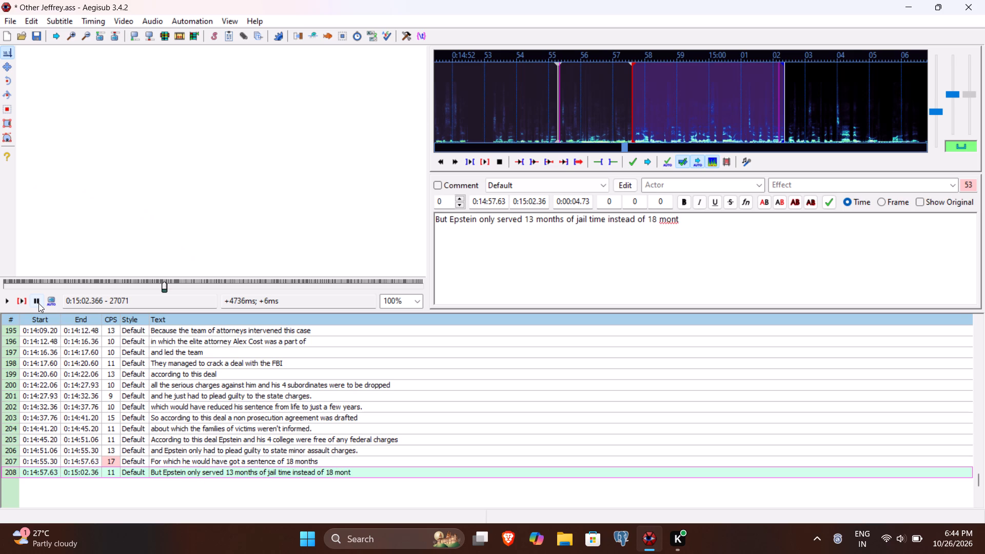
pyautogui.write('hs')
pyautogui.press('Return')
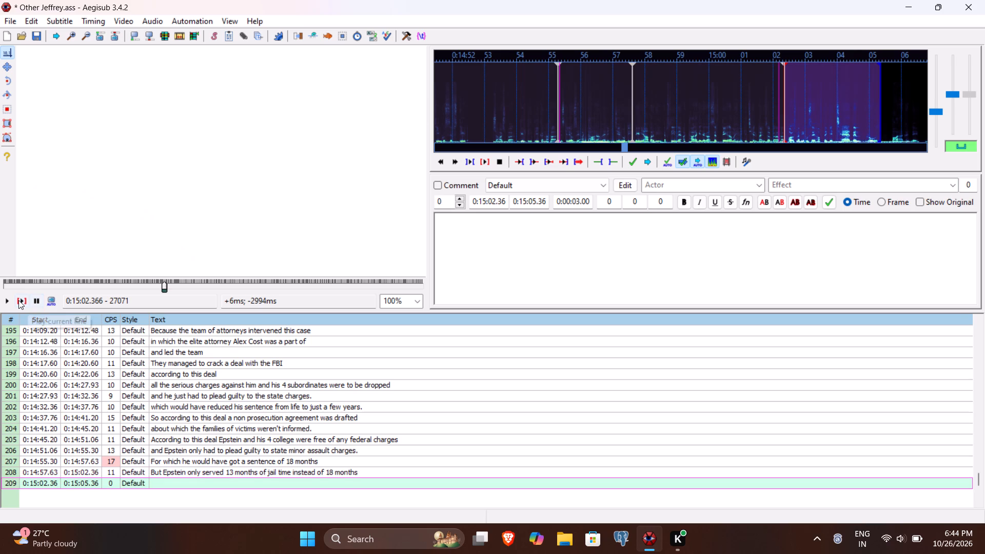
# Play line 209's segment and on to the end of the sentence, and set the line's end time to 0:15:08.26.
pyautogui.click(18, 300)
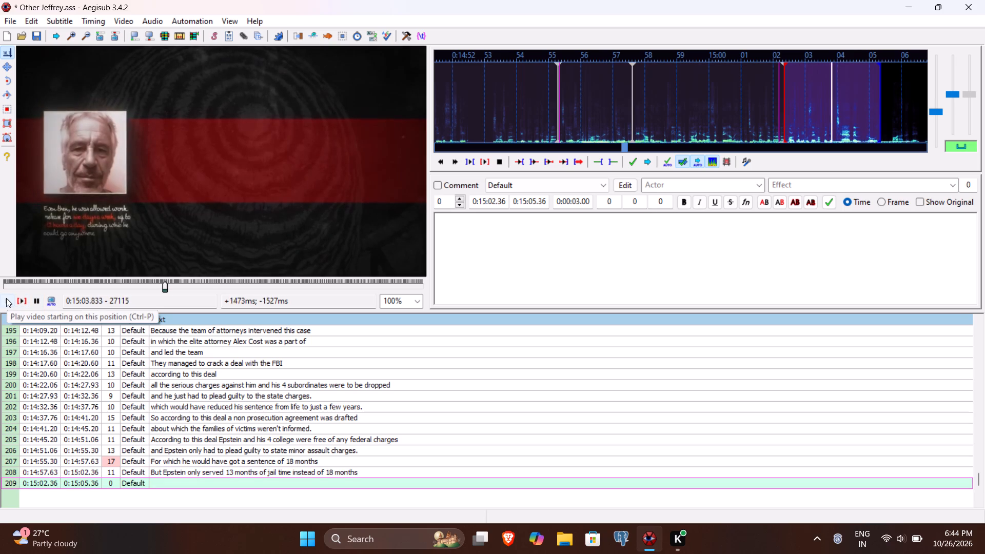
pyautogui.click(6, 298)
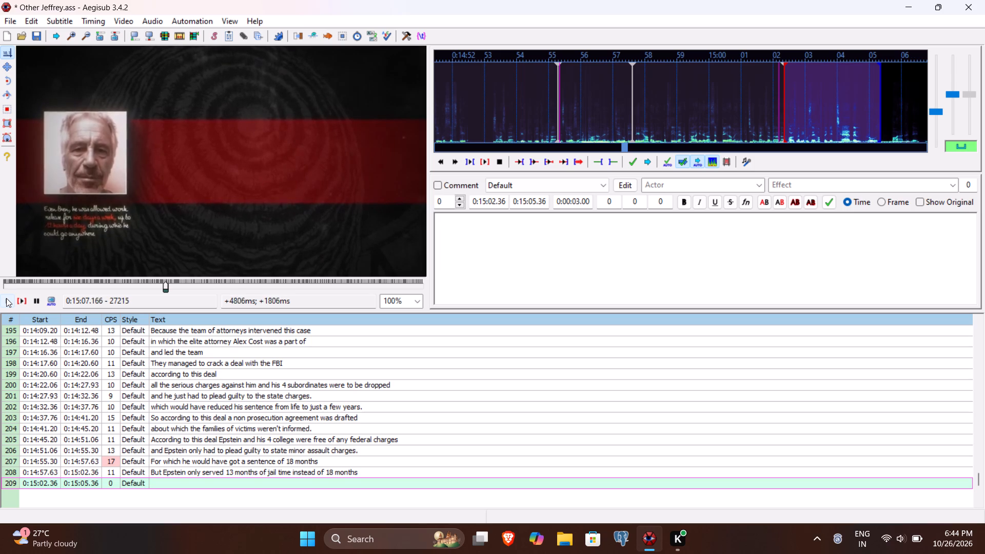
pyautogui.click(6, 298)
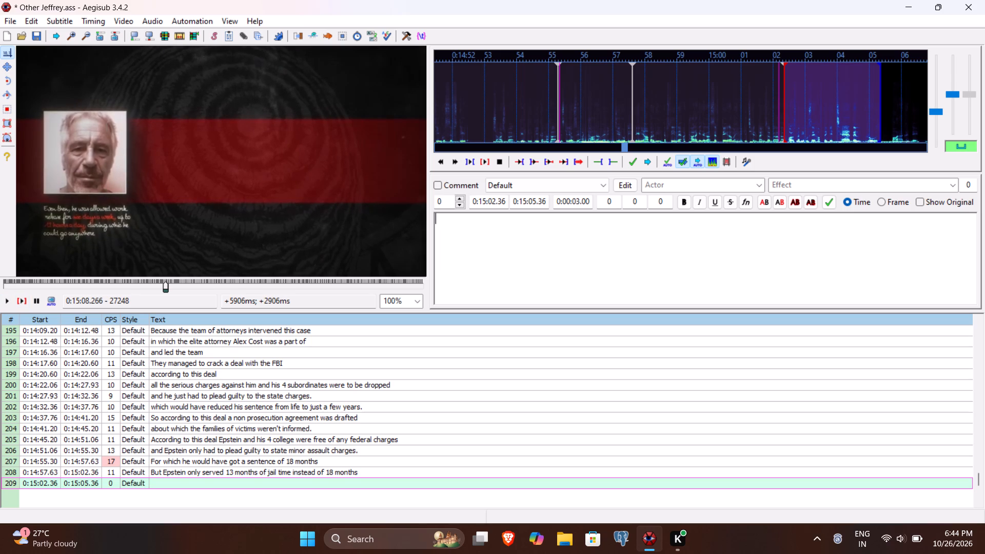
pyautogui.click(534, 201)
pyautogui.press('8')
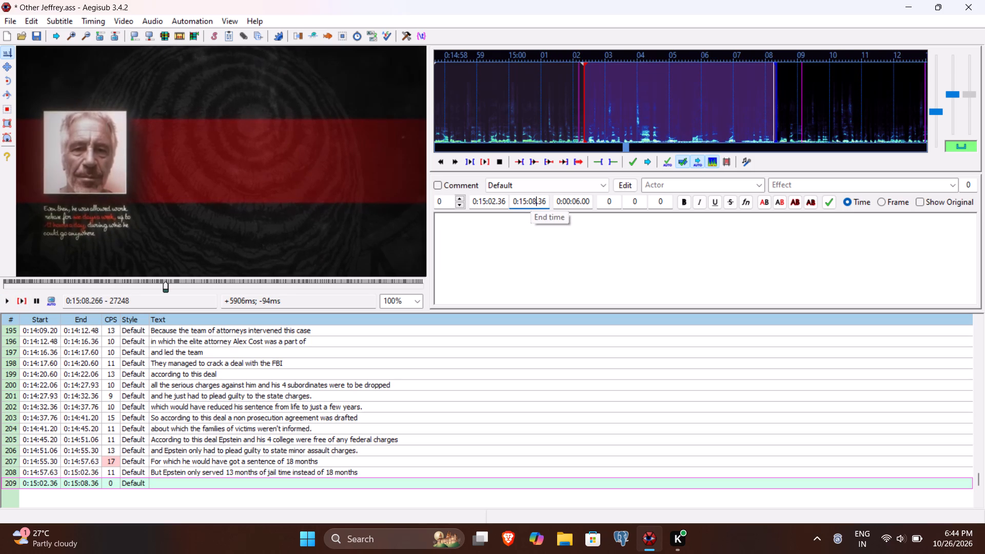
pyautogui.write('26')
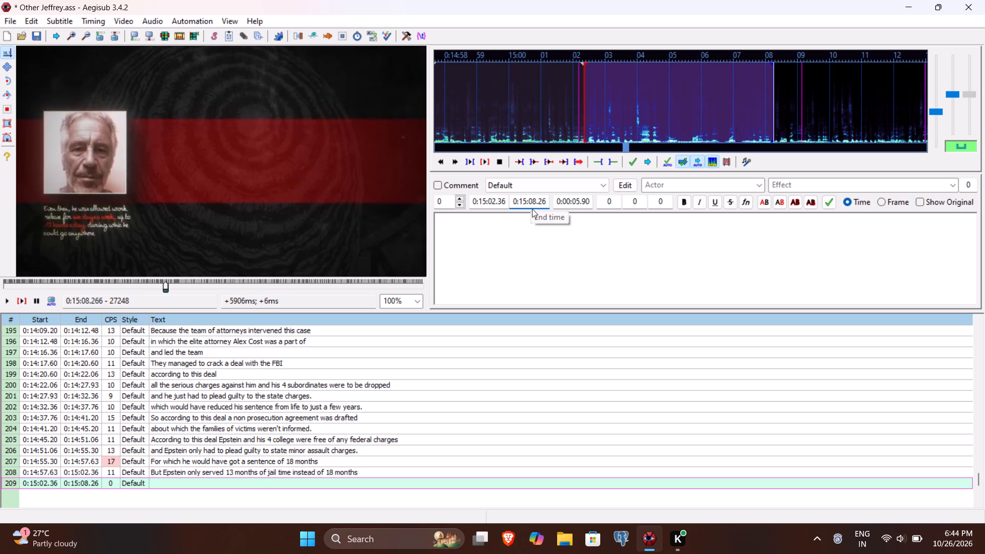
# Enter "Even in that he would get work leave for 6 days and 12 hours." as line 209's text.
pyautogui.click(513, 275)
pyautogui.write('Even int')
pyautogui.press('BackSpace')
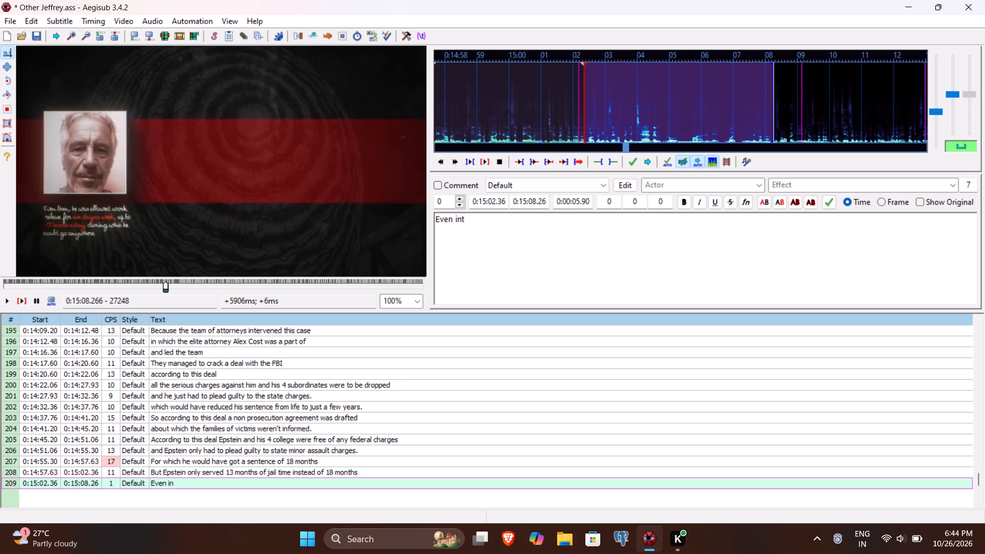
pyautogui.press('space')
pyautogui.write('that he would get')
pyautogui.press('space')
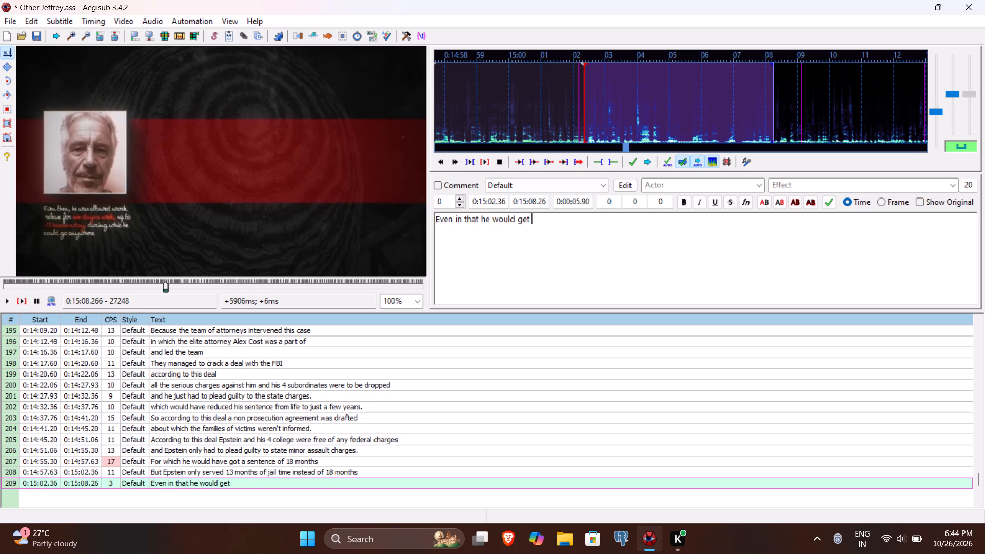
pyautogui.write('work leave for')
pyautogui.press('space')
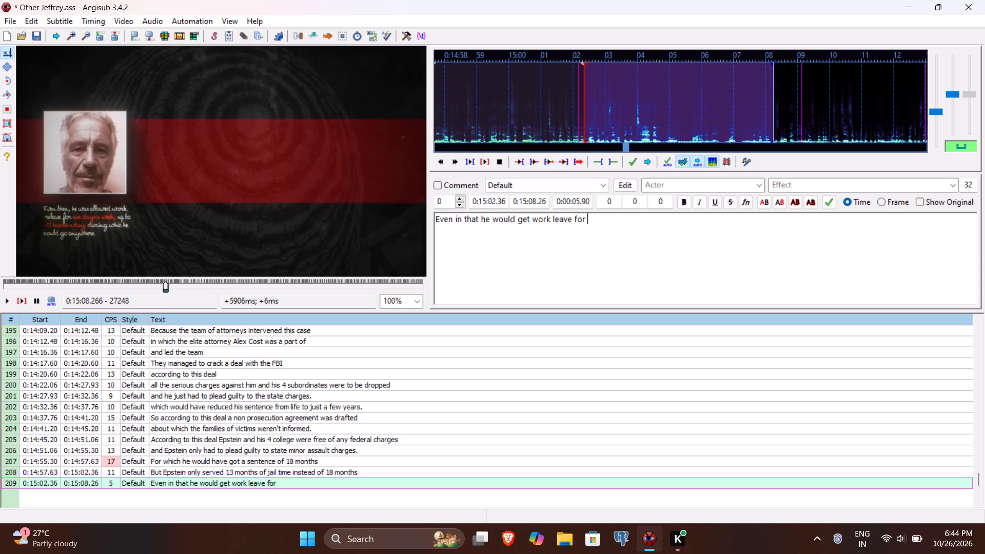
pyautogui.write('6 days and 12 hours')
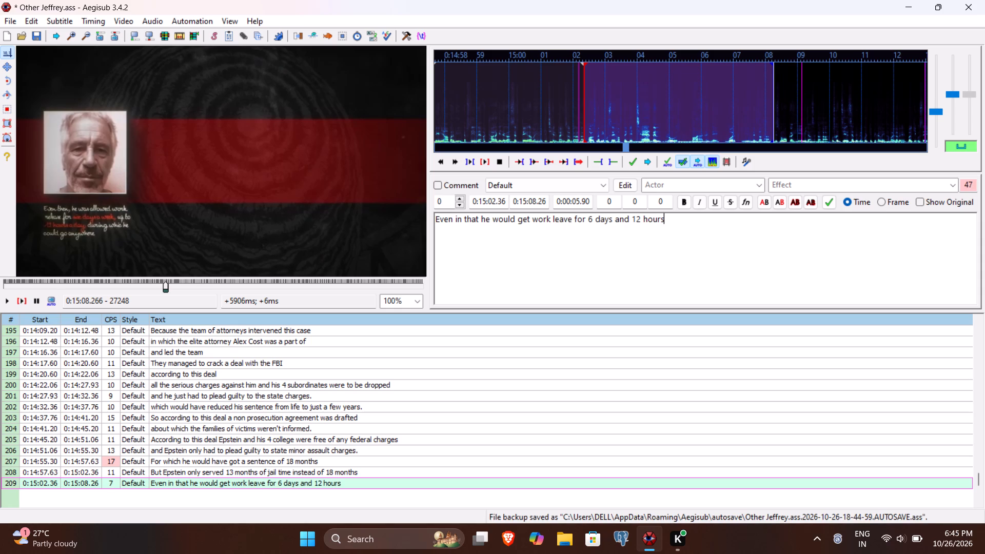
pyautogui.press('.')
# Replay line 209's segment to check the wording, insert "per week" before the final period, and commit the line.
pyautogui.click(24, 298)
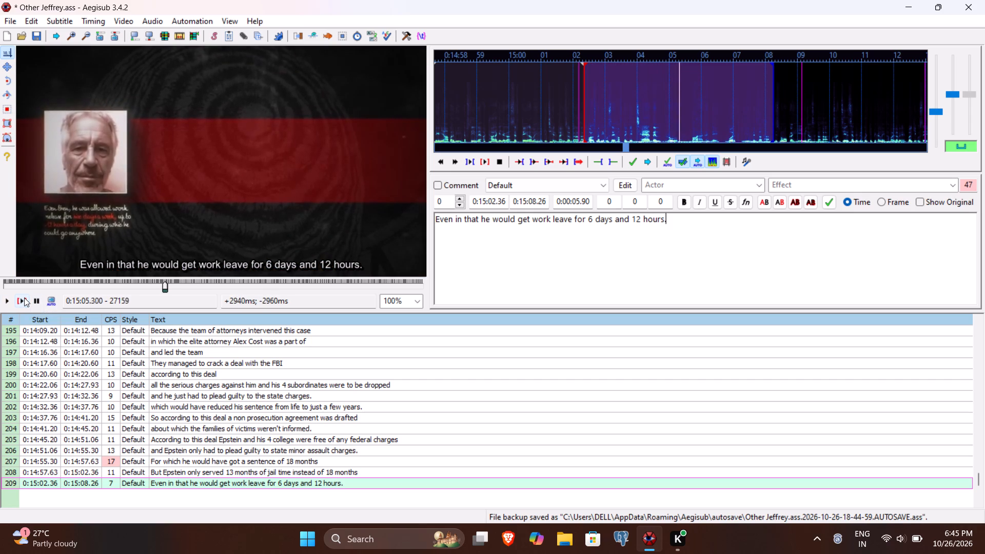
pyautogui.press('Left')
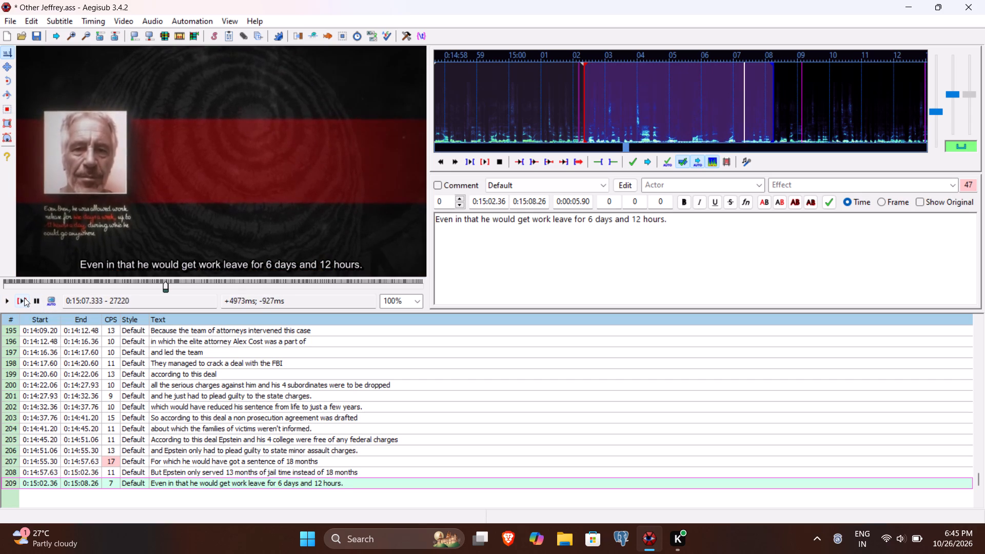
pyautogui.press('space')
pyautogui.write('per week')
pyautogui.press('Return')
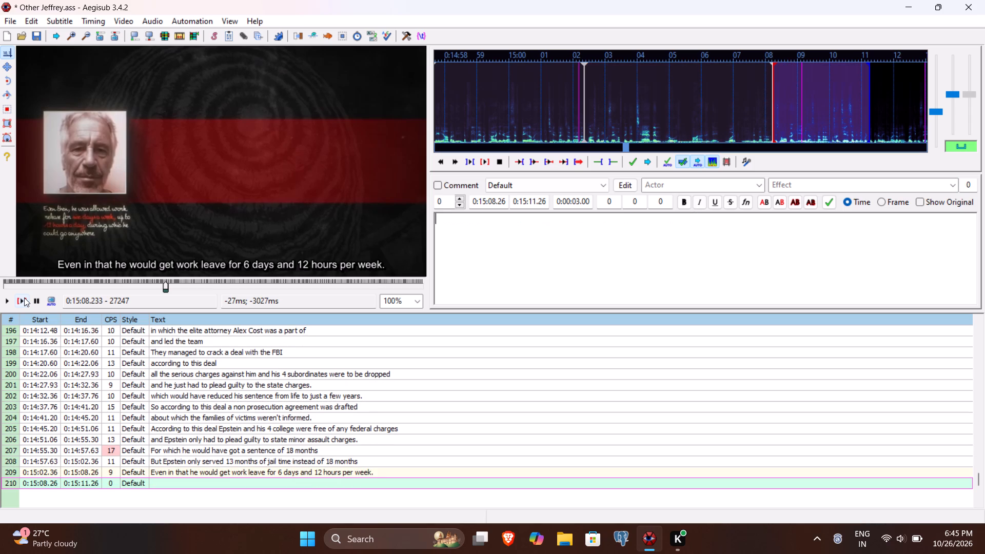
# Play line 210's segment up to the end of the phrase and set the line's end time to 0:15:10.00.
pyautogui.click(24, 298)
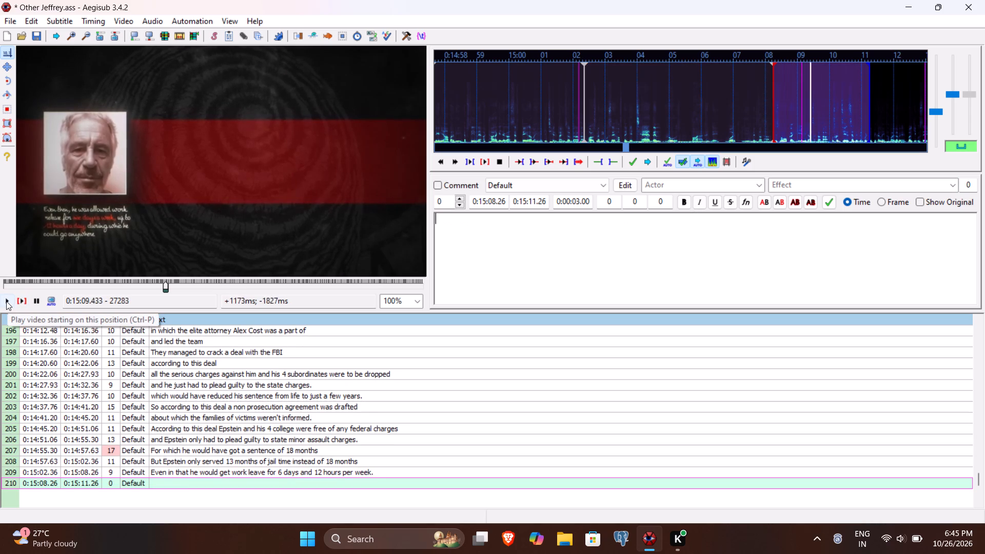
pyautogui.click(6, 301)
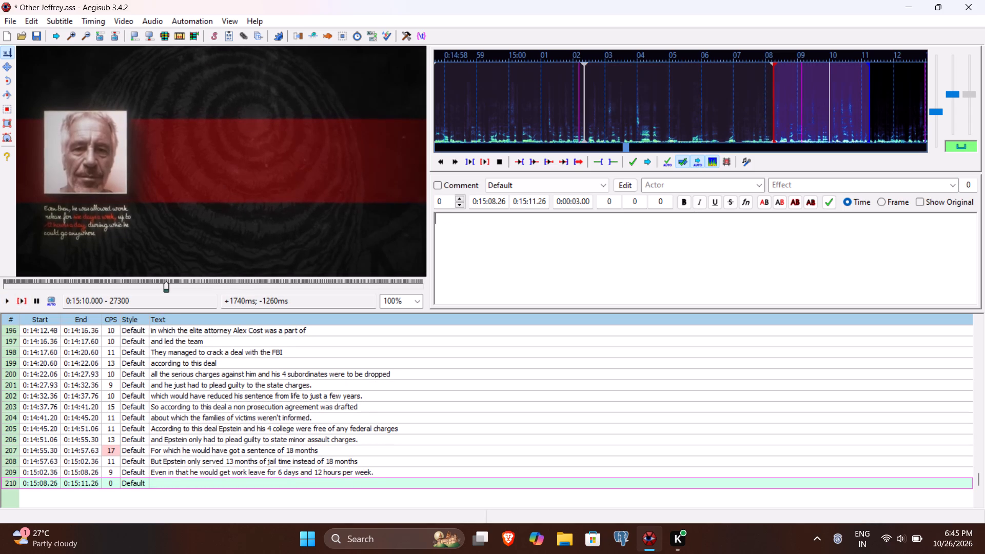
pyautogui.click(531, 204)
pyautogui.press('0')
pyautogui.write('00')
# Enter "During which he could go anywhere" as line 210's text and commit the line.
pyautogui.click(505, 248)
pyautogui.write('Durin w')
pyautogui.press('BackSpace')
pyautogui.press('BackSpace')
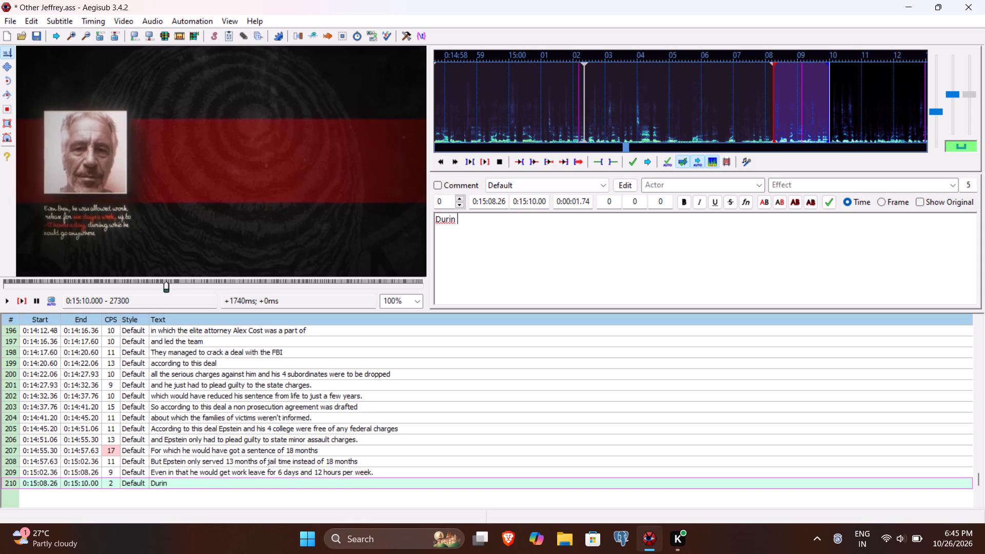
pyautogui.write('g which he could')
pyautogui.press('space')
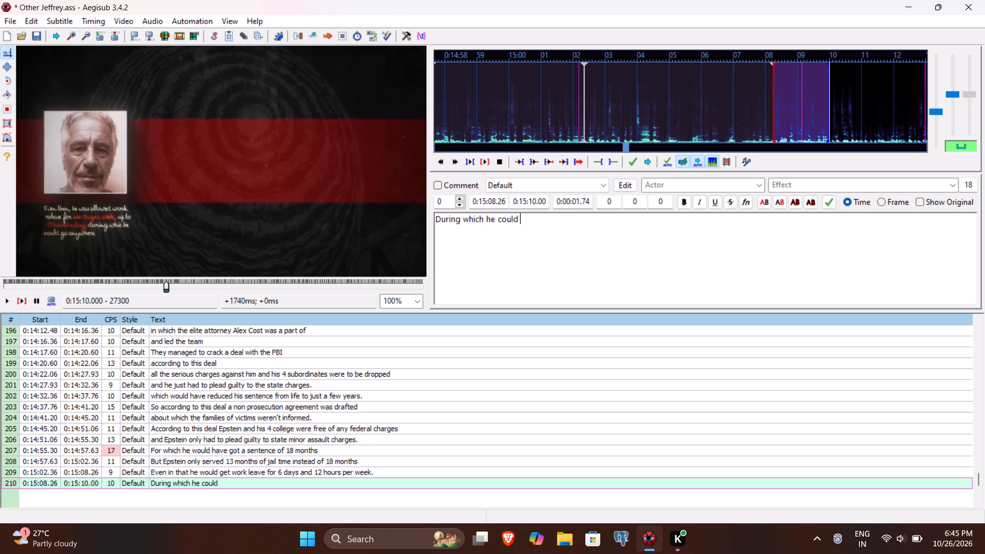
pyautogui.write('go anywhere')
pyautogui.press('Return')
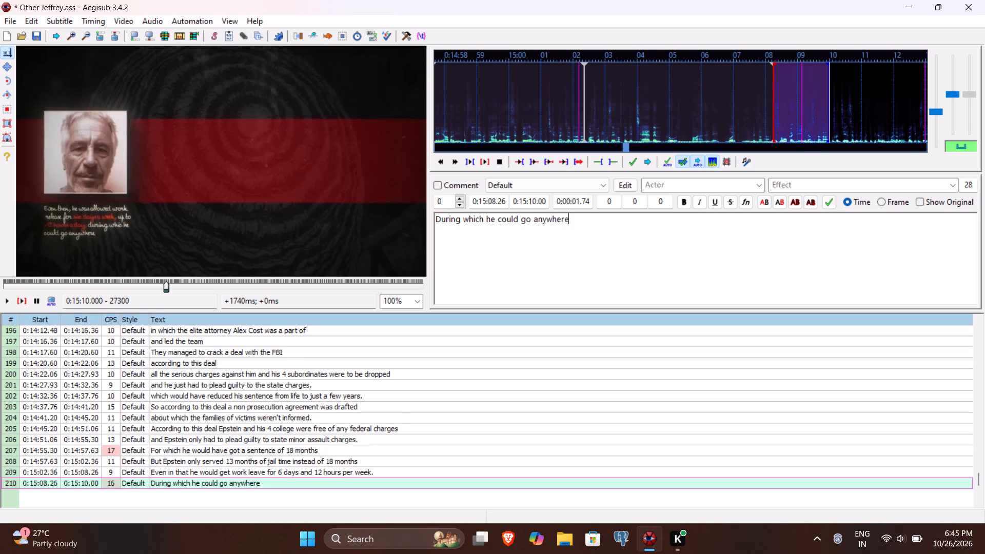
# Play line 211's segment up to the end of the phrase and set the line's end time to 0:15:12.33.
pyautogui.click(23, 301)
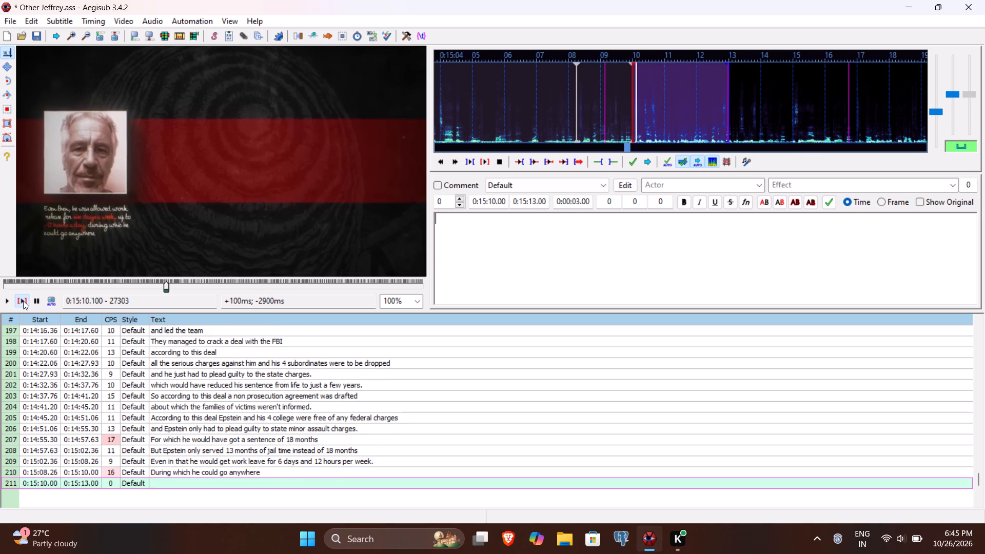
pyautogui.click(8, 301)
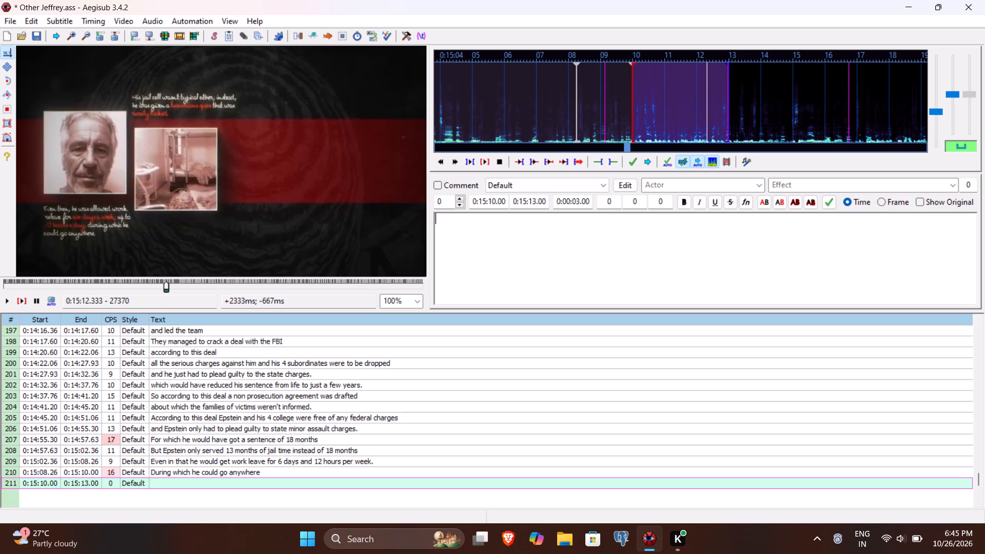
pyautogui.click(533, 205)
pyautogui.write('233')
# Enter "Even his jail cell wasn't typical." as line 211's text, replay the segment to check it, and commit the line.
pyautogui.click(531, 243)
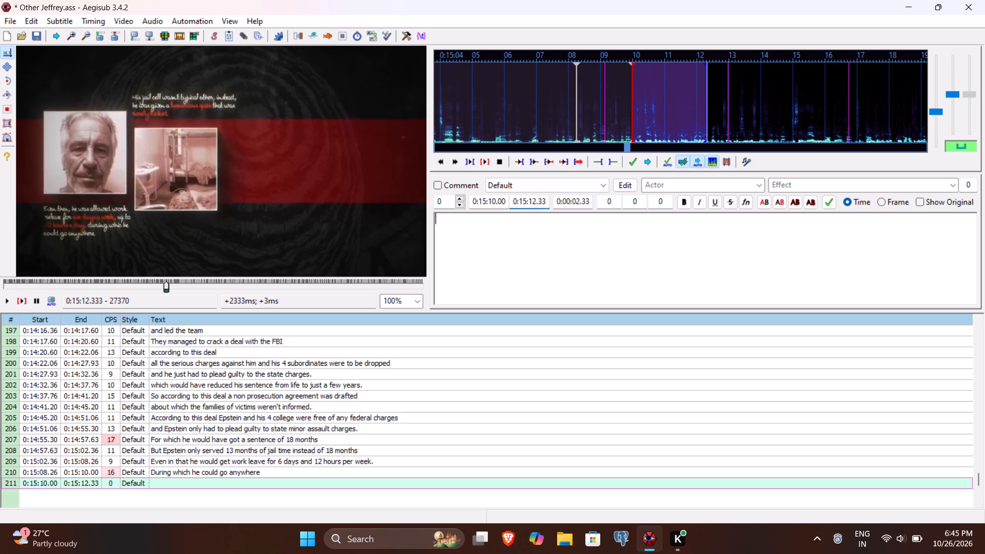
pyautogui.write('Even his jail cell wasnt')
pyautogui.press('BackSpace')
pyautogui.write("'t t")
pyautogui.press('y')
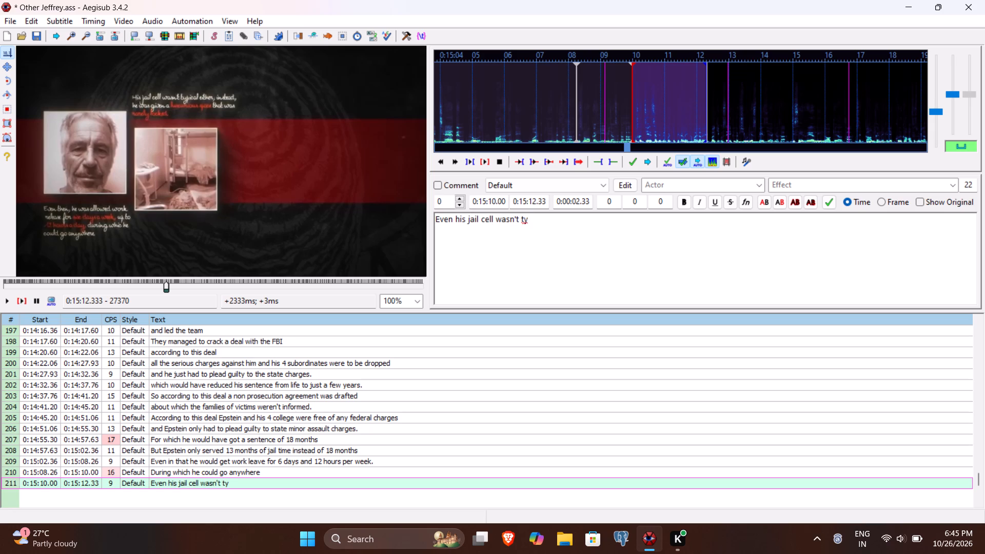
pyautogui.write('pical')
pyautogui.press('.')
pyautogui.click(25, 300)
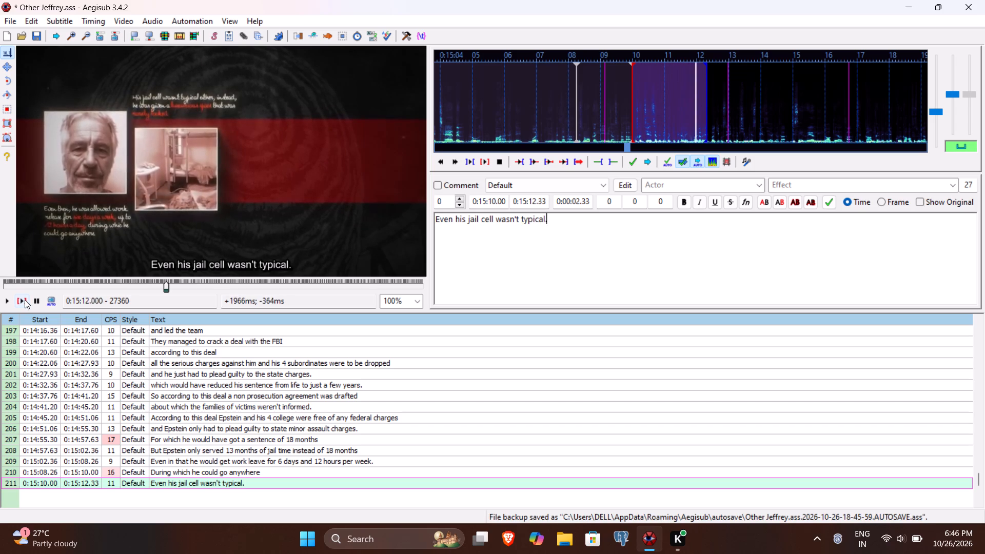
pyautogui.press('Return')
# Play line 212's segment up to the end of the phrase and set the line's end time to 0:15:15.00.
pyautogui.click(25, 300)
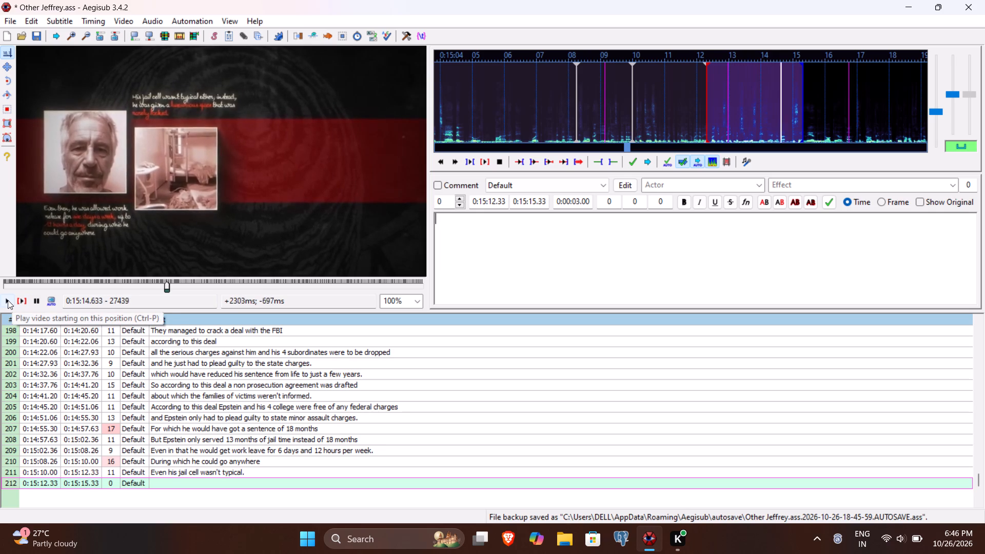
pyautogui.click(8, 300)
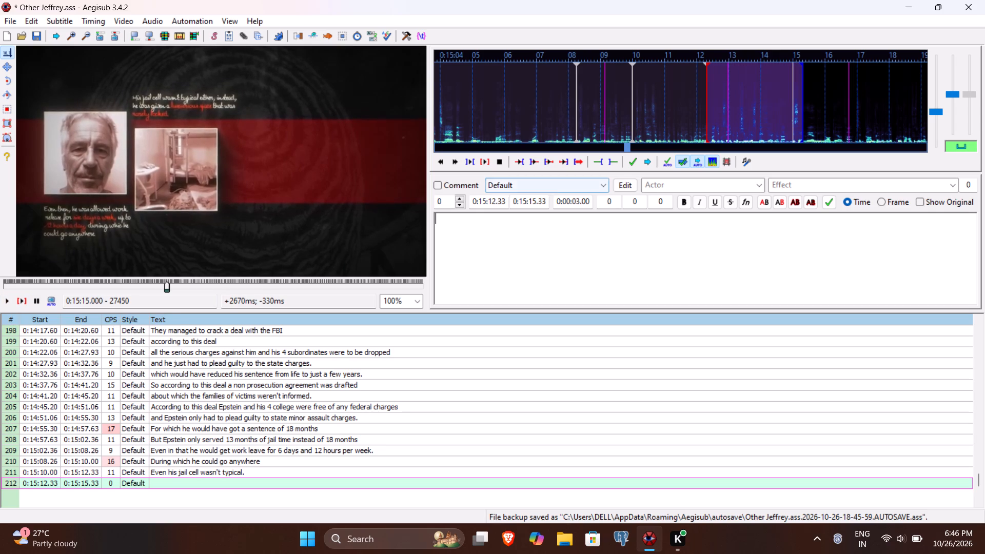
pyautogui.click(538, 206)
pyautogui.write('00')
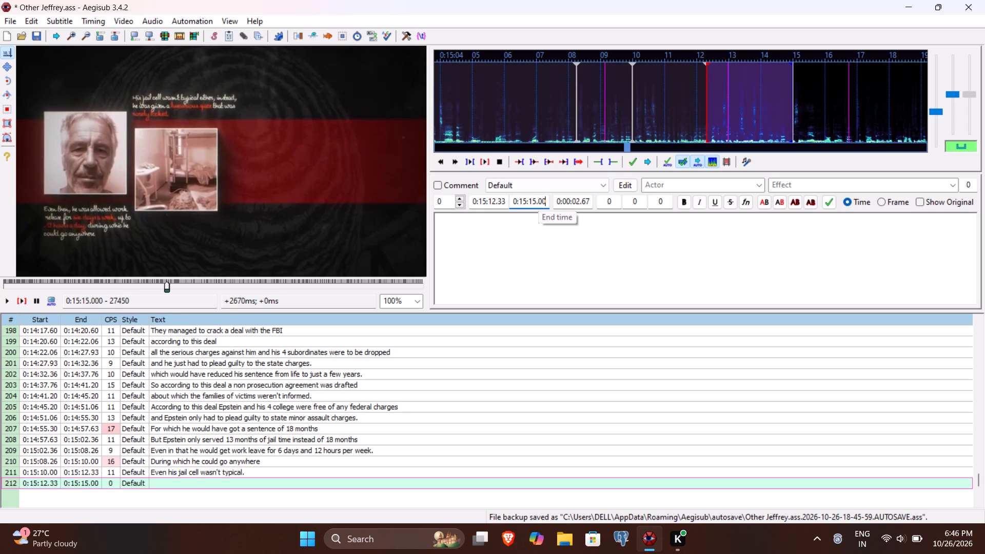
# Enter "But rather he was given a luxurious base." as line 212's text and commit the line.
pyautogui.click(529, 246)
pyautogui.write('But rather he was given a luxurio')
pyautogui.write('us base')
pyautogui.press('.')
pyautogui.press('Return')
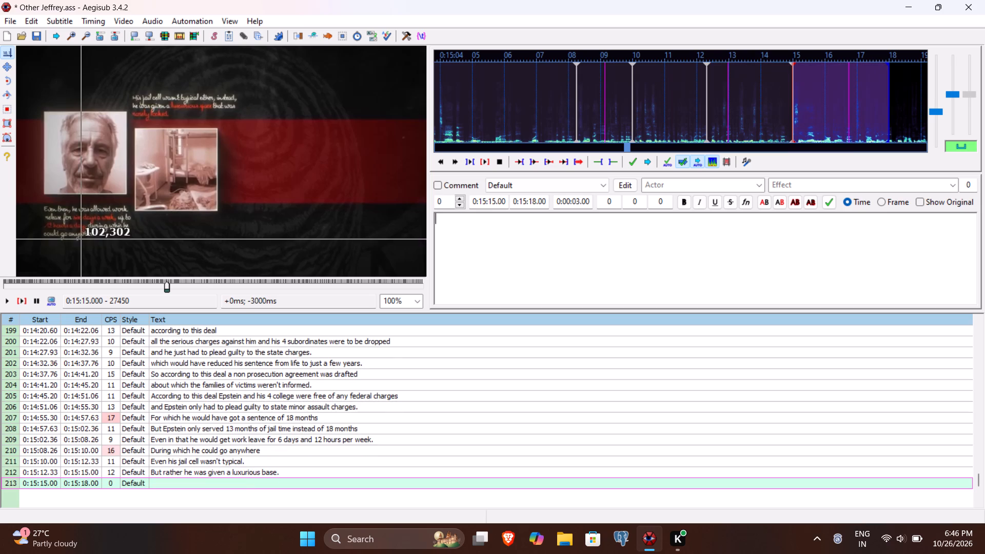
# Play line 213's segment up to the end of the phrase and set the line's end time to 0:15:16.93.
pyautogui.click(22, 306)
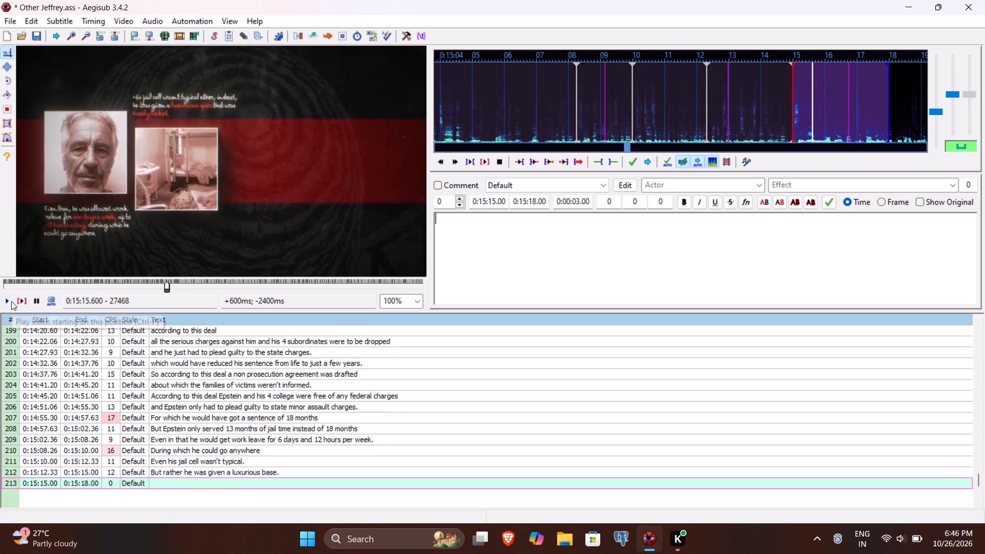
pyautogui.click(9, 301)
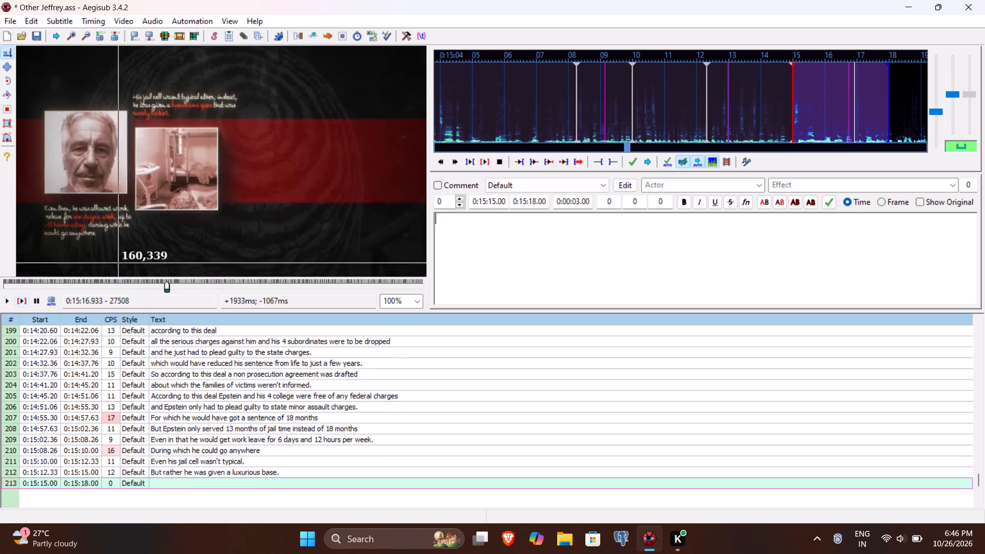
pyautogui.click(531, 203)
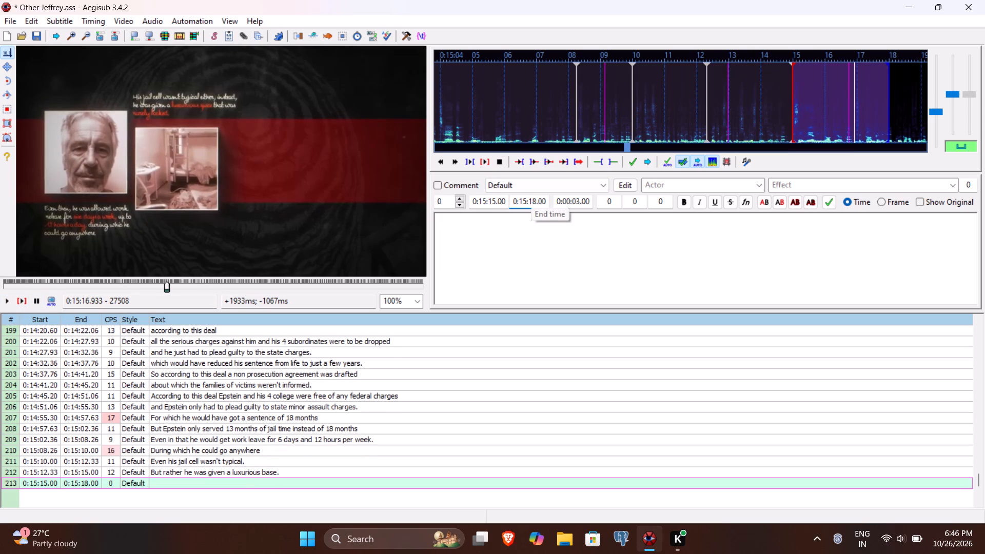
pyautogui.press('6')
pyautogui.write('93')
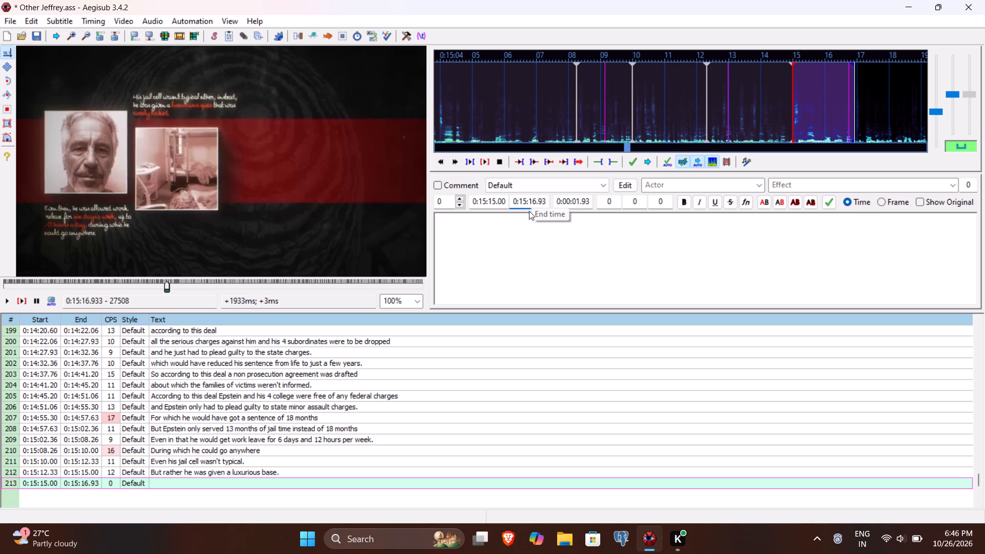
# Enter "which was rarely locked" as line 213's text and commit the line.
pyautogui.click(512, 241)
pyautogui.write('which was rarelt lo')
pyautogui.press('BackSpace')
pyautogui.press('BackSpace')
pyautogui.press('BackSpace')
pyautogui.press('BackSpace')
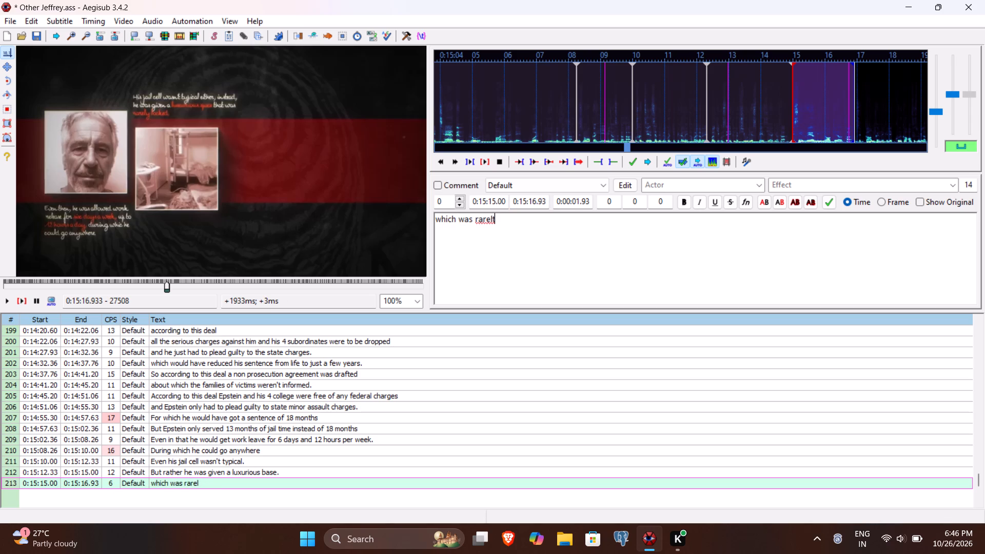
pyautogui.write('y ;')
pyautogui.press('BackSpace')
pyautogui.write('locked')
pyautogui.press('Return')
# Play line 214's segment up to the end of the phrase and set the line's end time to 0:15:19.56.
pyautogui.click(23, 298)
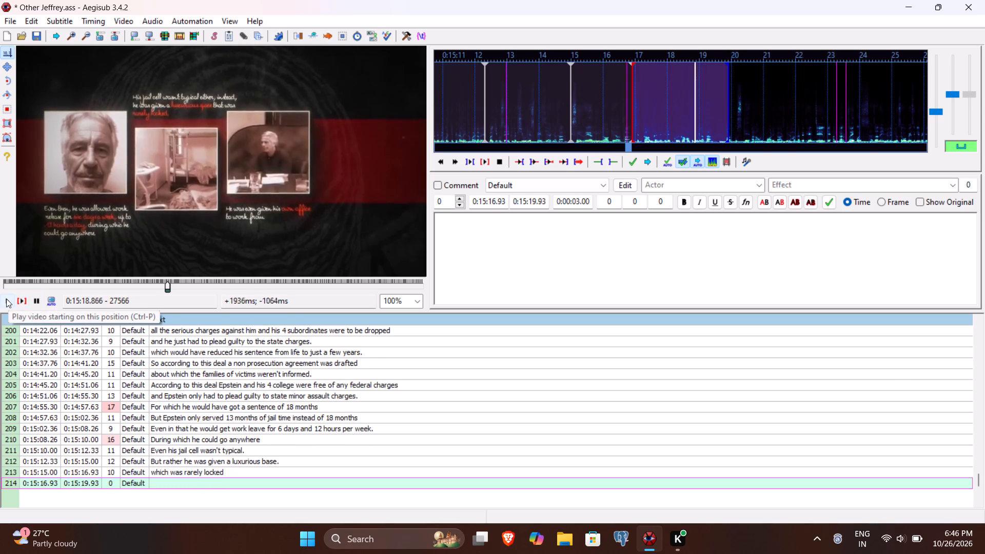
pyautogui.click(6, 299)
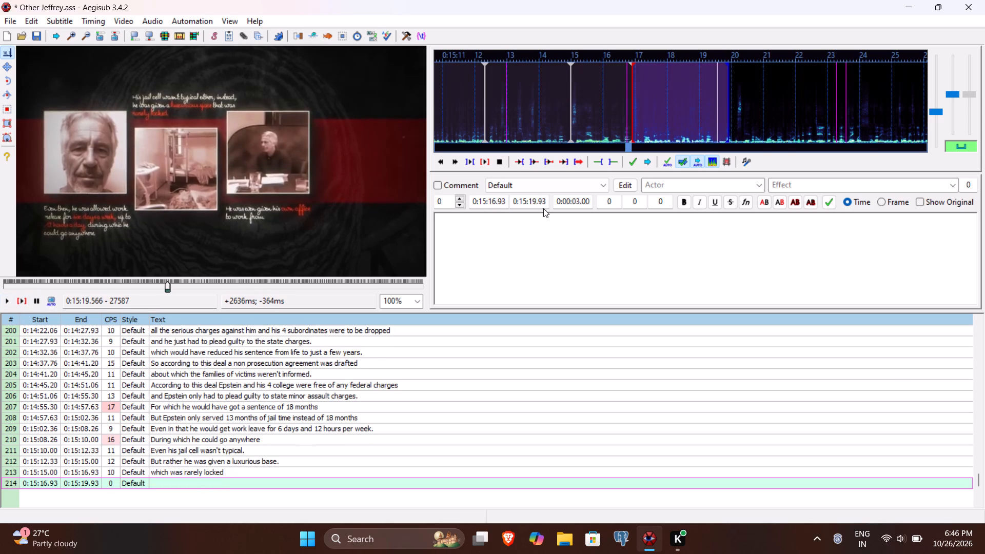
pyautogui.click(539, 203)
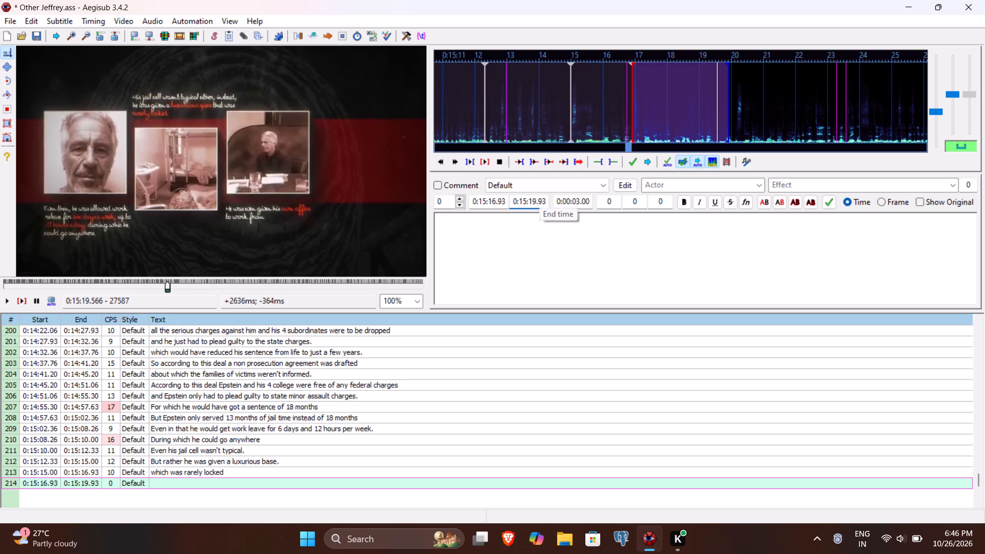
pyautogui.write('56')
# Enter "He even had a office to work." as line 214's text, save the subtitle file, and commit the line.
pyautogui.click(524, 239)
pyautogui.write('He even a')
pyautogui.press('BackSpace')
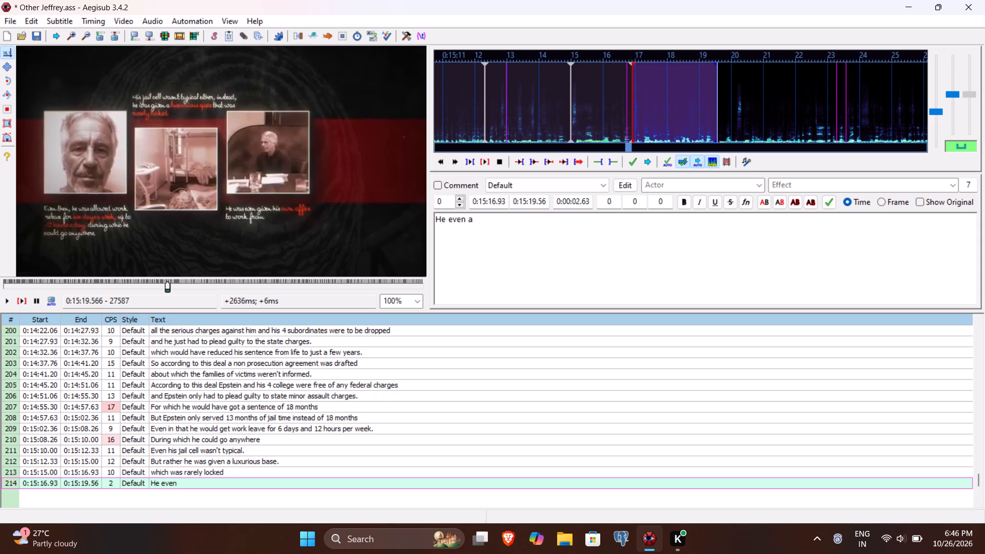
pyautogui.write('had a office to work')
pyautogui.press('.')
pyautogui.hotkey('ctrl', 's')
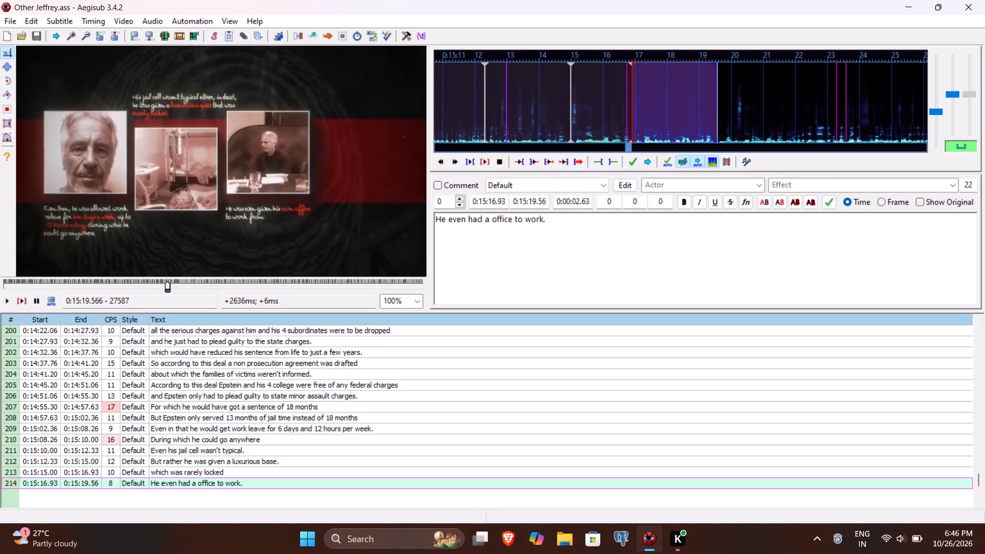
pyautogui.press('Return')
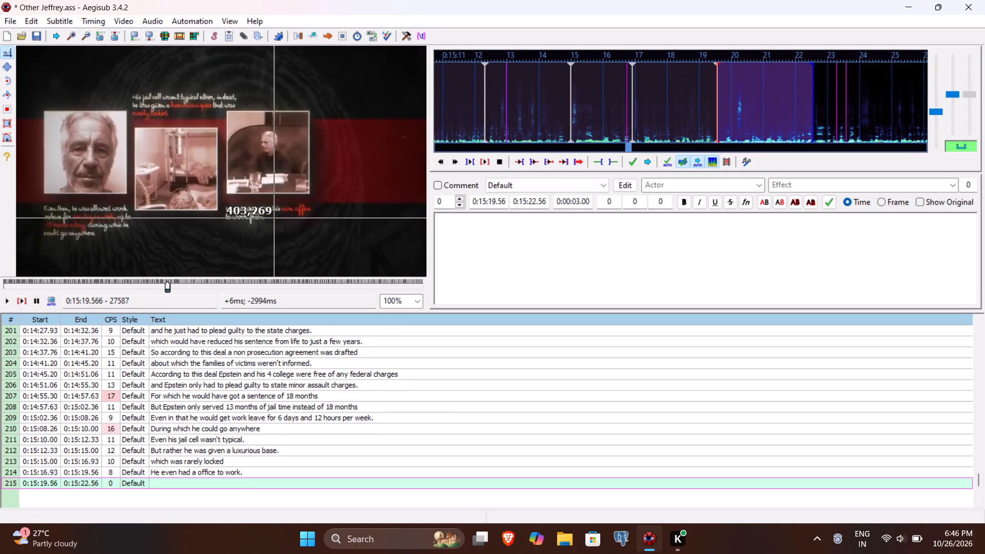
# Play line 215's segment, enter "He was also surrounded by bodyguards." as its text, and commit the line.
pyautogui.click(22, 300)
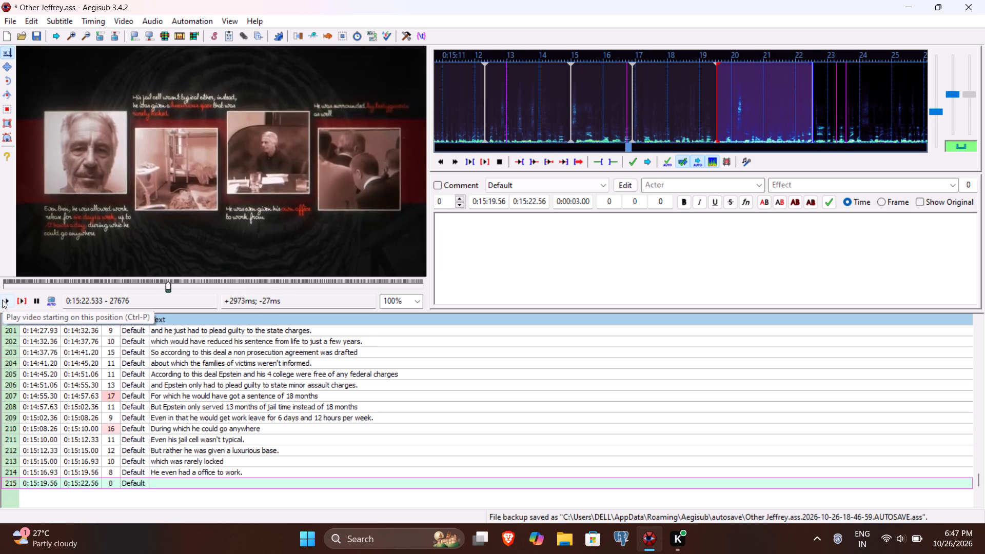
pyautogui.write('He was also sorrounded by')
pyautogui.press('space')
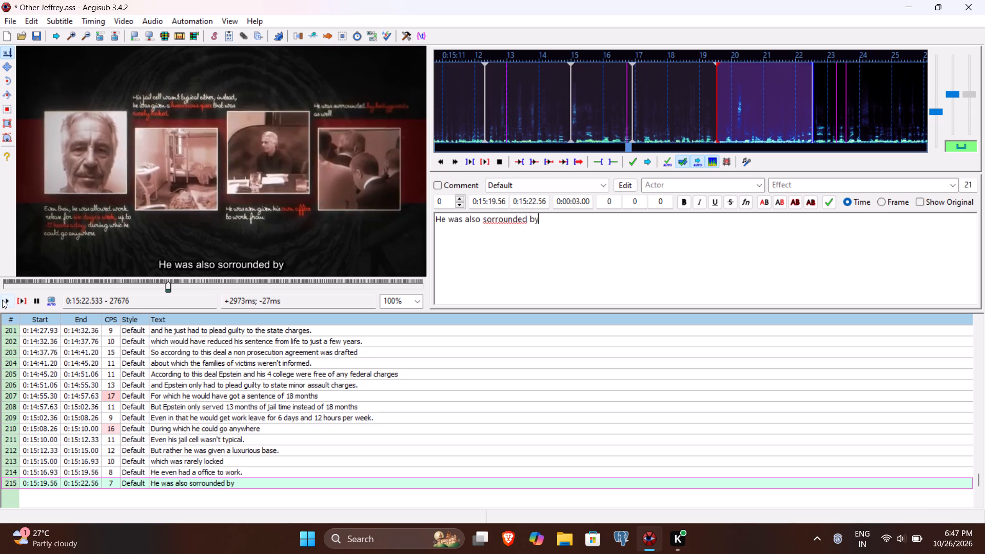
pyautogui.write('bodyguards')
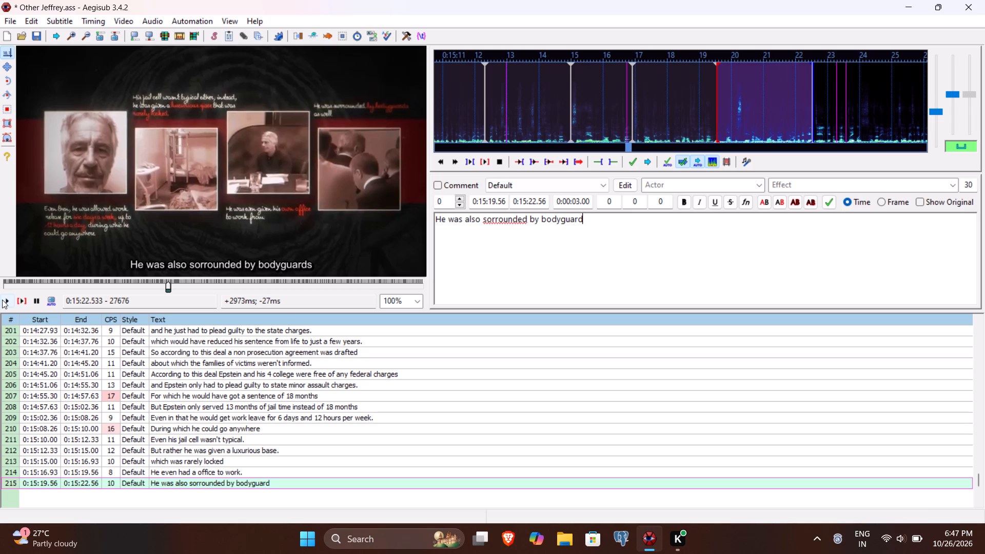
pyautogui.press('.')
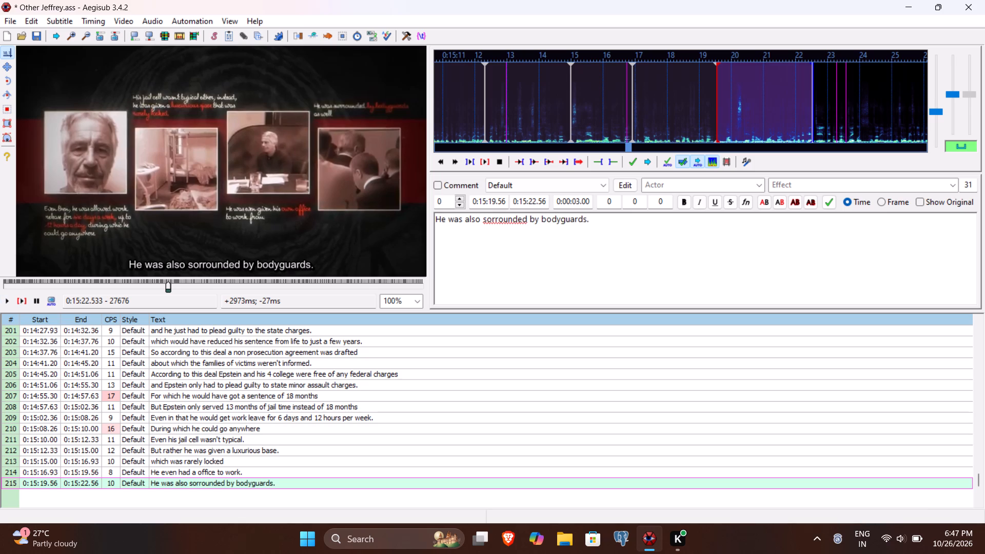
pyautogui.click(489, 220)
pyautogui.press('BackSpace')
pyautogui.press('u')
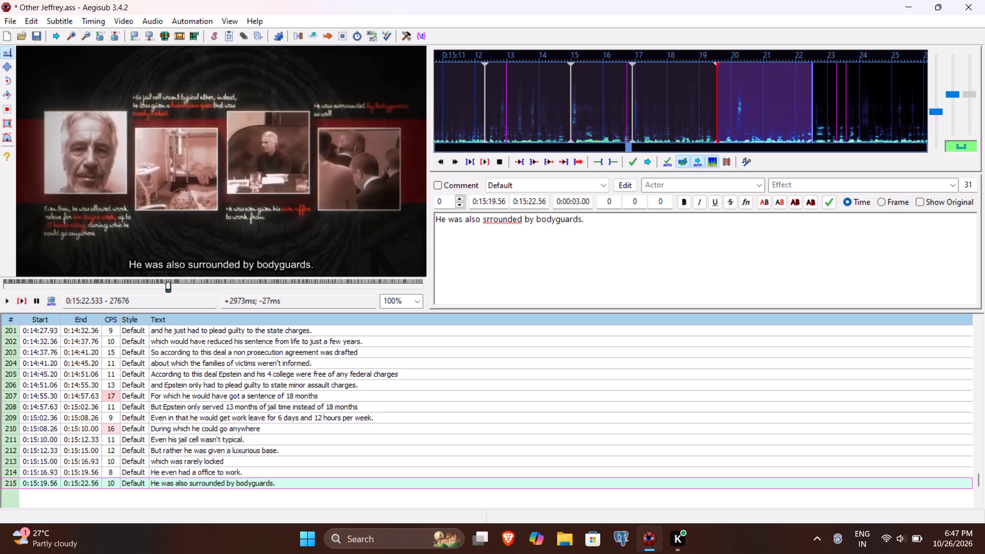
pyautogui.press('Return')
# Play line 216's segment, replay it up to the end of the phrase, and set the line's end time to 0:15:23.60.
pyautogui.click(18, 297)
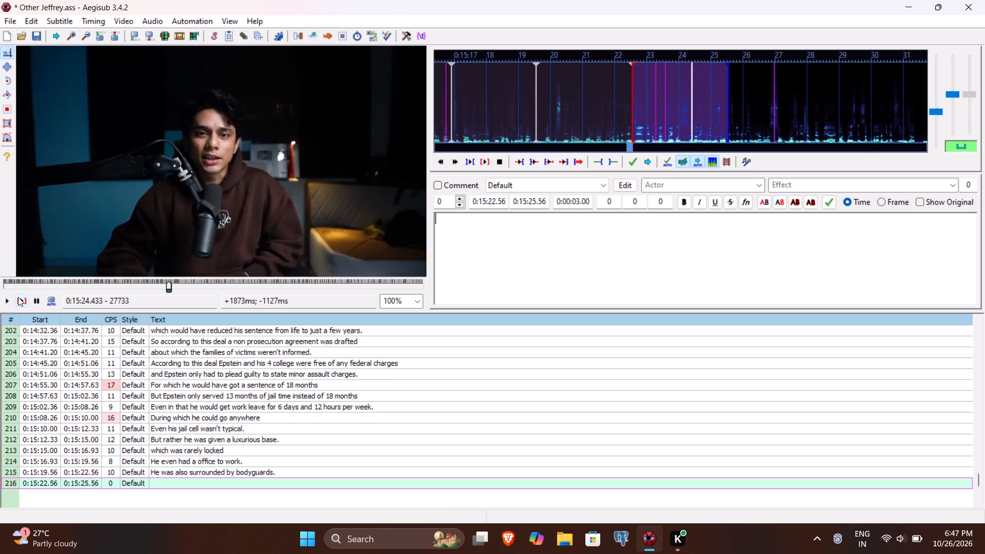
pyautogui.click(18, 297)
pyautogui.click(6, 296)
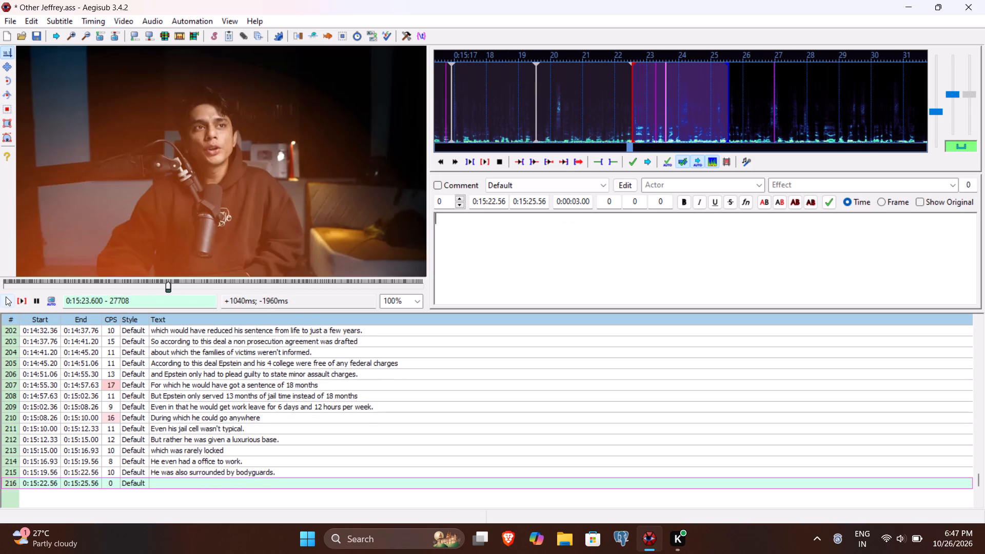
pyautogui.click(533, 198)
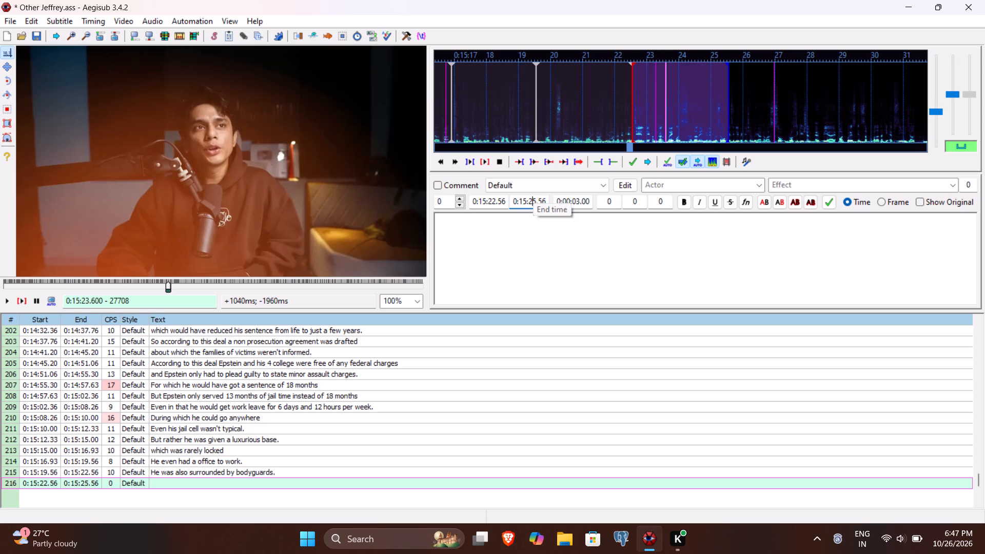
pyautogui.write('360')
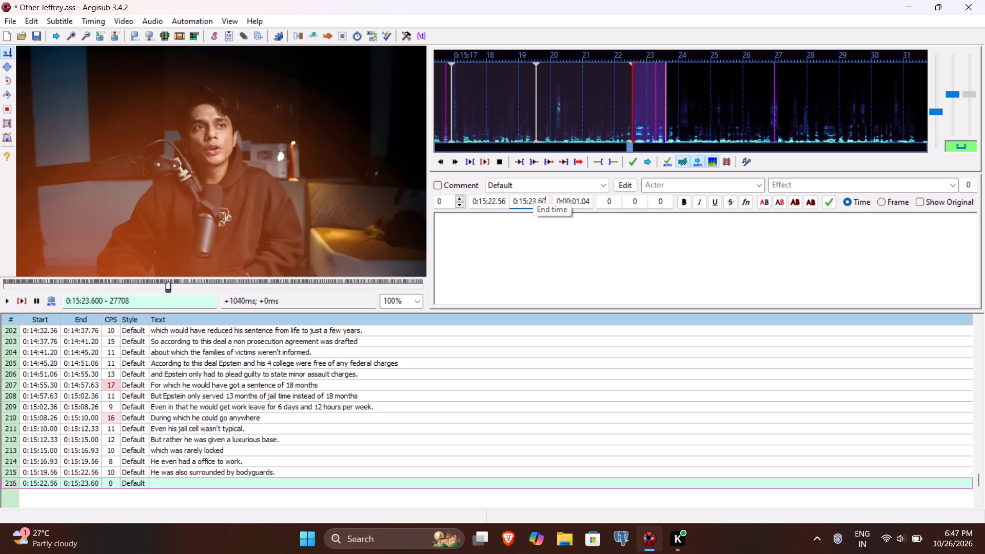
# Enter "that too inside jail." as line 216's text, save the subtitle file, and commit the line.
pyautogui.click(518, 248)
pyautogui.write('that too in i')
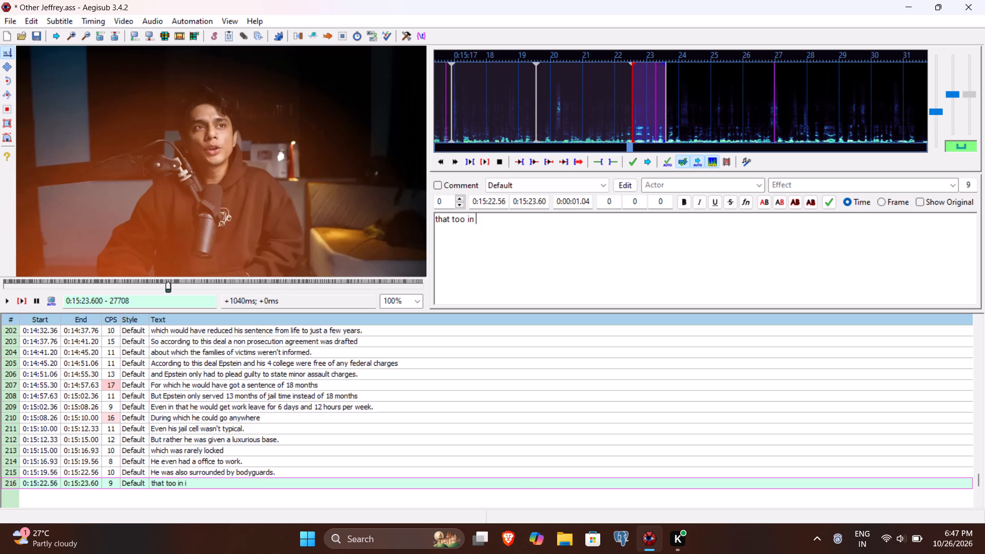
pyautogui.press('BackSpace')
pyautogui.press('BackSpace')
pyautogui.write('side jail')
pyautogui.press('.')
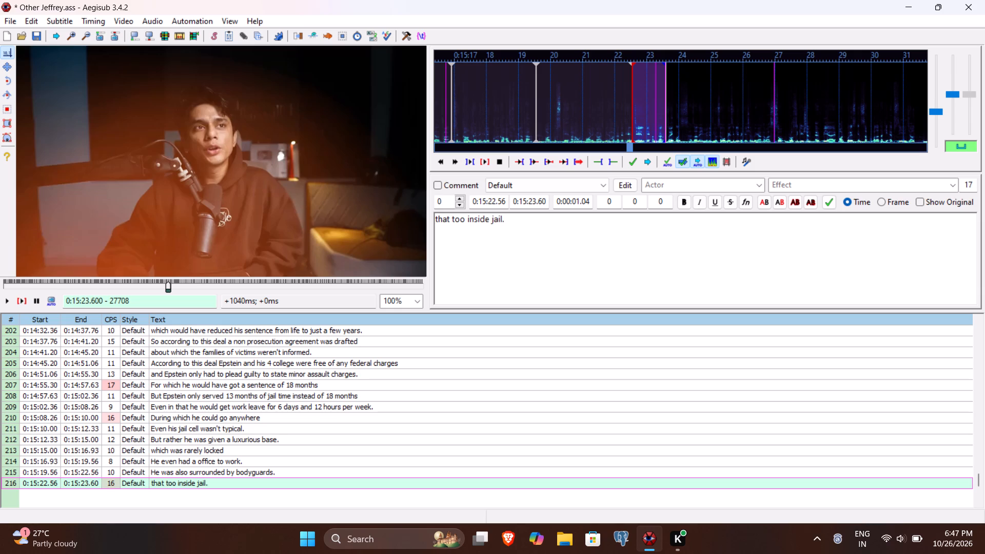
pyautogui.hotkey('ctrl', 's')
pyautogui.press('Return')
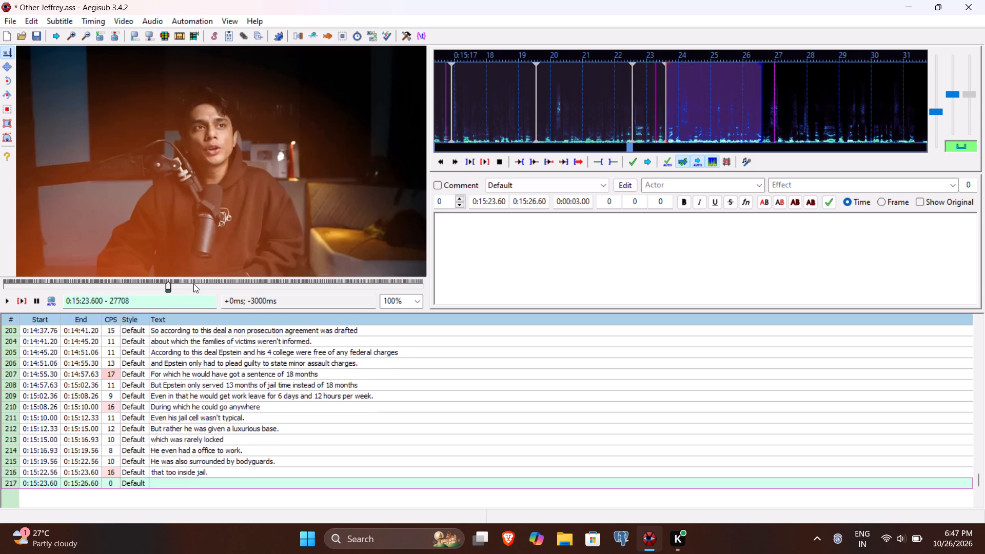
# Play line 217's segment up to the end of the phrase and set the line's end time to 0:15:25.26.
pyautogui.click(18, 301)
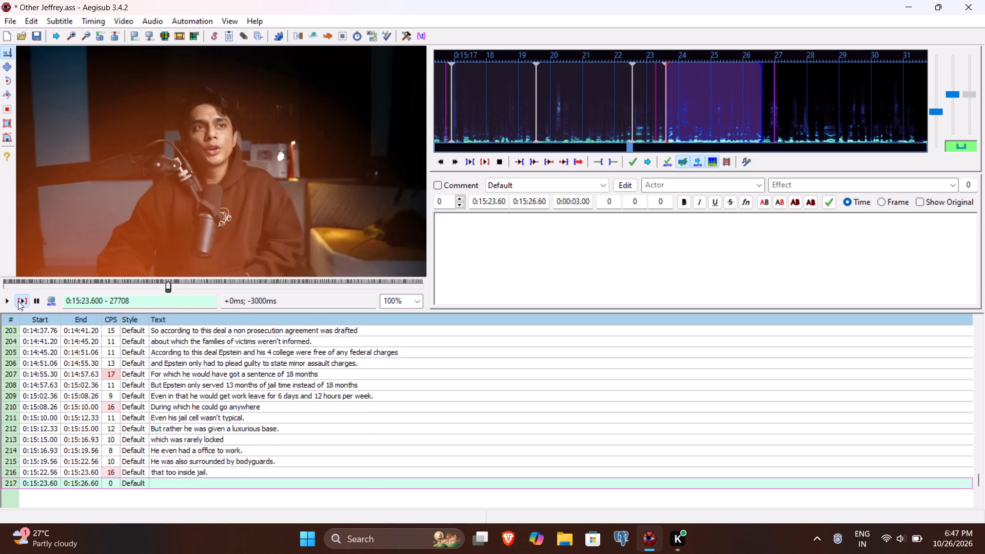
pyautogui.click(7, 300)
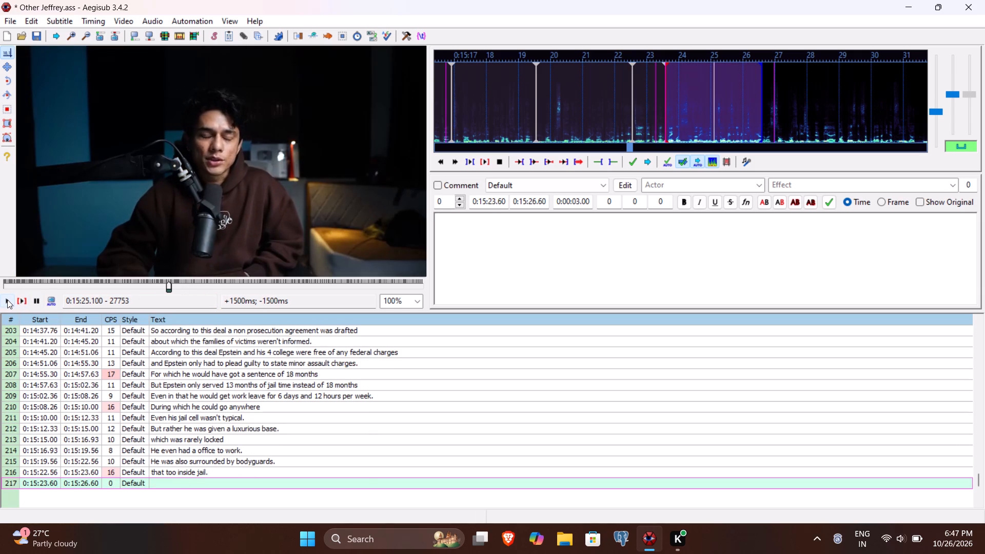
pyautogui.doubleClick(7, 300)
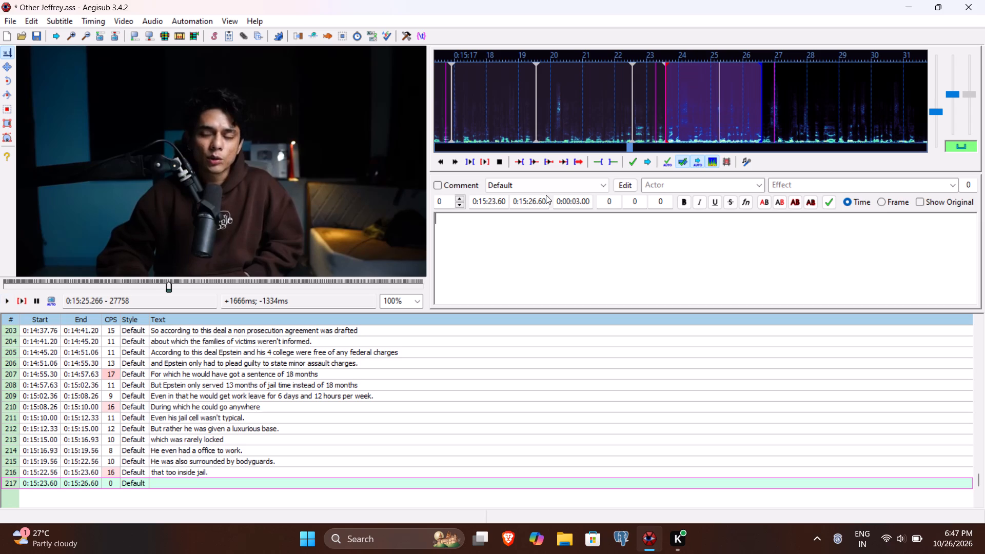
pyautogui.click(532, 203)
pyautogui.press('5')
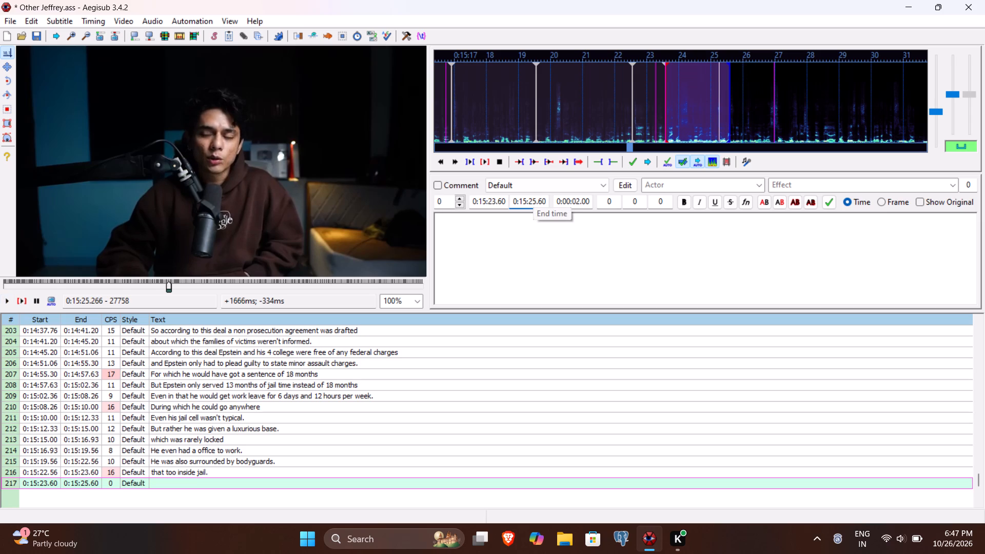
pyautogui.write('26')
# Enter "So this wasn't a sentence really" as line 217's text and commit the line.
pyautogui.click(528, 240)
pyautogui.write('So tis')
pyautogui.press('space')
pyautogui.press('BackSpace')
pyautogui.press('BackSpace')
pyautogui.press('BackSpace')
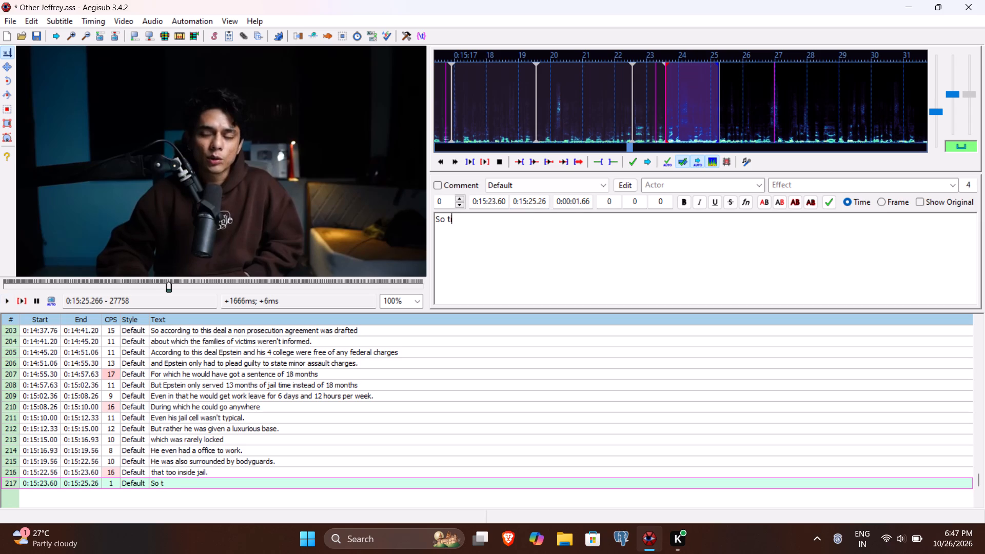
pyautogui.write("his wasn't")
pyautogui.press('space')
pyautogui.write('a sentence really')
pyautogui.press('Return')
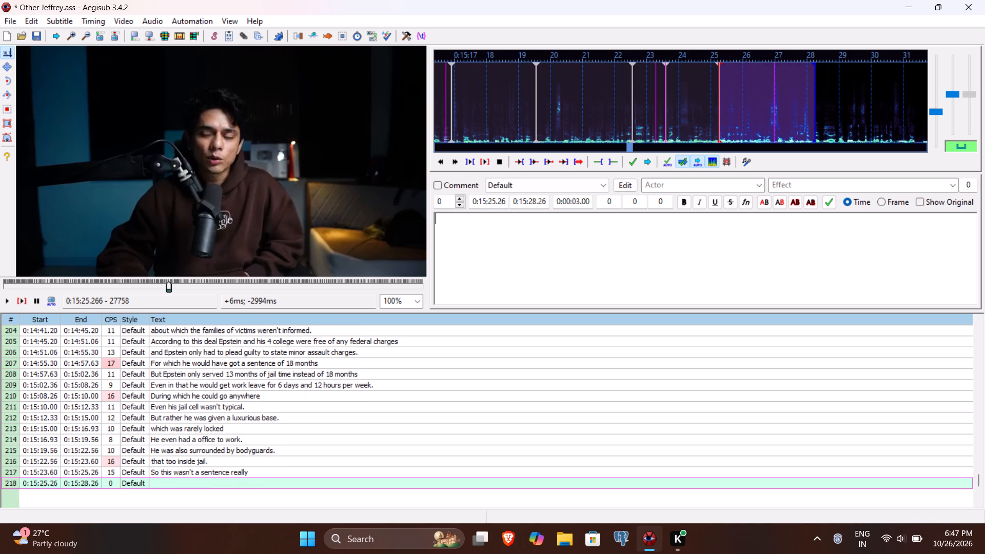
# Replace "a sentence" with "imprisonment" in line 217 so it reads "So this wasn't imprisonment really", and commit the line.
pyautogui.click(245, 475)
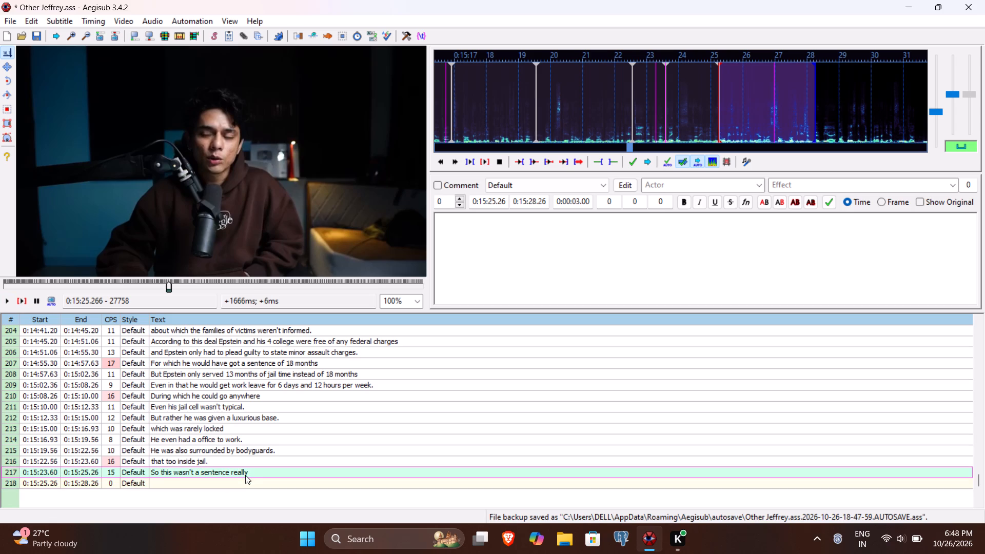
pyautogui.doubleClick(513, 219)
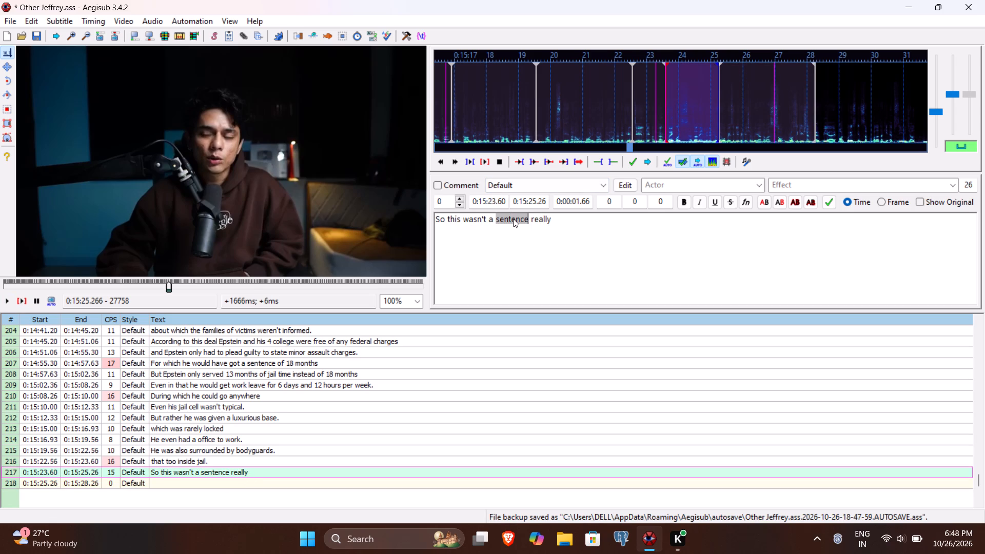
pyautogui.press('BackSpace')
pyautogui.press('BackSpace')
pyautogui.press('BackSpace')
pyautogui.write('imprisonment')
pyautogui.press('Return')
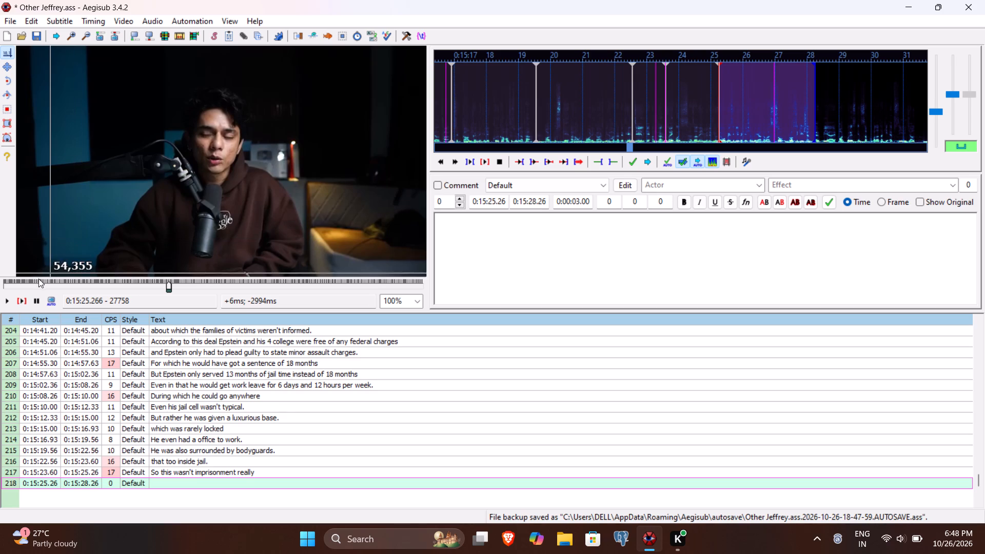
# Play line 218's segment up to the end of the phrase and set the line's end time to 0:15:26.93.
pyautogui.click(22, 300)
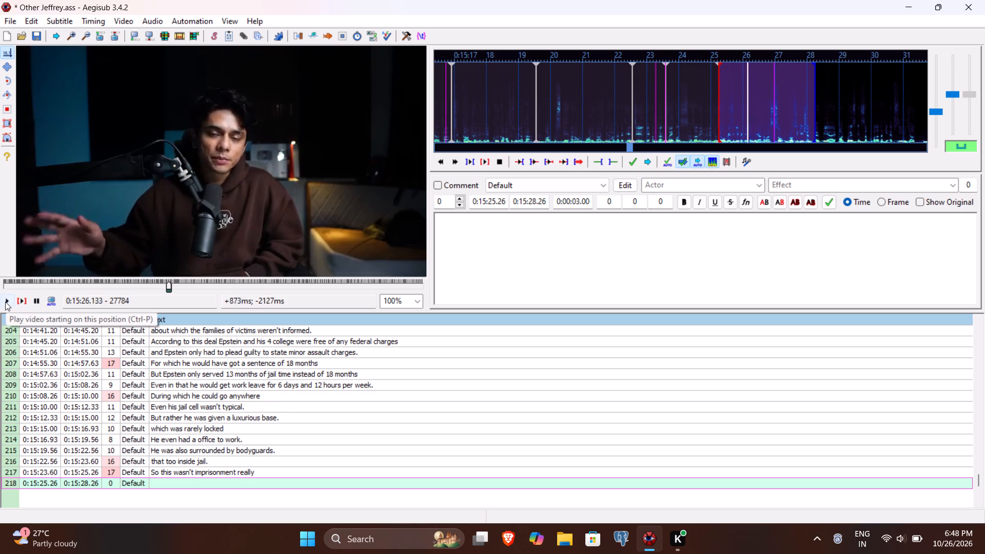
pyautogui.click(5, 302)
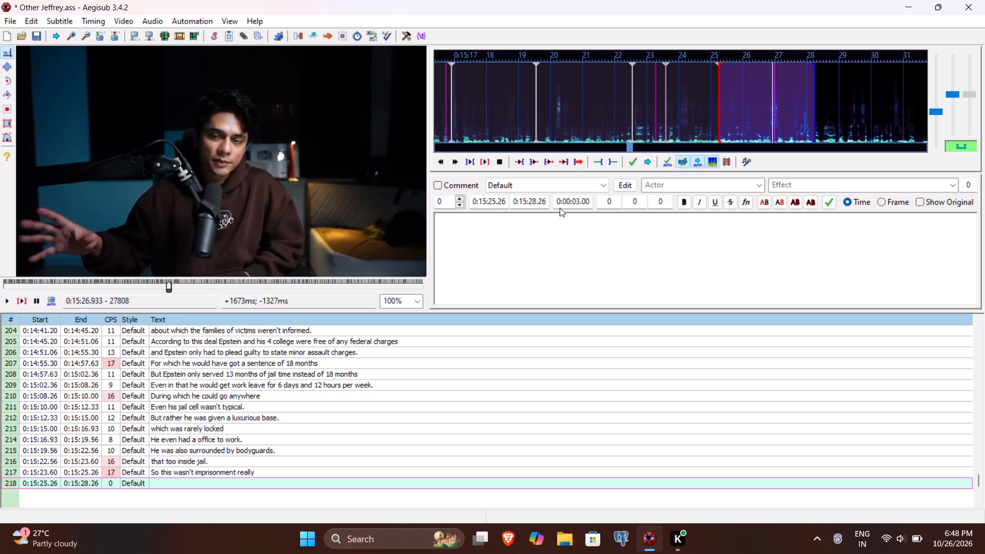
pyautogui.click(535, 204)
pyautogui.press('BackSpace')
pyautogui.press('6')
pyautogui.write('94')
pyautogui.press('BackSpace')
pyautogui.press('3')
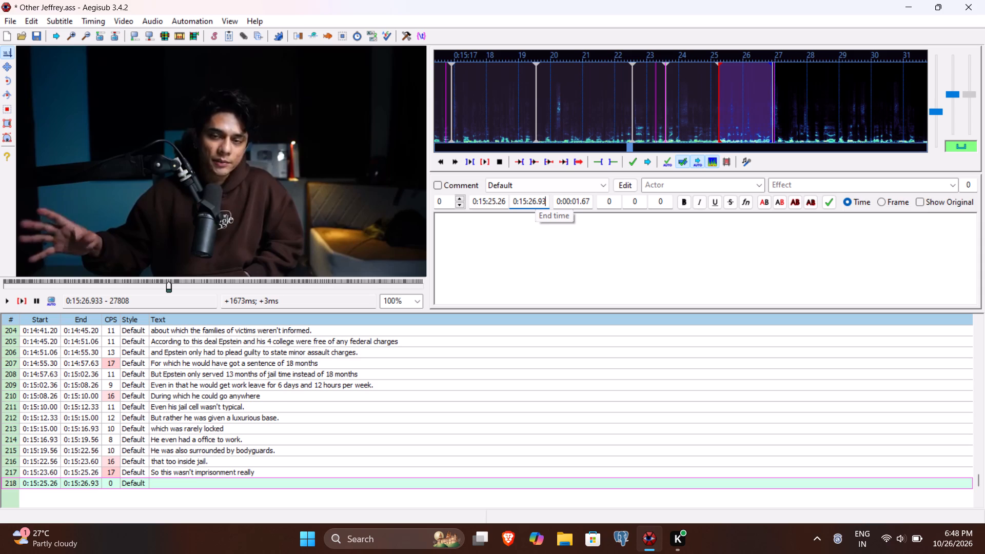
# Enter "he was just on a vacation." as line 218's text, correcting the final punctuation to a period, and commit the line.
pyautogui.click(468, 260)
pyautogui.write('he was just on a c')
pyautogui.press('BackSpace')
pyautogui.write('vact')
pyautogui.press('BackSpace')
pyautogui.write('ation/')
pyautogui.press('Return')
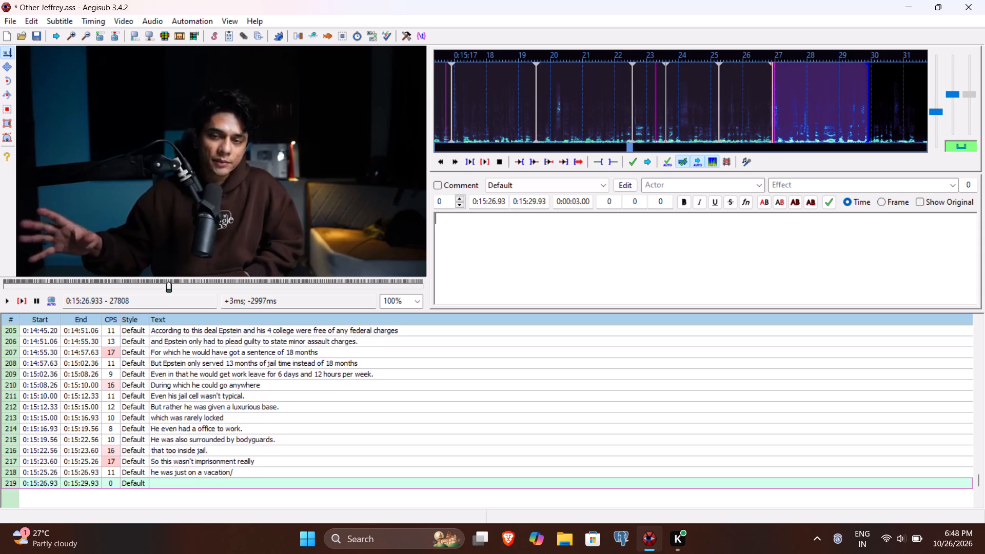
pyautogui.hotkey('ctrl', 'Delete')
pyautogui.press('Down')
pyautogui.press('BackSpace')
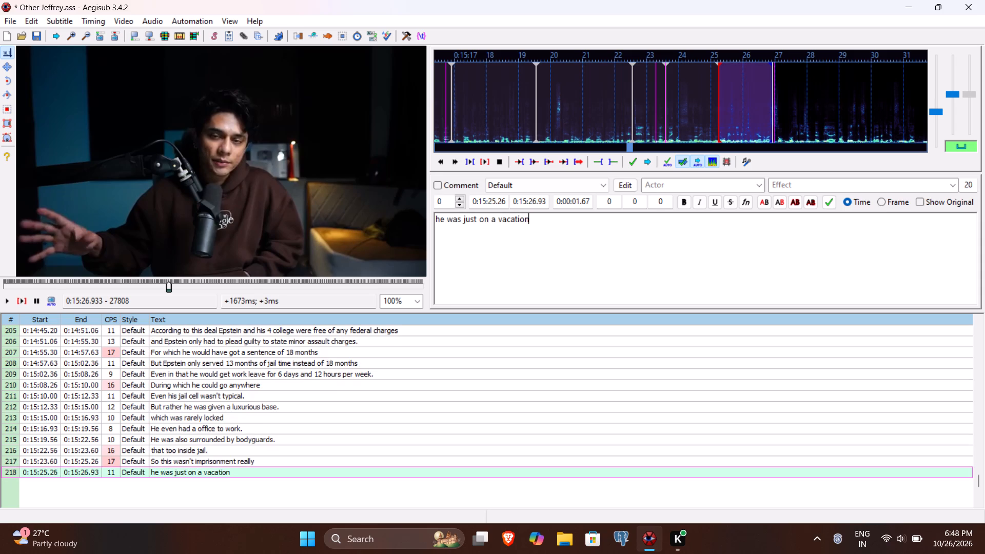
pyautogui.press('.')
pyautogui.press('Return')
# Play from line 219's start to the end of the phrase and set the line's end time to 0:15:33.16.
pyautogui.click(18, 302)
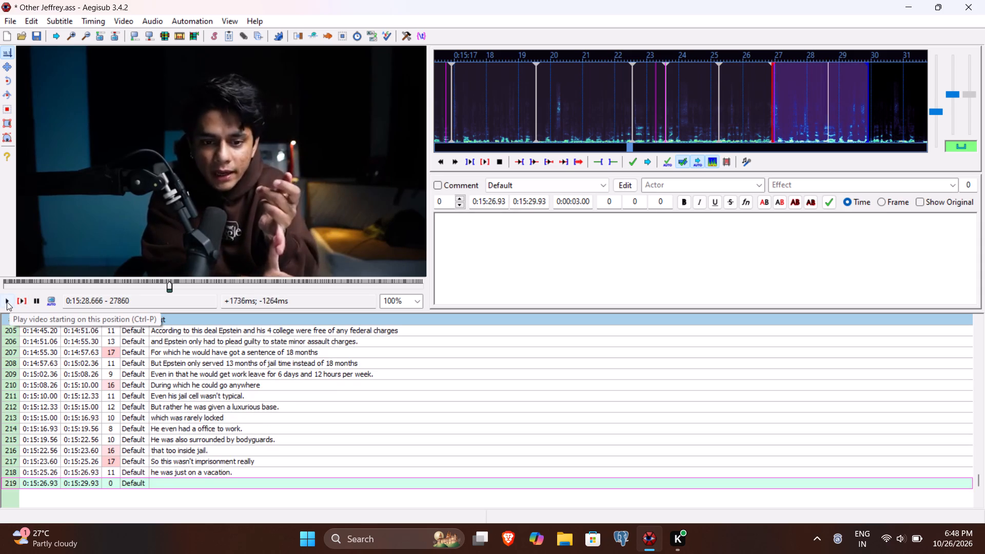
pyautogui.click(7, 302)
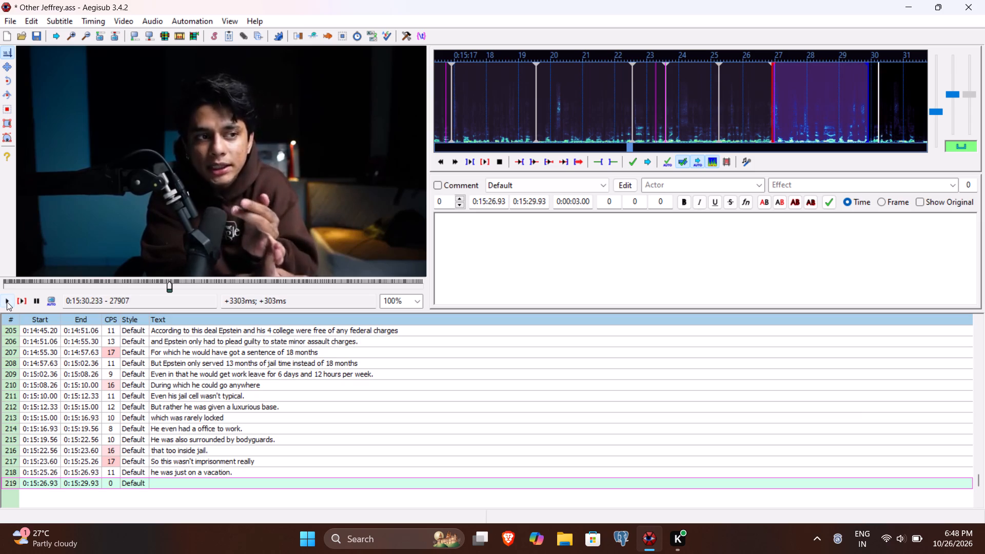
pyautogui.doubleClick(7, 302)
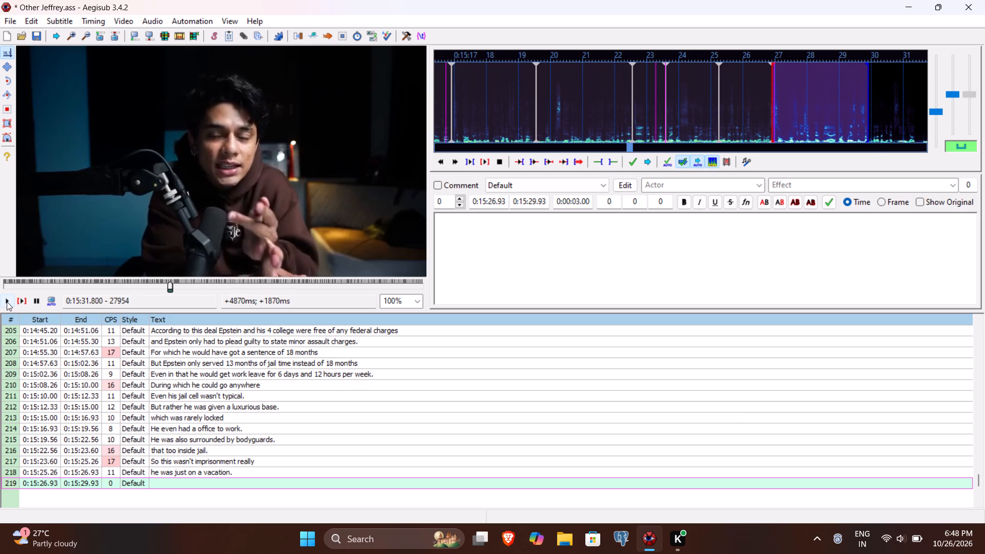
pyautogui.click(7, 302)
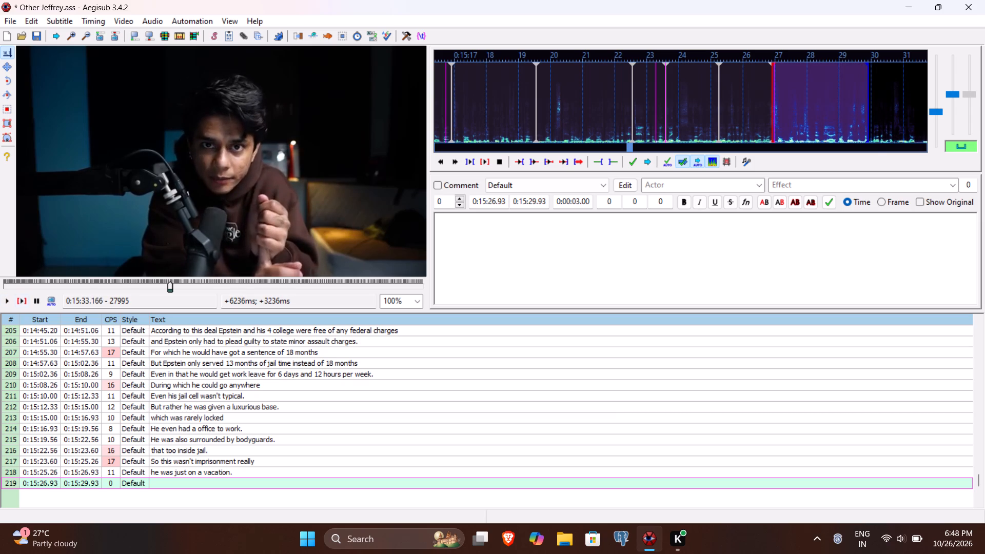
pyautogui.click(530, 202)
pyautogui.write('3316')
# Enter "So police, prosecution and FBI knew what Epstein was doing with young minor girls," as line 219's text and commit the line.
pyautogui.click(501, 271)
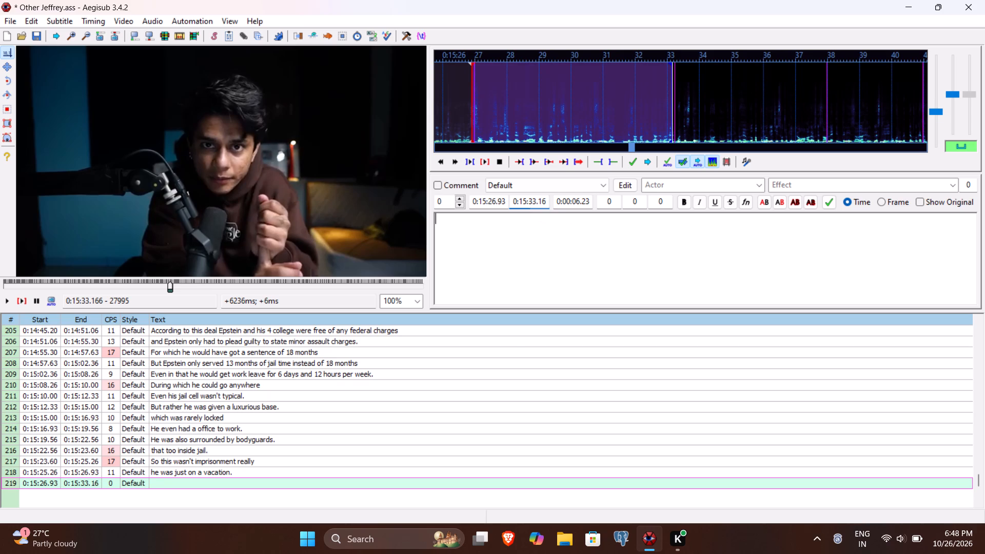
pyautogui.write('So police,')
pyautogui.press('space')
pyautogui.write('pr')
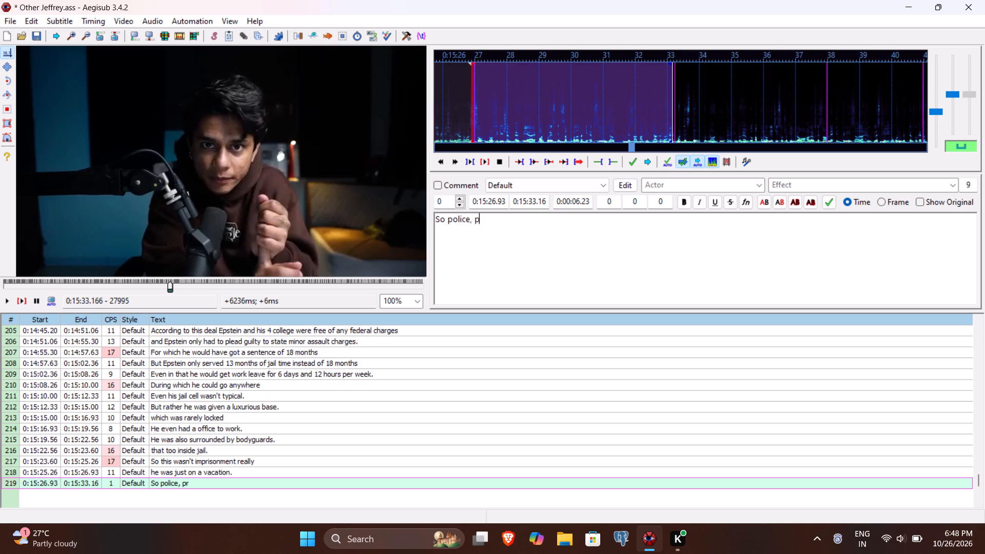
pyautogui.write('osecution and FBI knew')
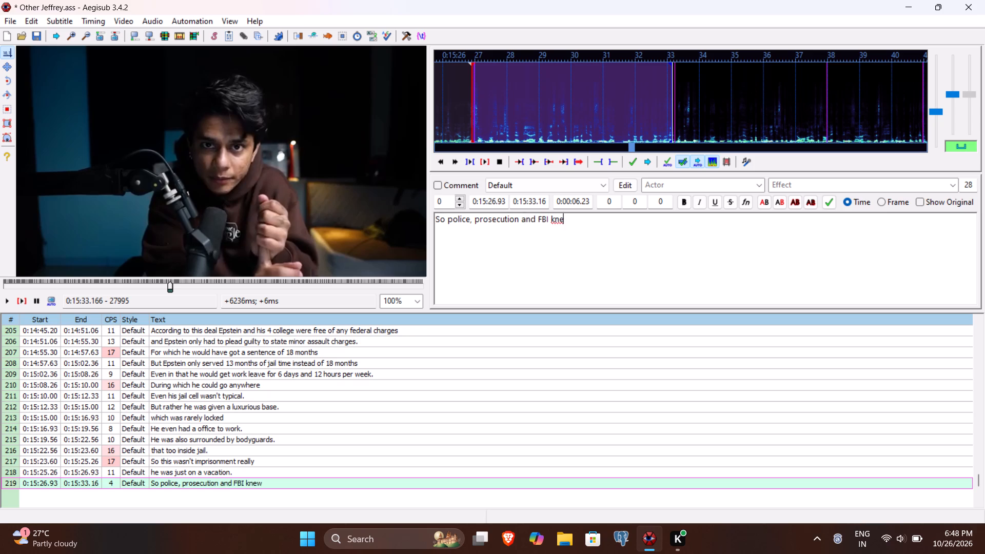
pyautogui.press('space')
pyautogui.write('e')
pyautogui.press('BackSpace')
pyautogui.write('what')
pyautogui.press('space')
pyautogui.write('Epstein was doing with youn')
pyautogui.press('space')
pyautogui.press('BackSpace')
pyautogui.write('g minor girls')
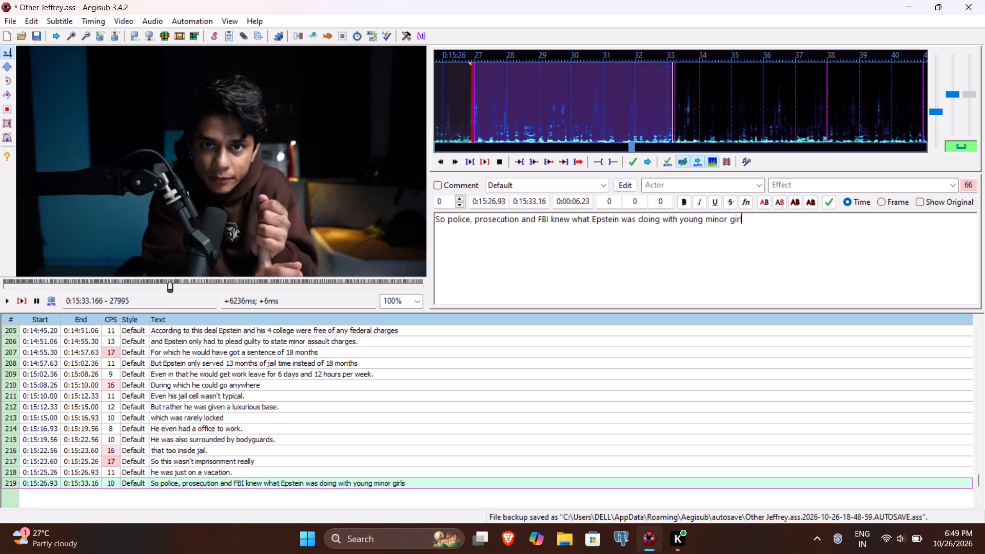
pyautogui.press(',')
pyautogui.press('Return')
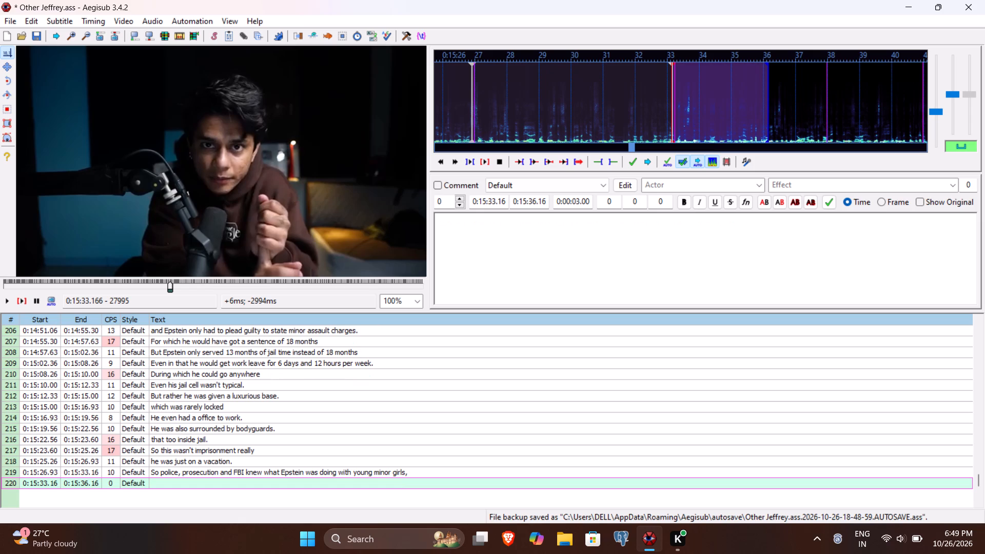
# Play line 220's segment up to the end of the phrase and set the line's end time to 0:15:35.50.
pyautogui.click(19, 307)
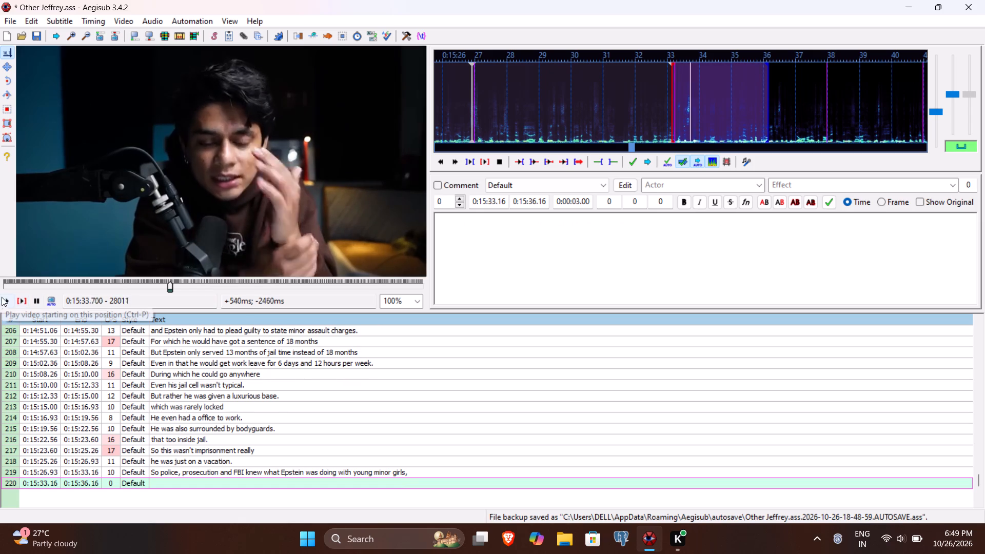
pyautogui.click(5, 300)
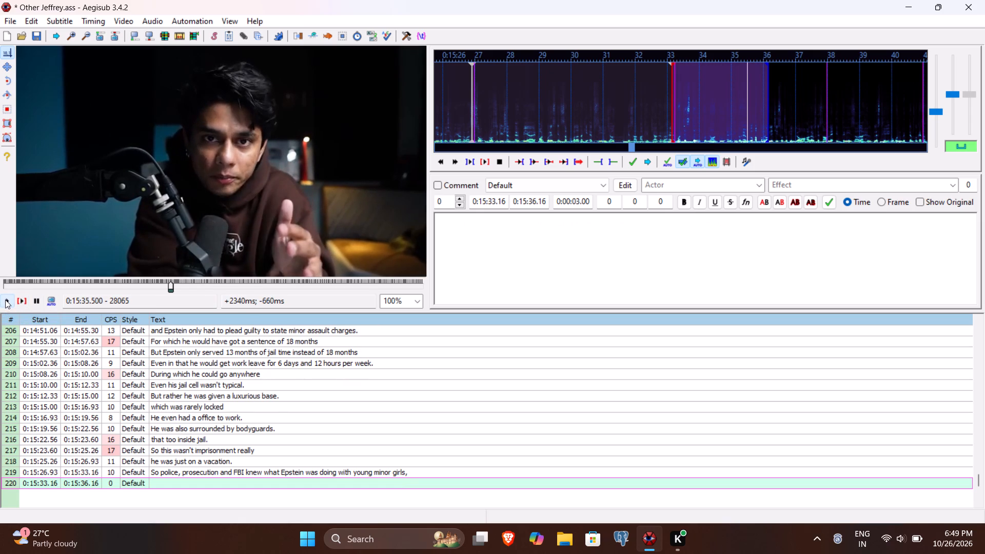
pyautogui.click(533, 201)
pyautogui.press('5')
pyautogui.write('50')
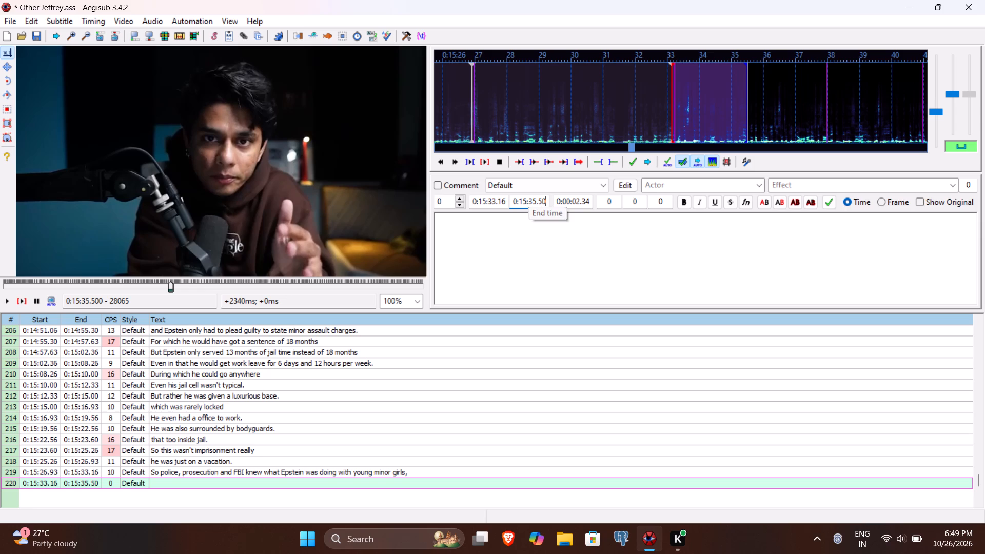
# Enter "but they still could not do anything to him." as line 220's text and commit the line.
pyautogui.click(507, 239)
pyautogui.write('but they still could n')
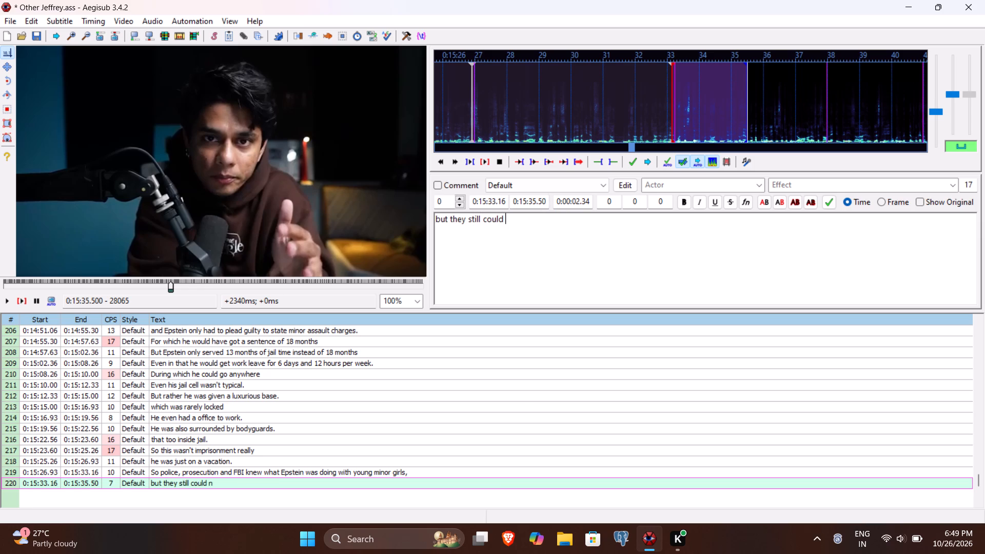
pyautogui.write('ot do anything to him.')
pyautogui.press('Return')
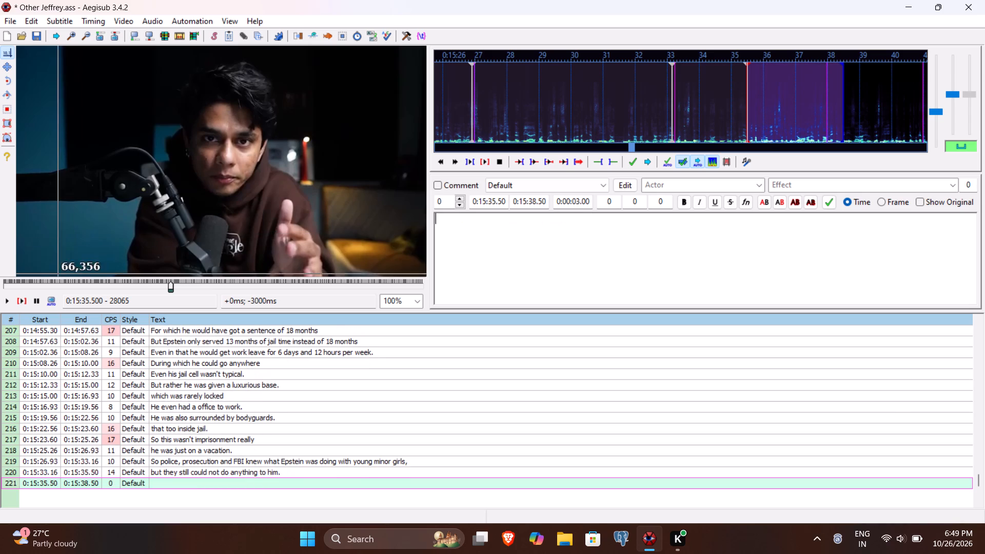
# Play from line 221's start to the end of the phrase and set the line's end time to 0:15:39.90.
pyautogui.click(26, 295)
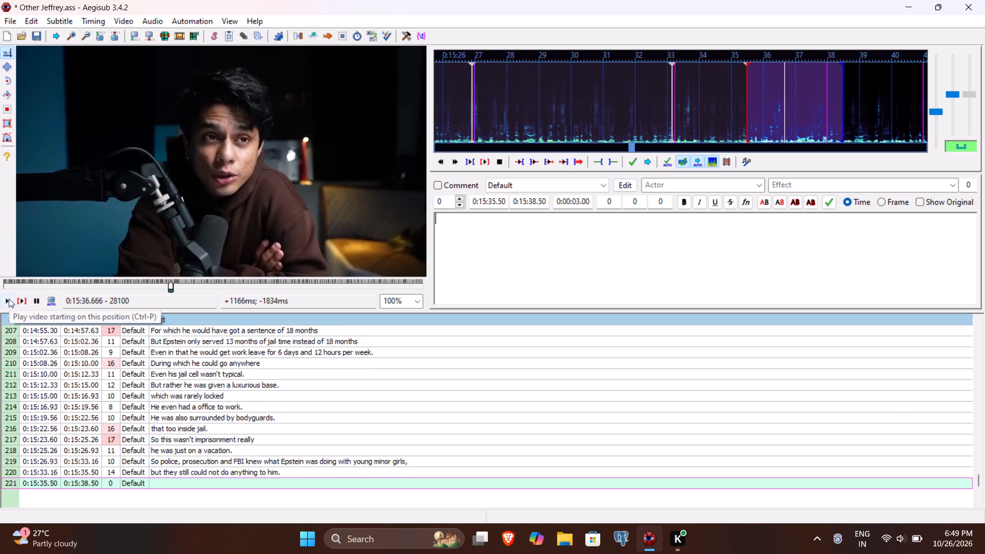
pyautogui.click(9, 299)
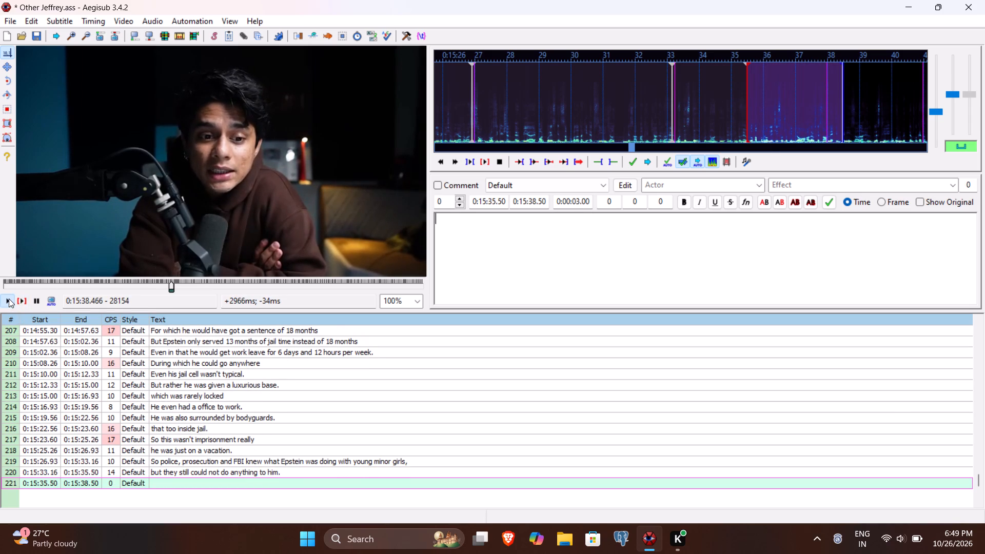
pyautogui.click(9, 299)
pyautogui.doubleClick(9, 299)
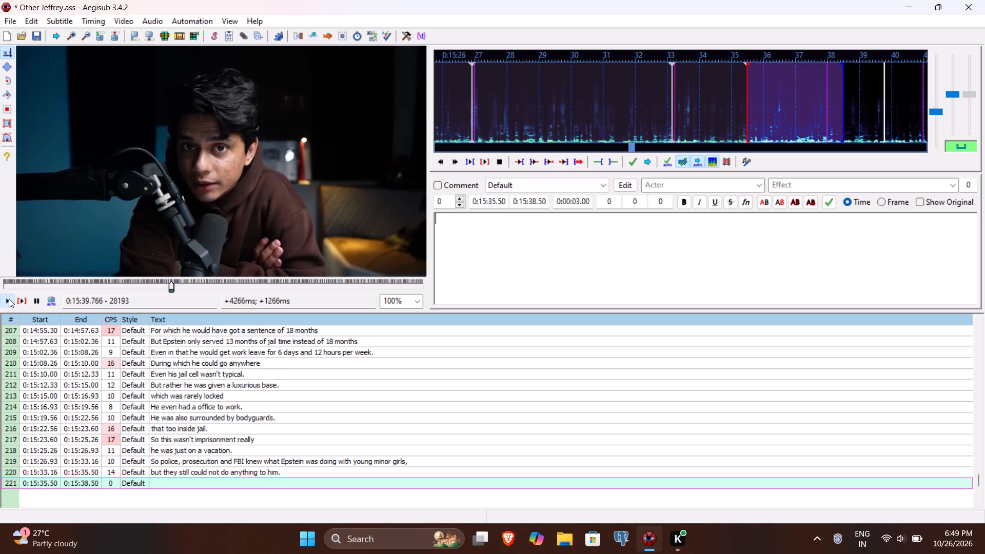
pyautogui.click(531, 200)
pyautogui.press('9')
pyautogui.write('90')
# Enter "Now think if law was that helpless in front of him" as line 221's text and commit the line.
pyautogui.click(518, 244)
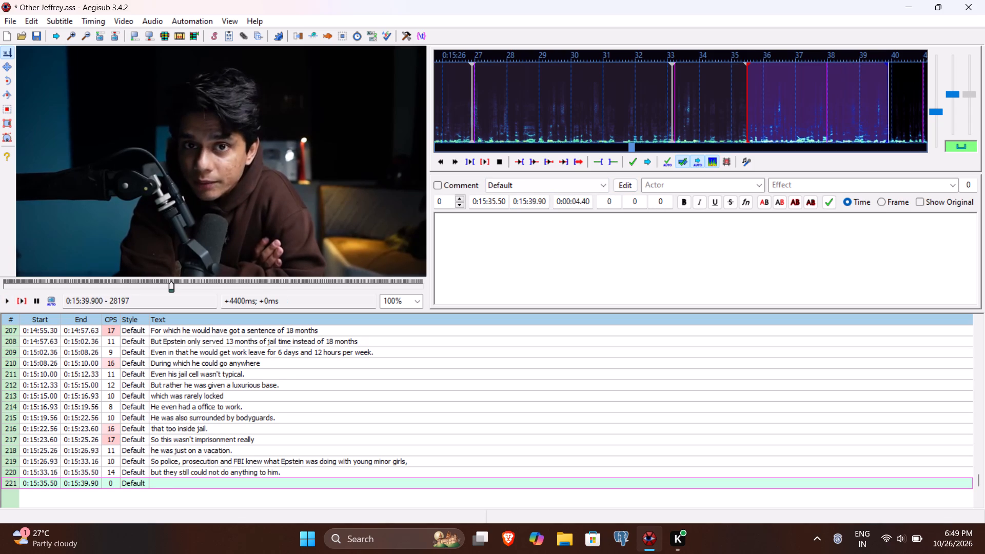
pyautogui.write('Now think ig')
pyautogui.press('space')
pyautogui.press('BackSpace')
pyautogui.press('BackSpace')
pyautogui.write('f lw')
pyautogui.press('BackSpace')
pyautogui.write('aw was that helpless in fron t')
pyautogui.press('BackSpace')
pyautogui.press('BackSpace')
pyautogui.write('t of him')
pyautogui.press('Return')
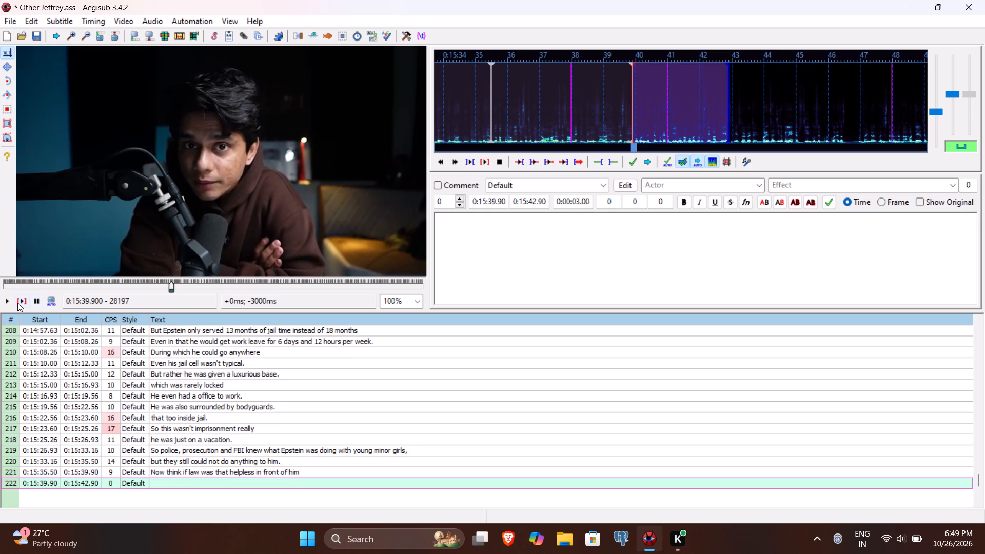
# Play from line 222's start to the end of the phrase and set the line's end time to 0:15:43.90.
pyautogui.click(17, 303)
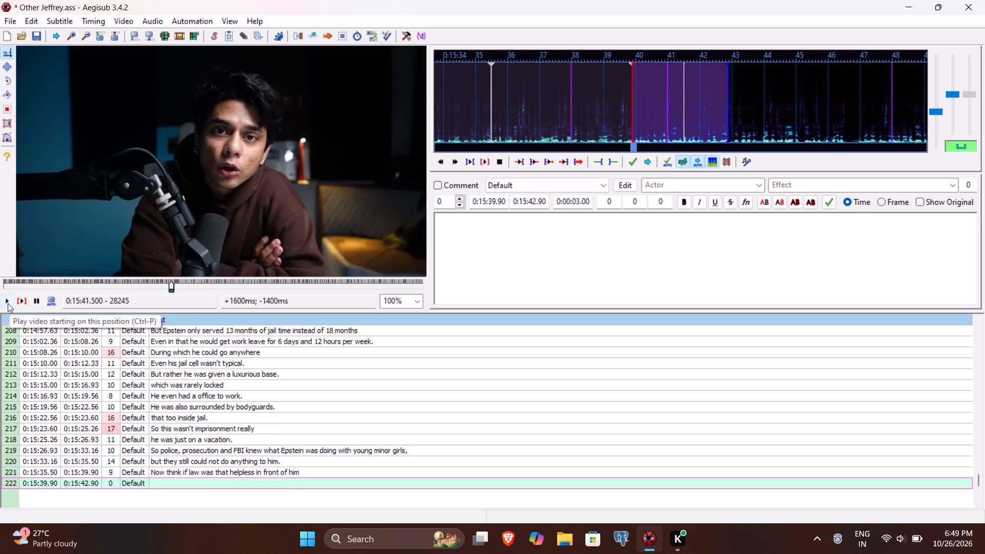
pyautogui.click(8, 303)
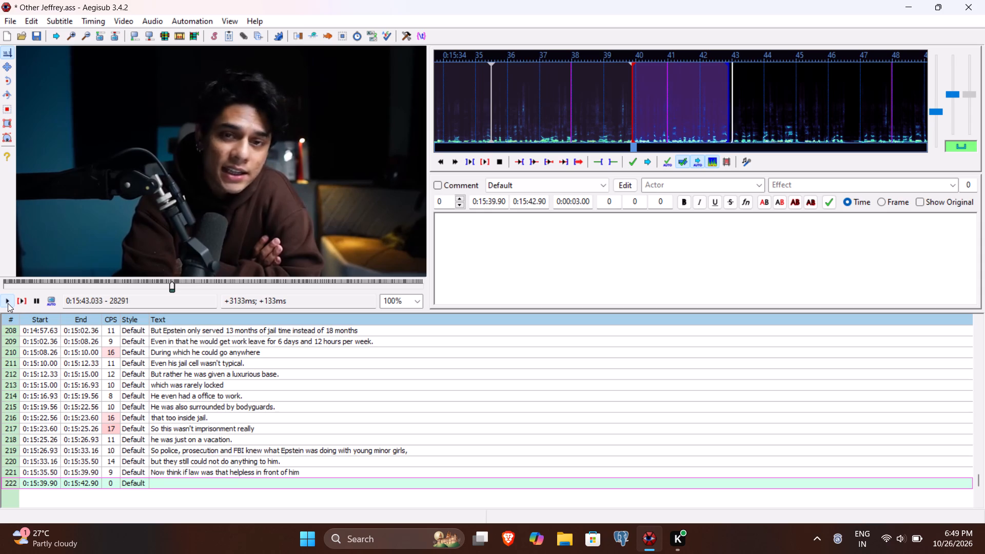
pyautogui.click(8, 303)
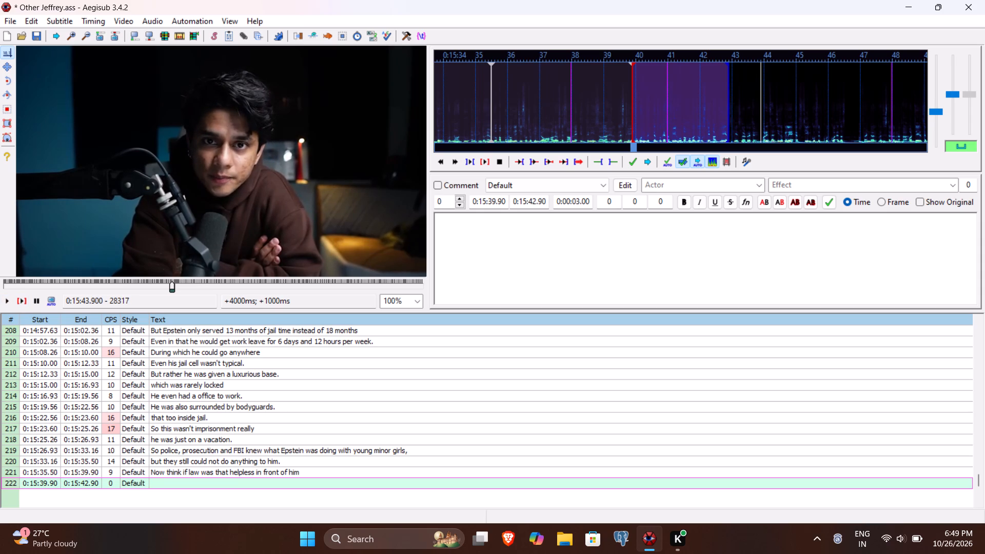
pyautogui.click(534, 201)
pyautogui.press('3')
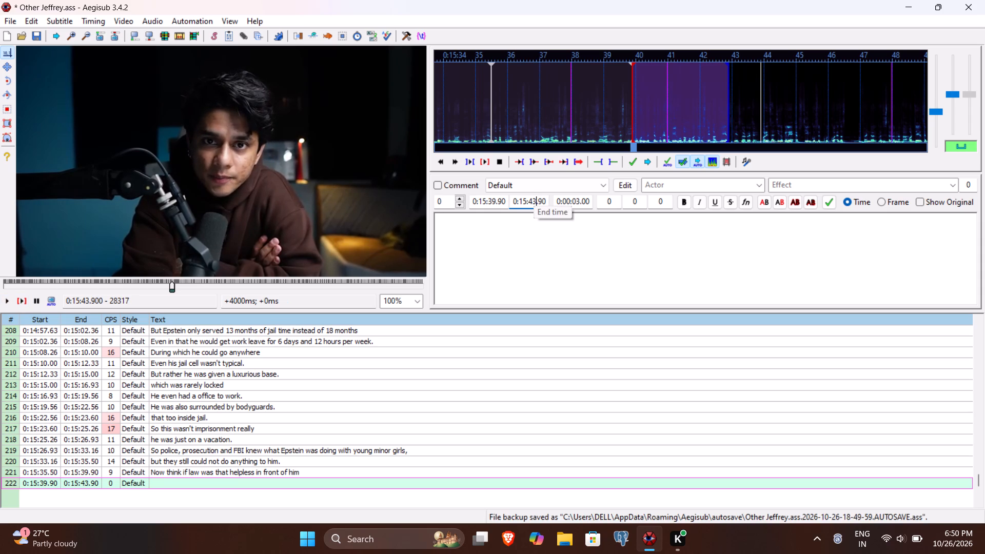
pyautogui.click(524, 240)
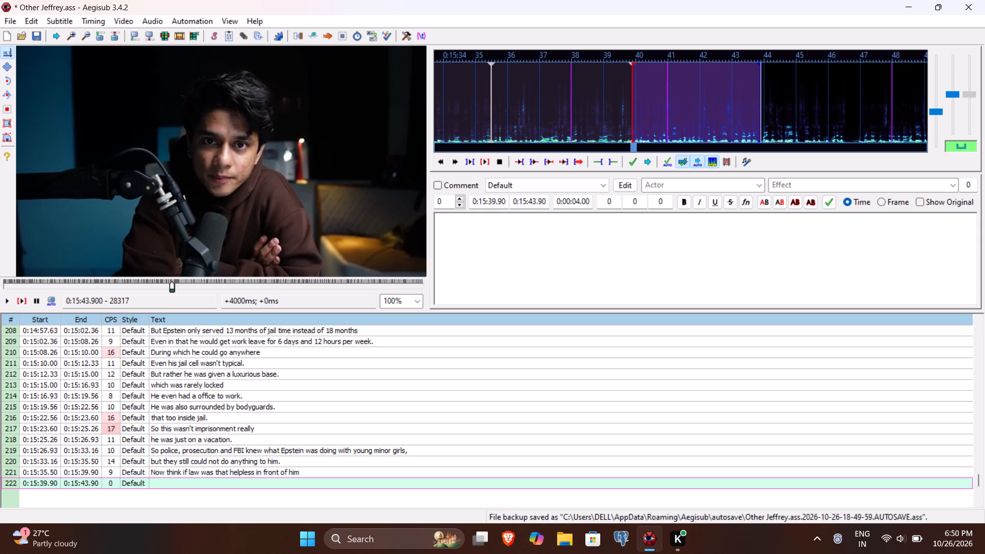
# Enter "how would the victims must have felt fighting a case against him." as line 222's text and commit the line.
pyautogui.write('how d')
pyautogui.press('BackSpace')
pyautogui.write('wo')
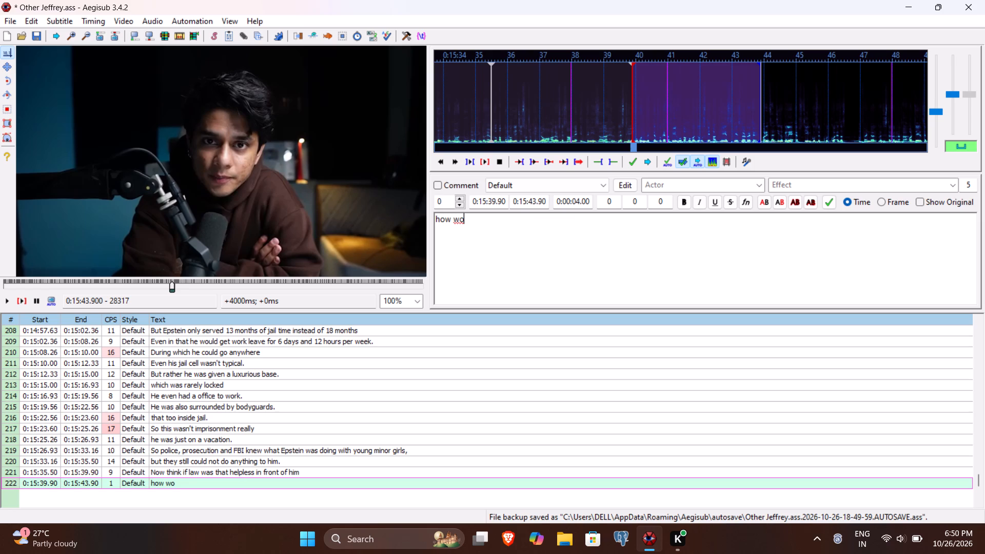
pyautogui.write('uld the b')
pyautogui.press('BackSpace')
pyautogui.write('victims must have felt')
pyautogui.press('space')
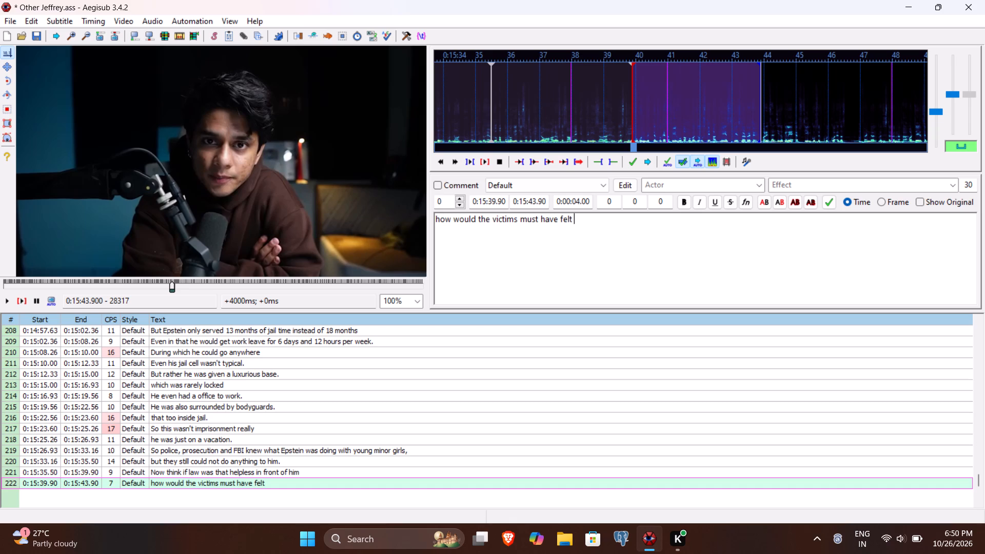
pyautogui.press('l')
pyautogui.write('af')
pyautogui.press('BackSpace')
pyautogui.press('BackSpace')
pyautogui.write('og')
pyautogui.press('BackSpace')
pyautogui.write('dgi')
pyautogui.hotkey('ctrl', 'shift', 'Left')
pyautogui.write('fighting a case g')
pyautogui.press('BackSpace')
pyautogui.write('agasint')
pyautogui.press('BackSpace')
pyautogui.press('BackSpace')
pyautogui.press('BackSpace')
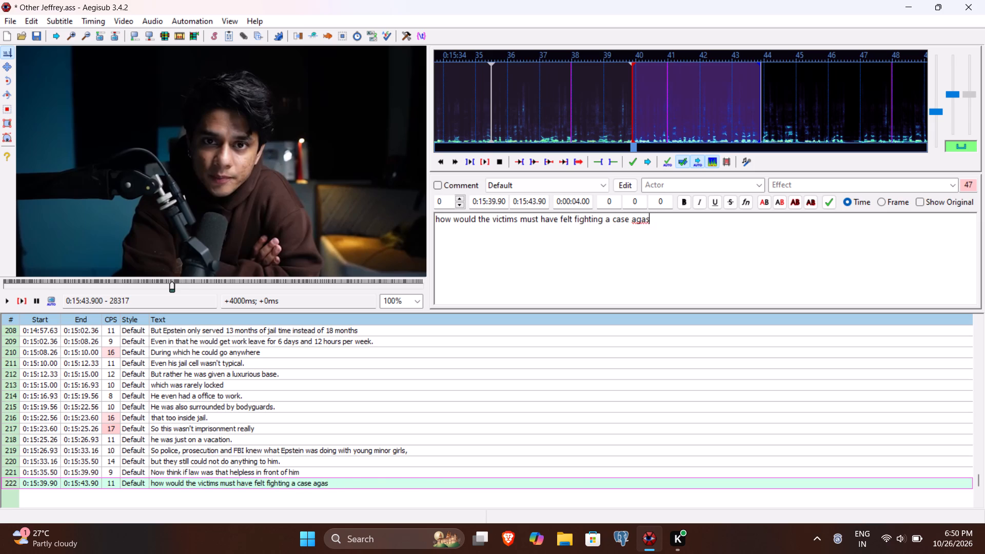
pyautogui.press('BackSpace')
pyautogui.write('inst him.')
pyautogui.press('Return')
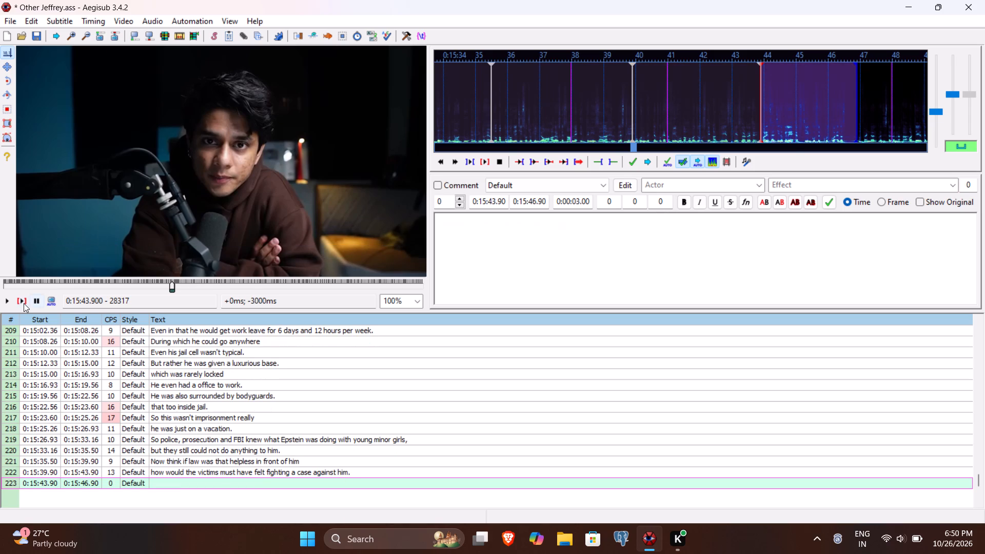
# Play from line 223's start to the end of the phrase and set the line's end time to 0:15:48.63.
pyautogui.click(24, 303)
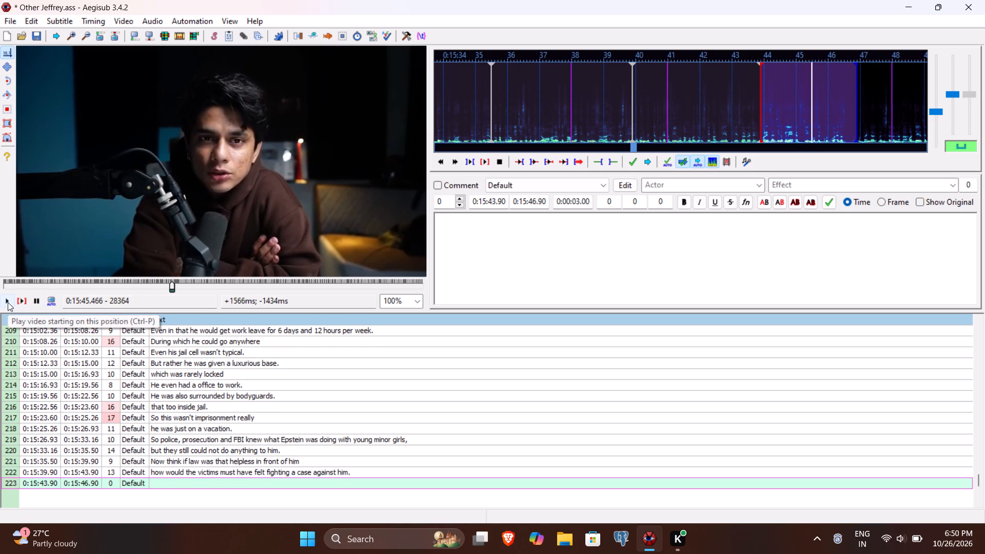
pyautogui.click(8, 302)
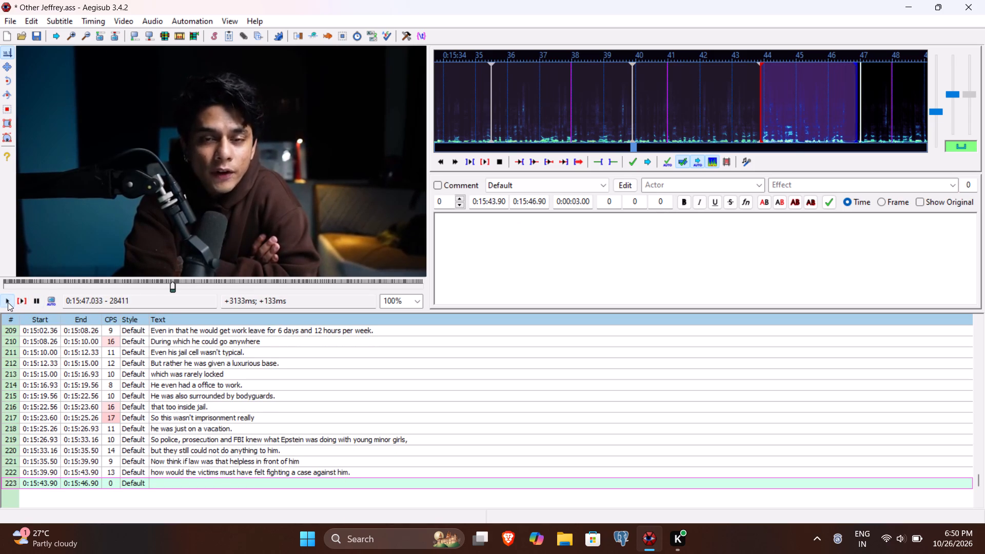
pyautogui.click(8, 302)
pyautogui.click(8, 302)
pyautogui.click(8, 302)
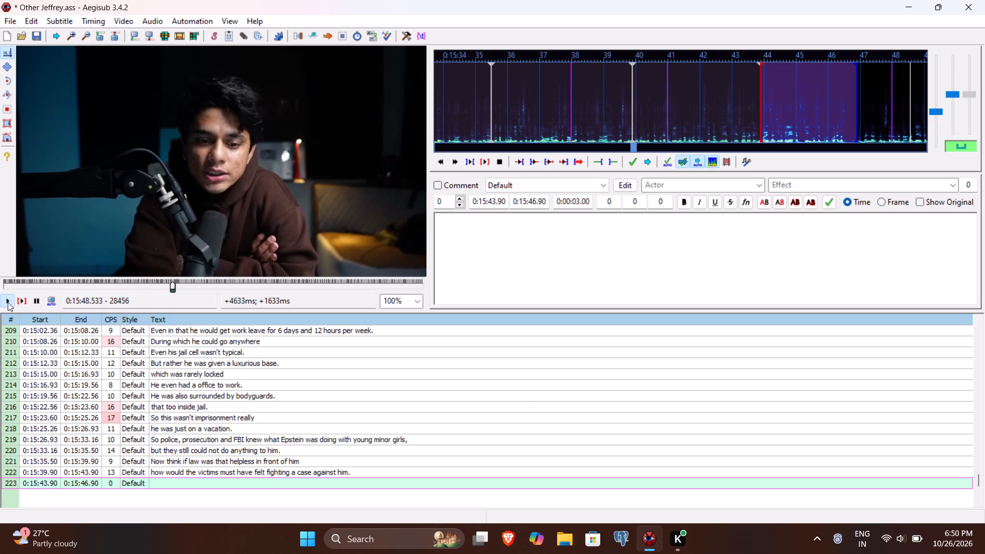
pyautogui.click(531, 202)
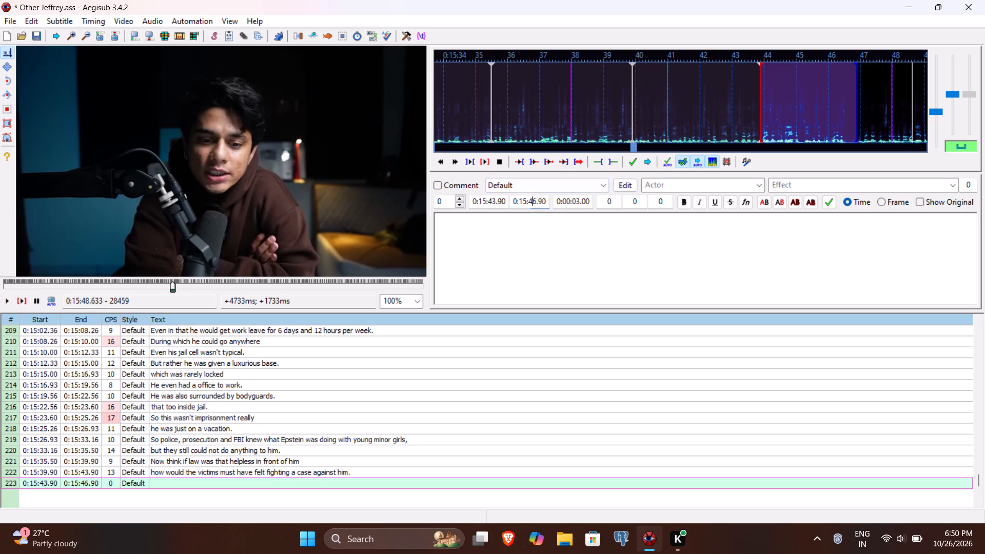
pyautogui.press('8')
pyautogui.write('63')
# Enter "And for this Epstein only had to register himself as a sex offender," as line 223's text and commit the line.
pyautogui.click(516, 243)
pyautogui.write('And for tis')
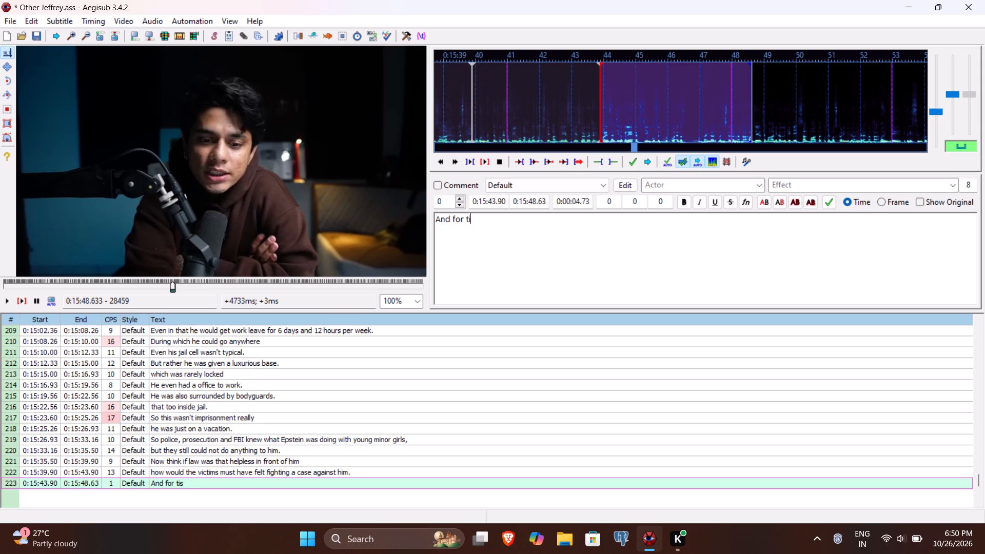
pyautogui.press('BackSpace')
pyautogui.press('BackSpace')
pyautogui.write('his Epstein only had to register')
pyautogui.press('space')
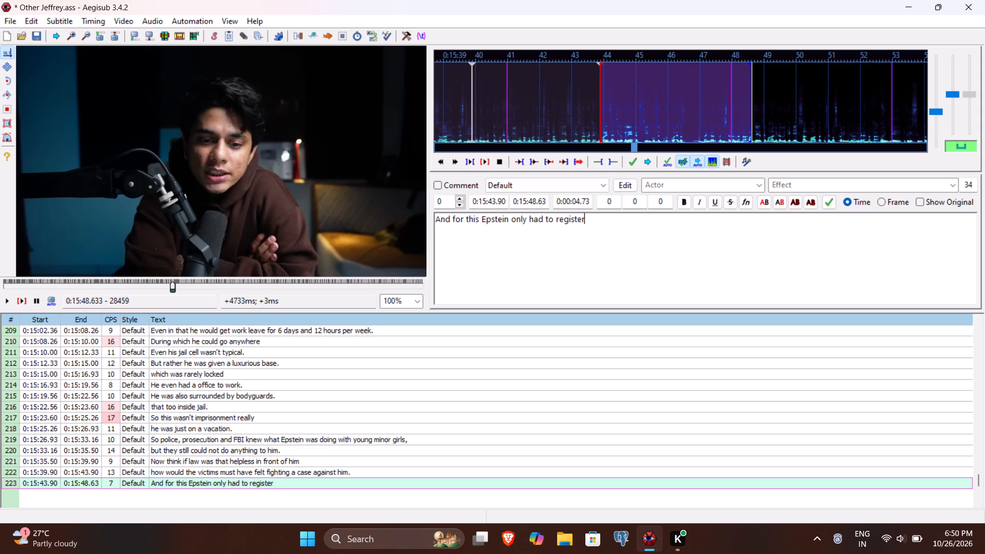
pyautogui.write('himself as as')
pyautogui.press('space')
pyautogui.press('BackSpace')
pyautogui.press('BackSpace')
pyautogui.press('space')
pyautogui.write('sex offender,')
pyautogui.press('Return')
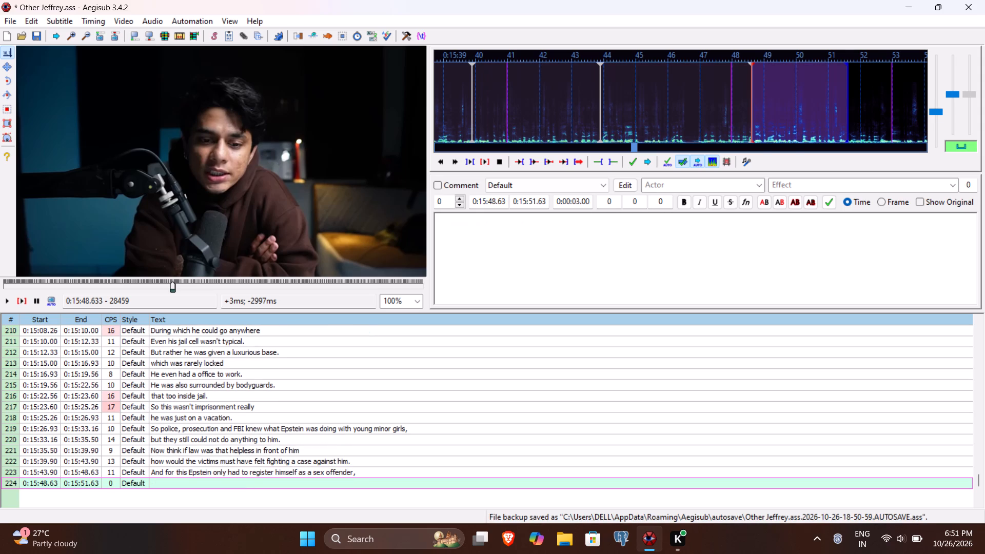
# Play from line 224's start to the end of the phrase and set the line's end time to 0:15:52.63.
pyautogui.click(24, 301)
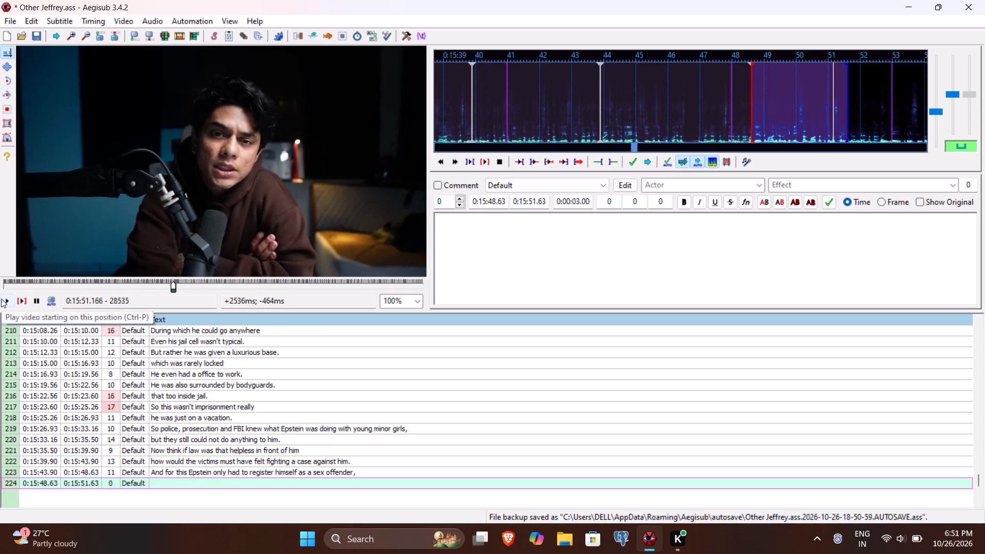
pyautogui.click(1, 299)
pyautogui.click(1, 299)
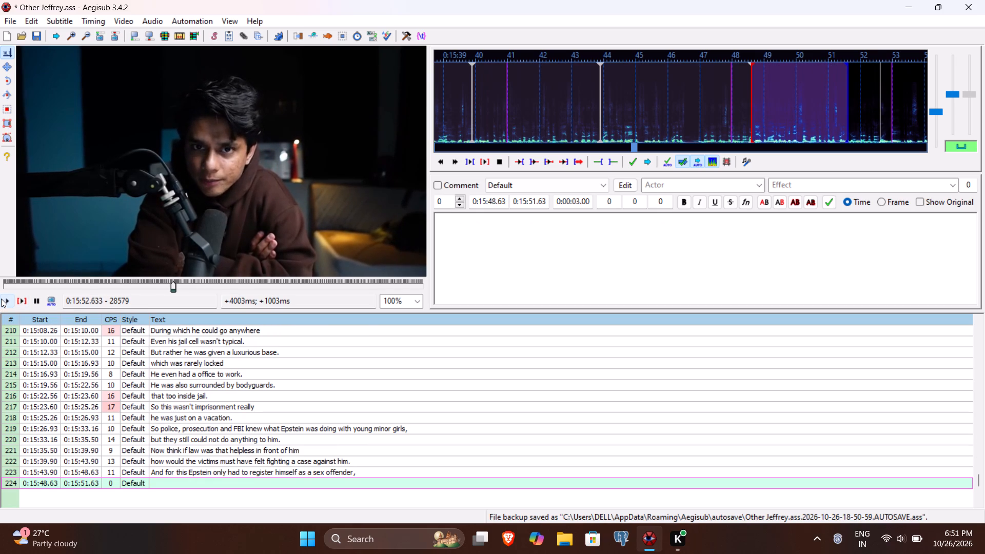
pyautogui.click(533, 202)
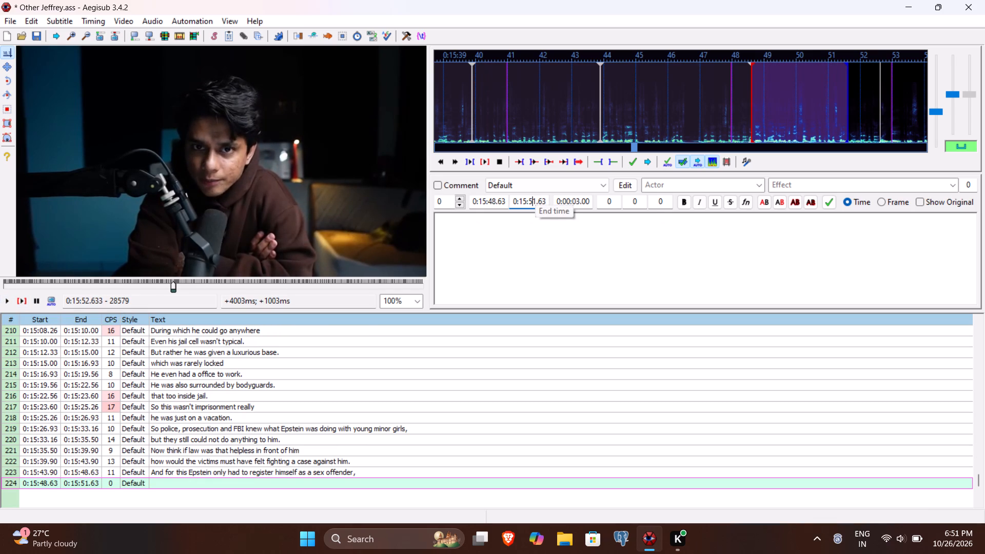
pyautogui.press('2')
pyautogui.write('63')
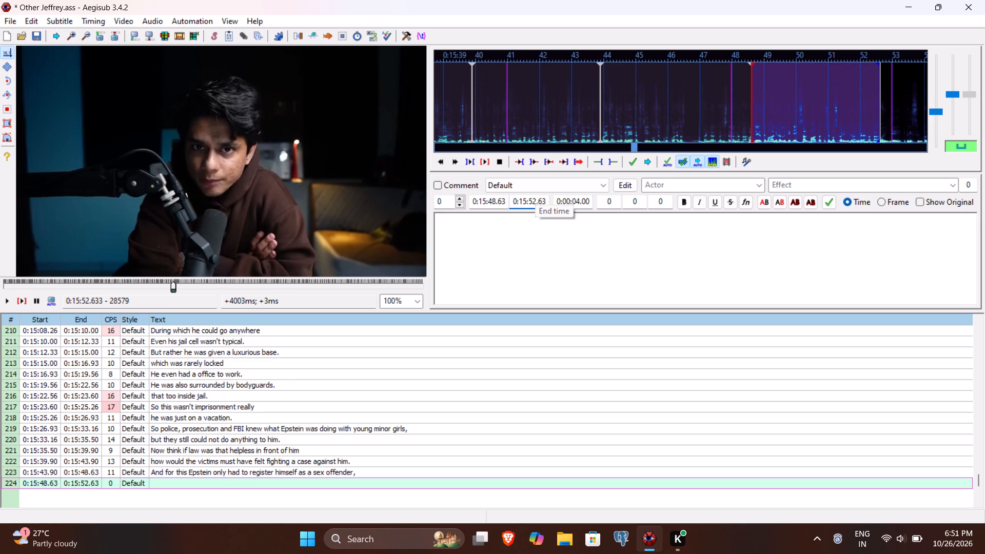
# Enter "and after jail for a year he was to be kept in tight survillence" as line 224's text and commit the line.
pyautogui.click(521, 229)
pyautogui.write('and after jail for a year he was to')
pyautogui.press('space')
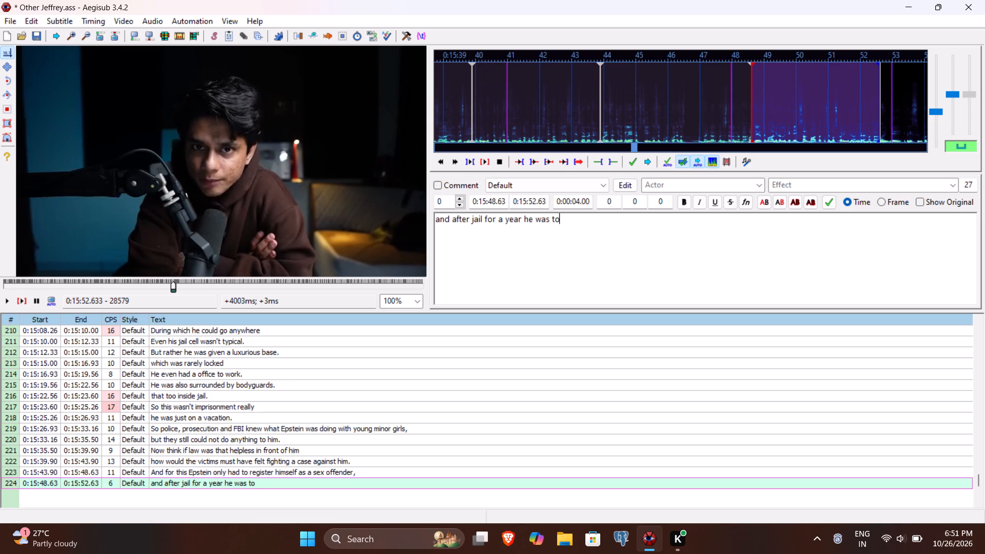
pyautogui.write('be kept in tight survillence')
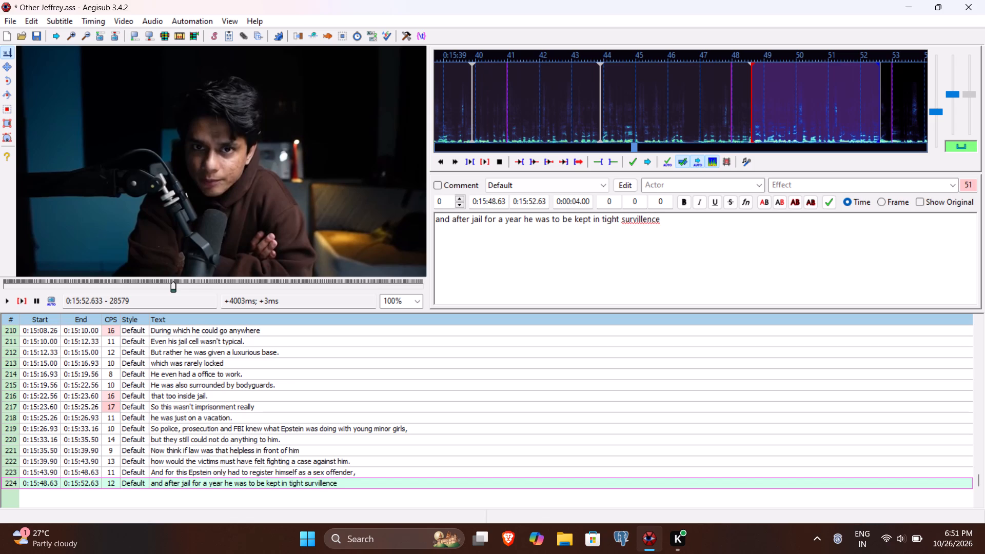
pyautogui.press('Left')
pyautogui.press('Left')
pyautogui.press('Left')
pyautogui.press('Left')
pyautogui.press('i')
pyautogui.press('Delete')
pyautogui.press('BackSpace')
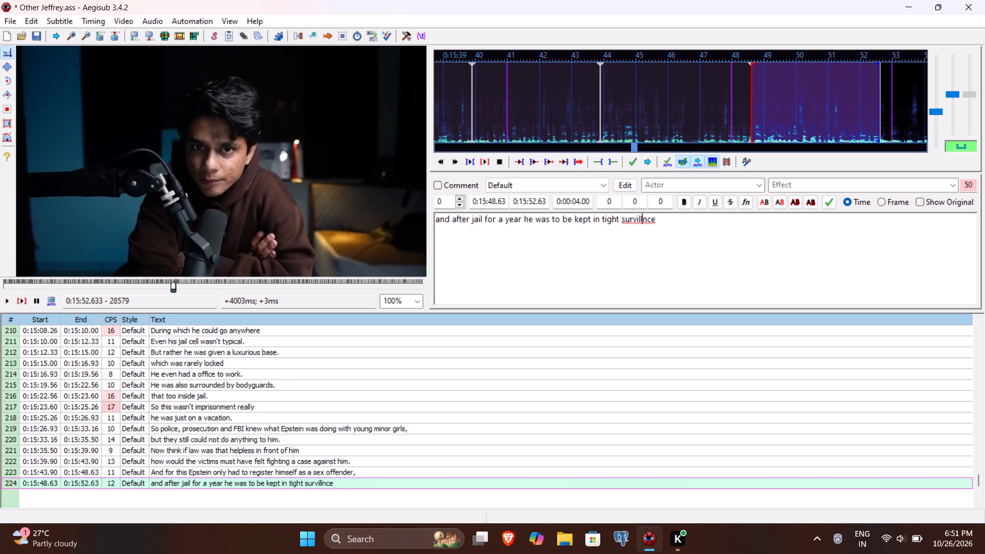
pyautogui.press('BackSpace')
pyautogui.press('BackSpace')
pyautogui.press('BackSpace')
pyautogui.write('eille')
pyautogui.press('Left')
pyautogui.press('Left')
pyautogui.press('Left')
pyautogui.press('BackSpace')
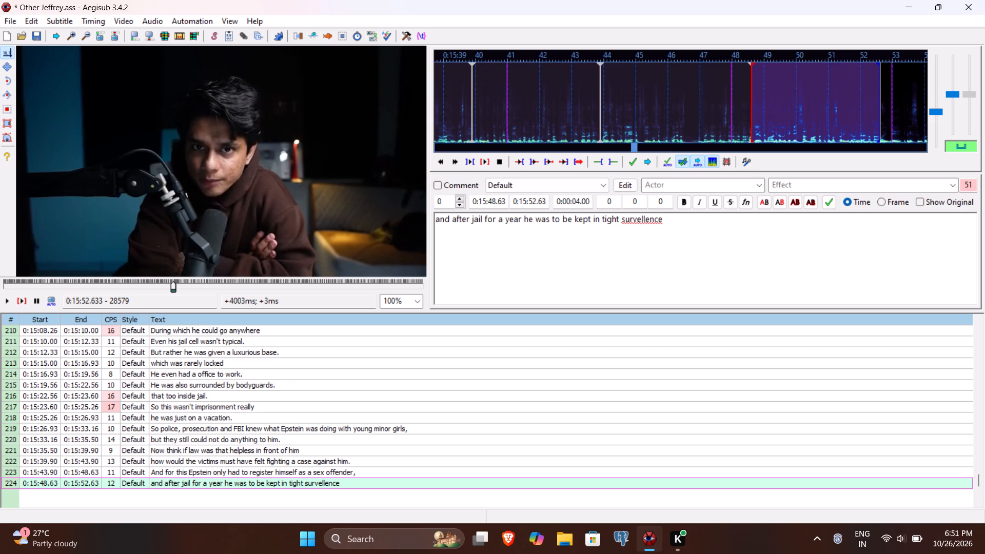
pyautogui.press('BackSpace')
pyautogui.press('i')
pyautogui.press('Return')
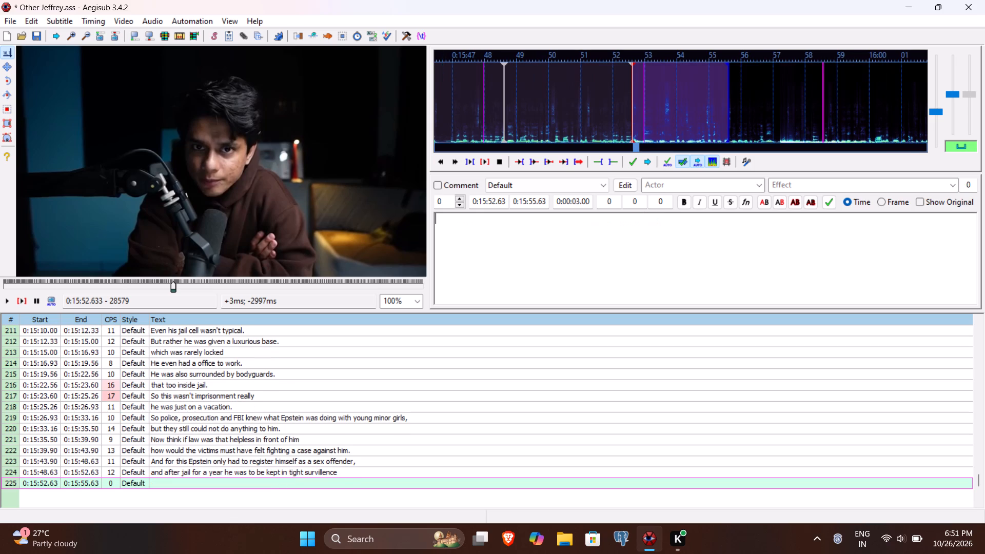
# Play from line 225's start to the end of the phrase and set the line's end time to 0:15:56.43.
pyautogui.click(24, 302)
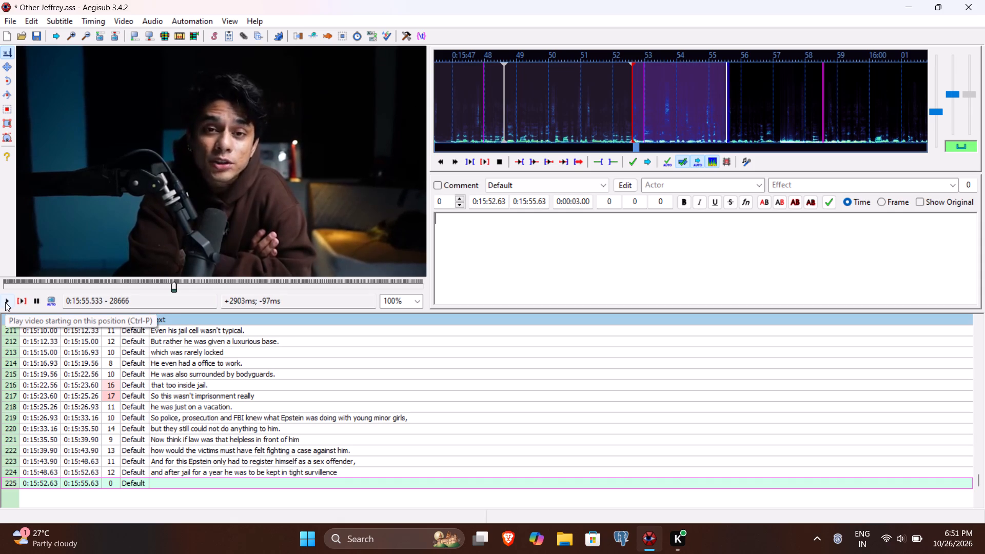
pyautogui.click(5, 302)
pyautogui.click(5, 302)
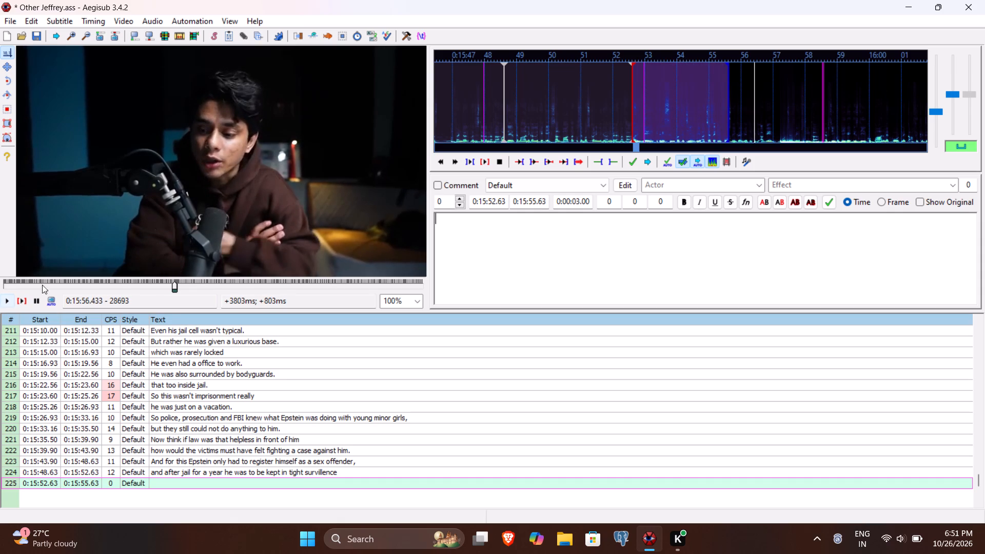
pyautogui.click(533, 203)
pyautogui.write('643')
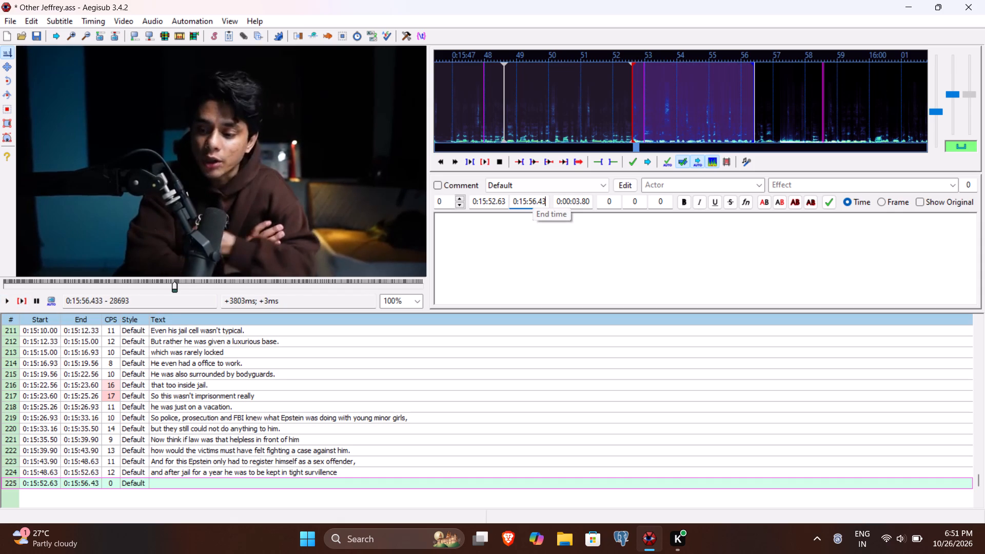
# Enter "But even such a simple thing was not done properly." as line 225's text and commit the line.
pyautogui.click(507, 250)
pyautogui.write('But ee')
pyautogui.press('BackSpace')
pyautogui.write('ven such a simple thing was not done proper')
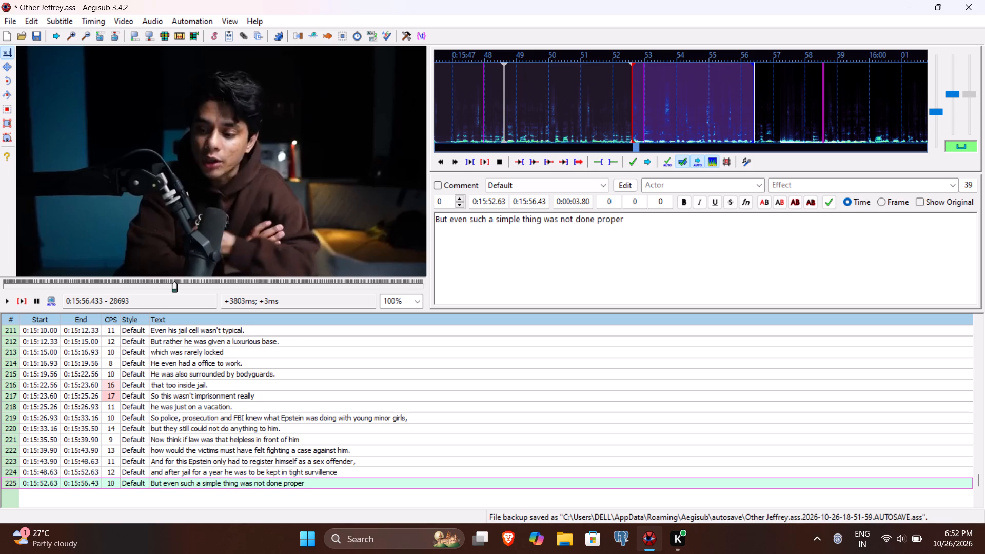
pyautogui.write('ly.')
pyautogui.press('Return')
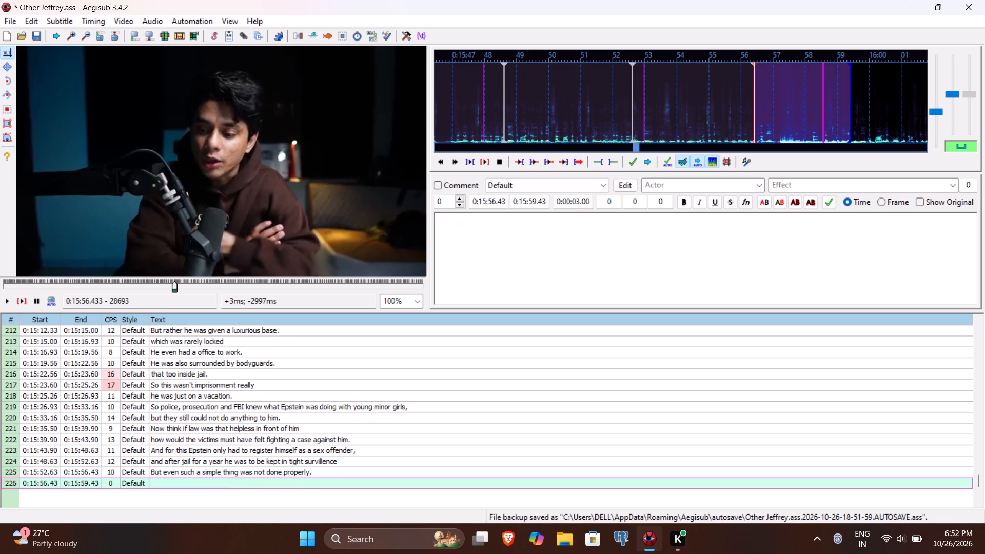
# Play from line 226's start to the end of the phrase and set the line's end time to 0:15:58.56.
pyautogui.click(18, 299)
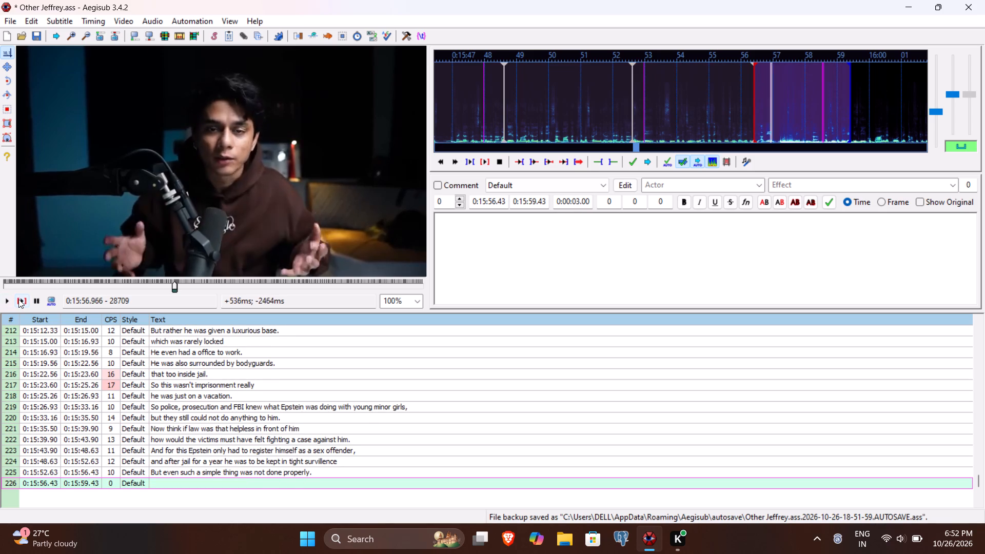
pyautogui.click(8, 301)
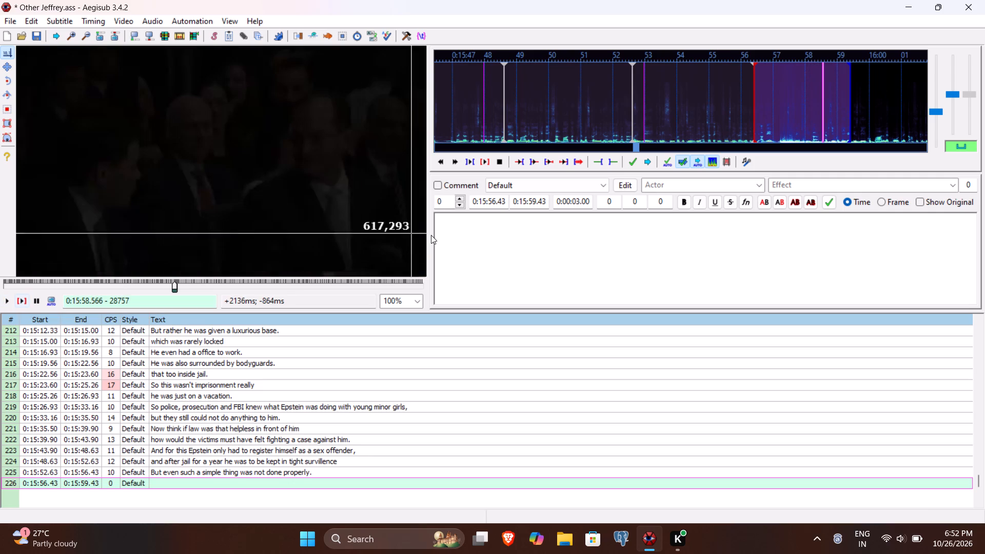
pyautogui.click(531, 201)
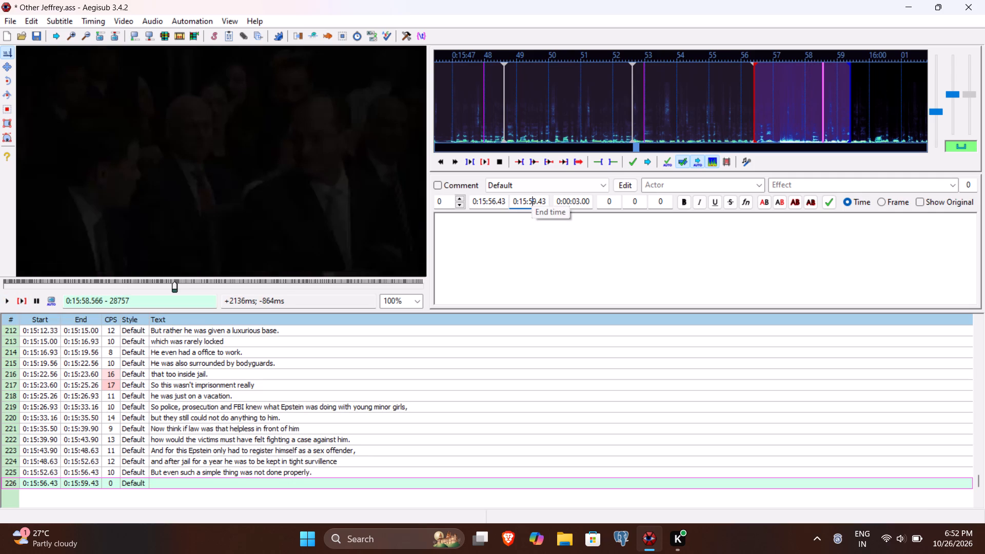
pyautogui.press('8')
pyautogui.write('56')
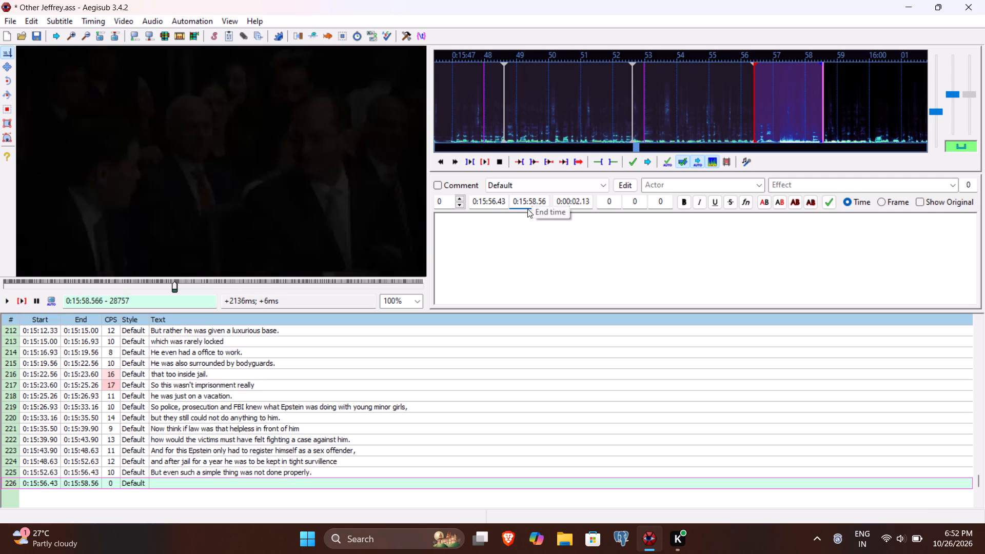
# Enter "Because again he was Jeffrey Epstein." as line 226's text and commit the line.
pyautogui.click(519, 229)
pyautogui.write('Becas')
pyautogui.press('BackSpace')
pyautogui.write('use again he was Jeffrey Epstein.')
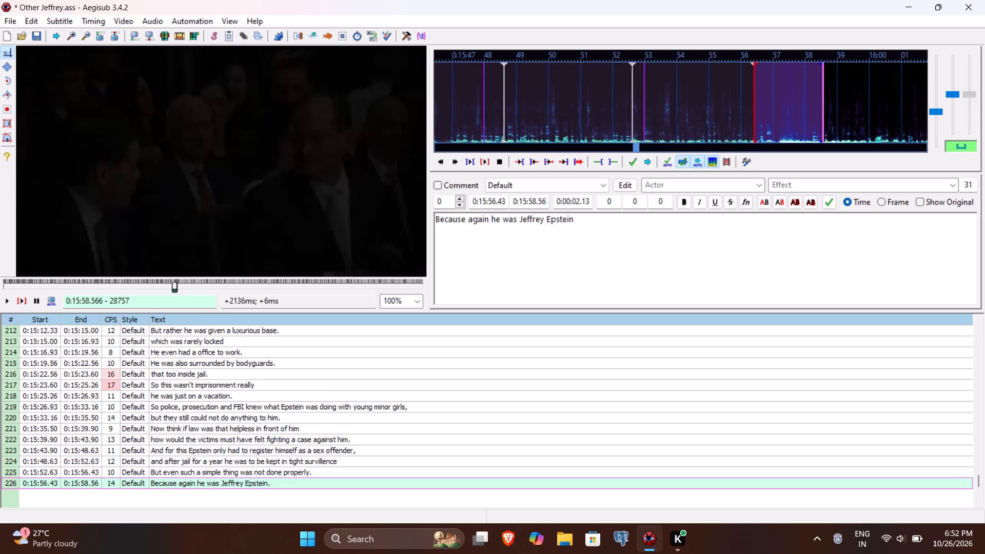
pyautogui.press('Return')
# Play from line 227's start to the end of the phrase and set the line's end time to 0:16:02.56.
pyautogui.click(28, 297)
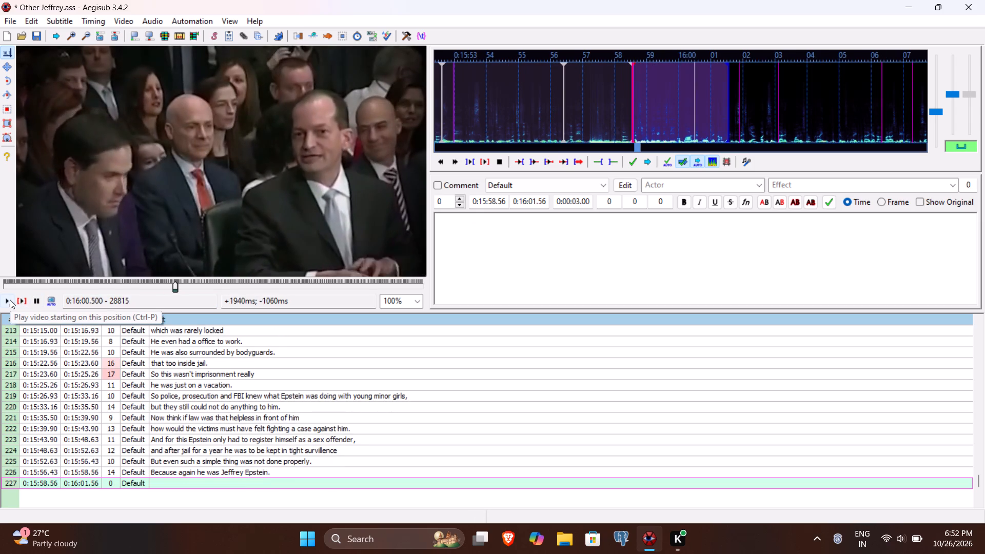
pyautogui.click(10, 300)
pyautogui.click(10, 300)
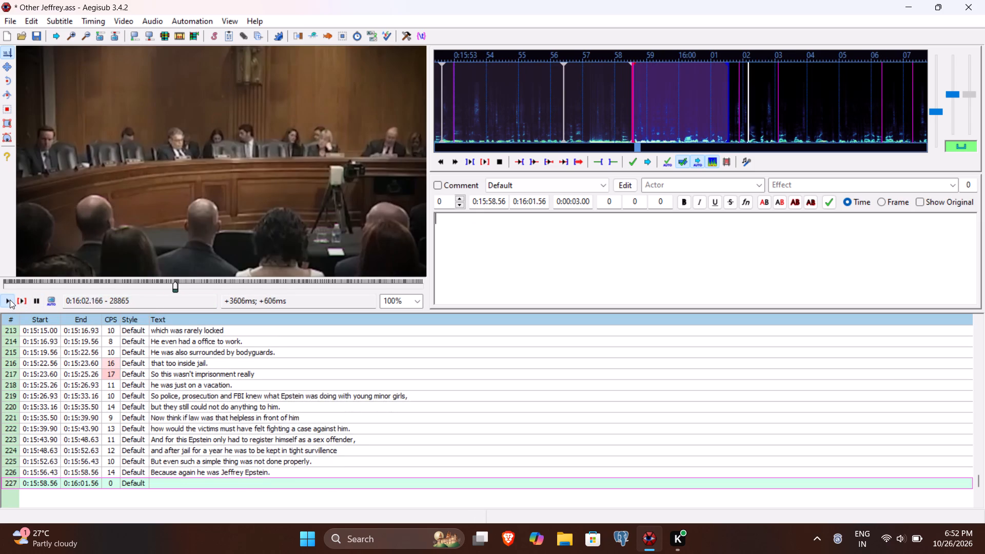
pyautogui.doubleClick(10, 300)
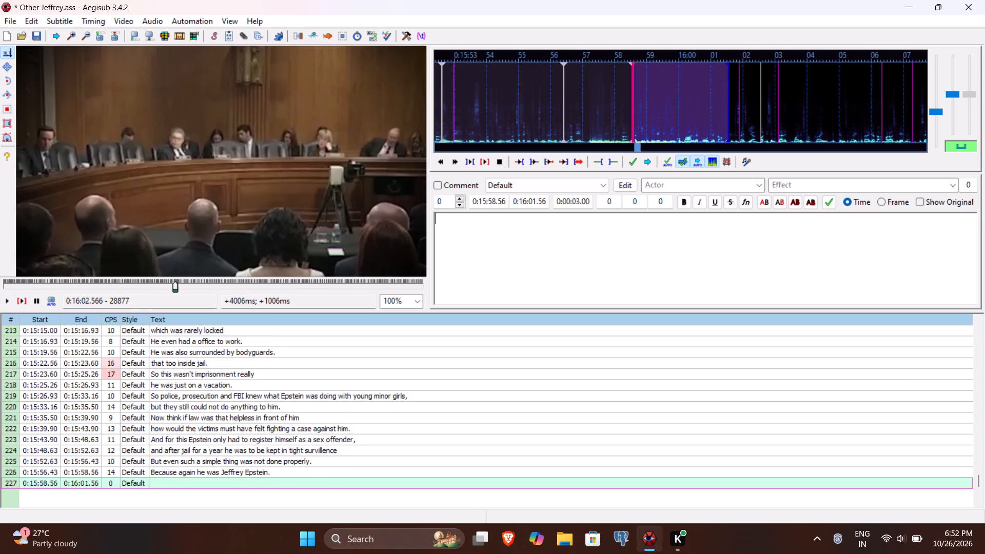
pyautogui.click(533, 201)
pyautogui.write('256')
# Enter "The court later heavily criticized this deal later." as line 227's text and commit the line.
pyautogui.click(519, 232)
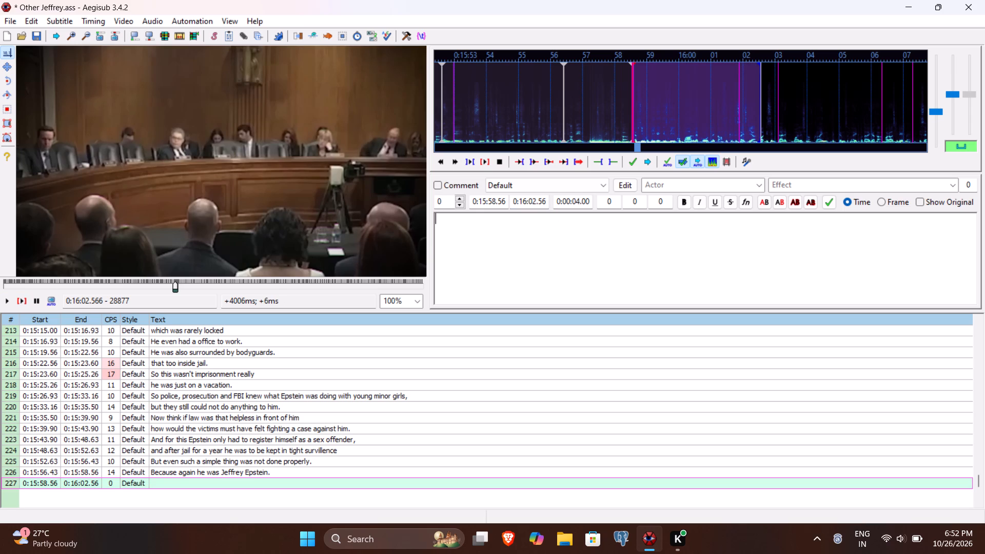
pyautogui.write('The court later cri')
pyautogui.write('tis')
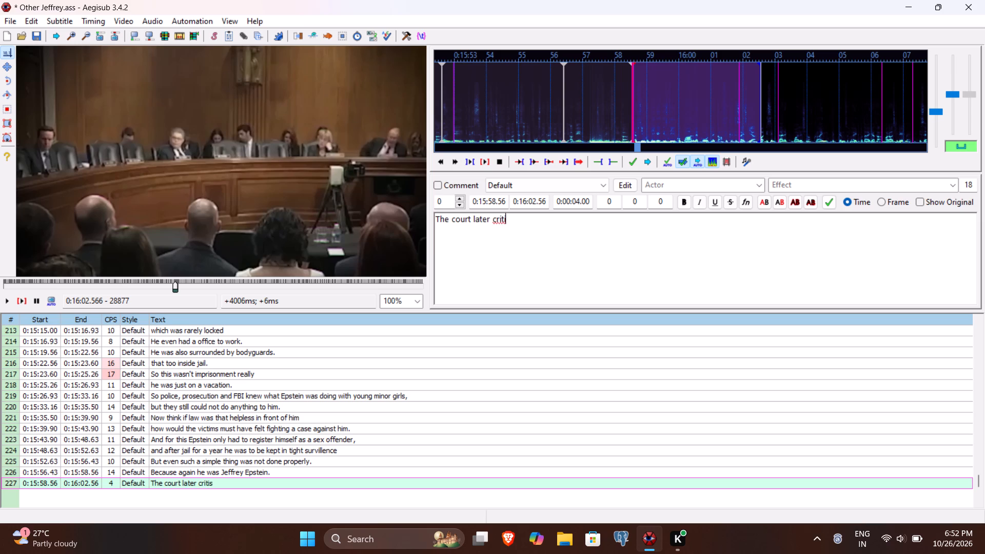
pyautogui.press('BackSpace')
pyautogui.write('cize')
pyautogui.press('space')
pyautogui.press('BackSpace')
pyautogui.write('d this deal later')
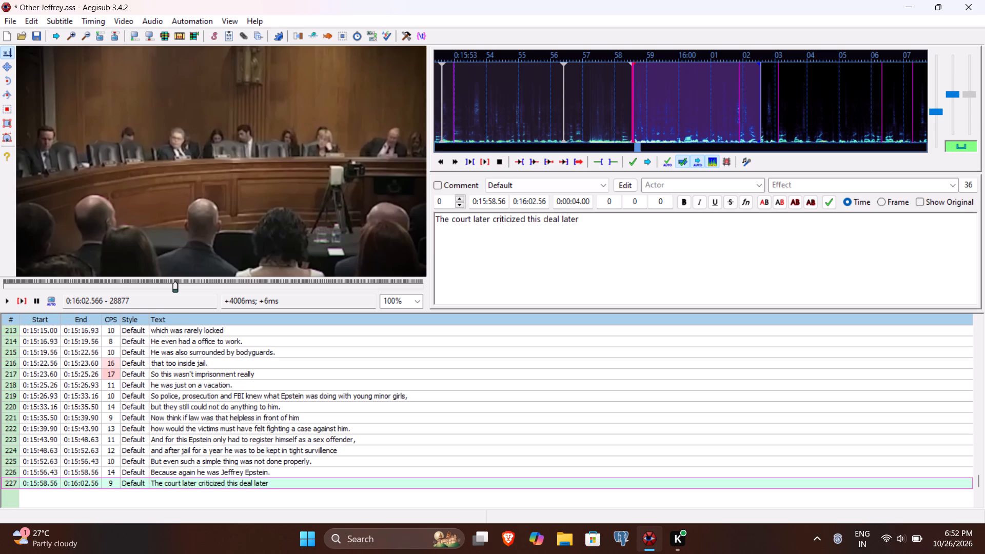
pyautogui.press('.')
pyautogui.click(489, 216)
pyautogui.press('space')
pyautogui.write('heavily')
pyautogui.press('Return')
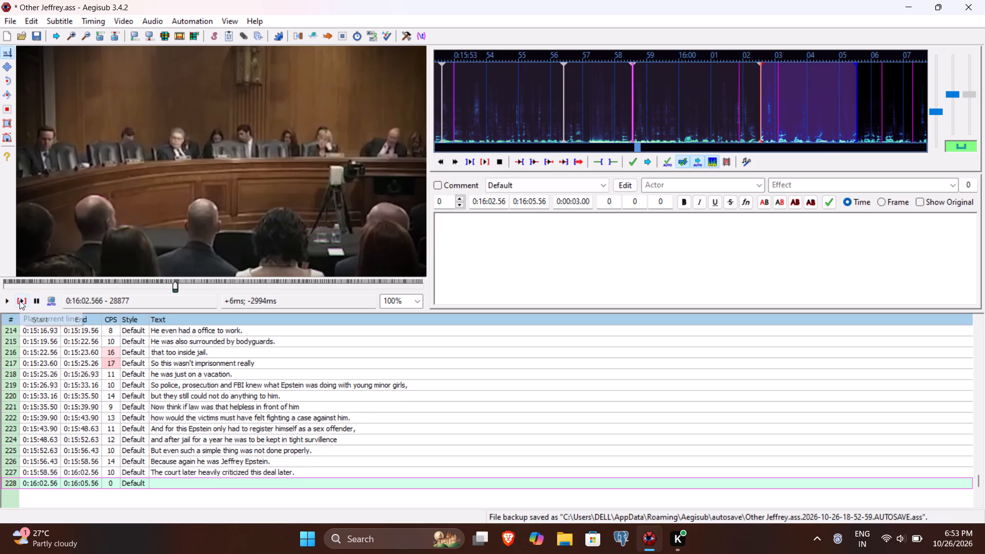
# Reopen line 227, delete the first "later" after "The court", and commit the line.
pyautogui.click(223, 471)
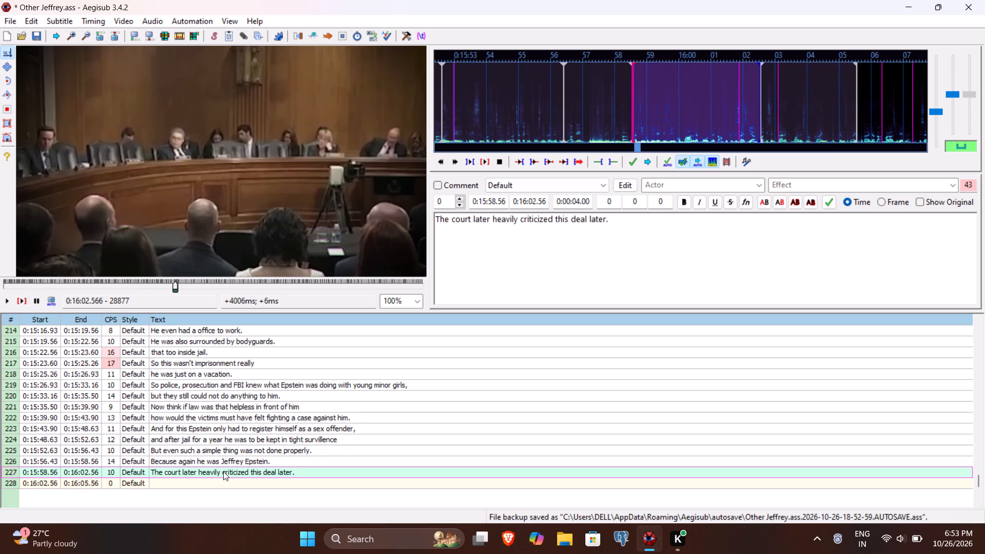
pyautogui.doubleClick(486, 220)
pyautogui.press('BackSpace')
pyautogui.press('BackSpace')
pyautogui.press('Return')
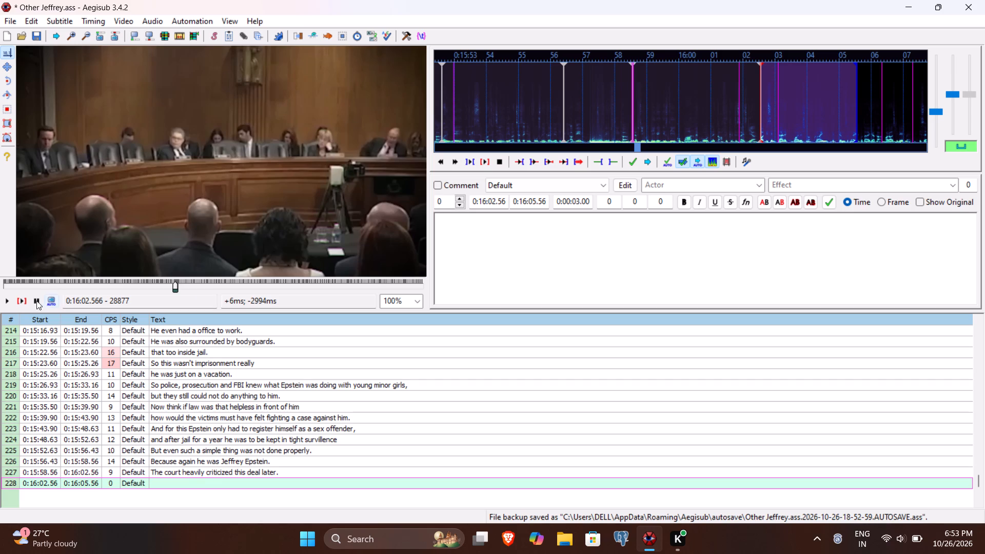
# Play from line 228's start to the end of the phrase and set the line's end time to 0:16:06.30.
pyautogui.click(20, 301)
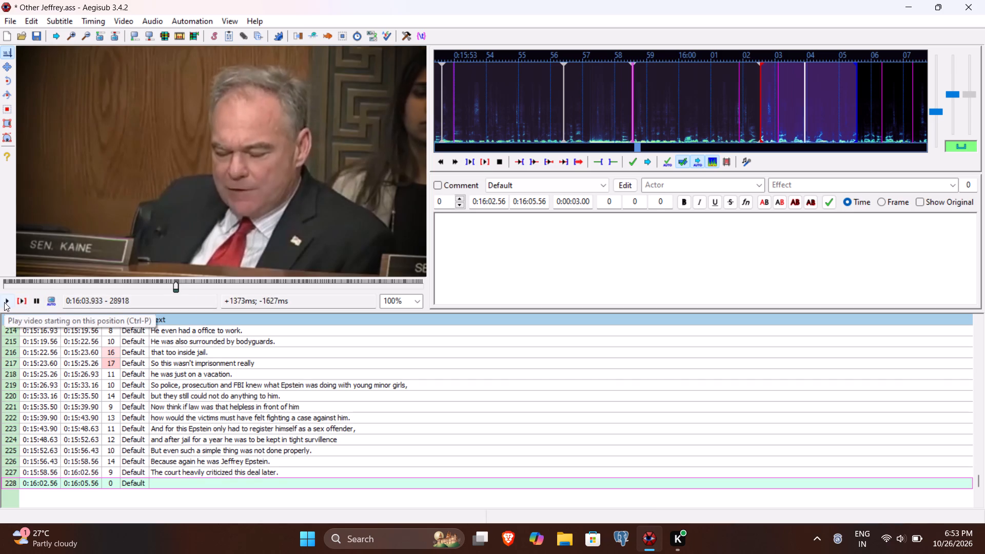
pyautogui.click(4, 302)
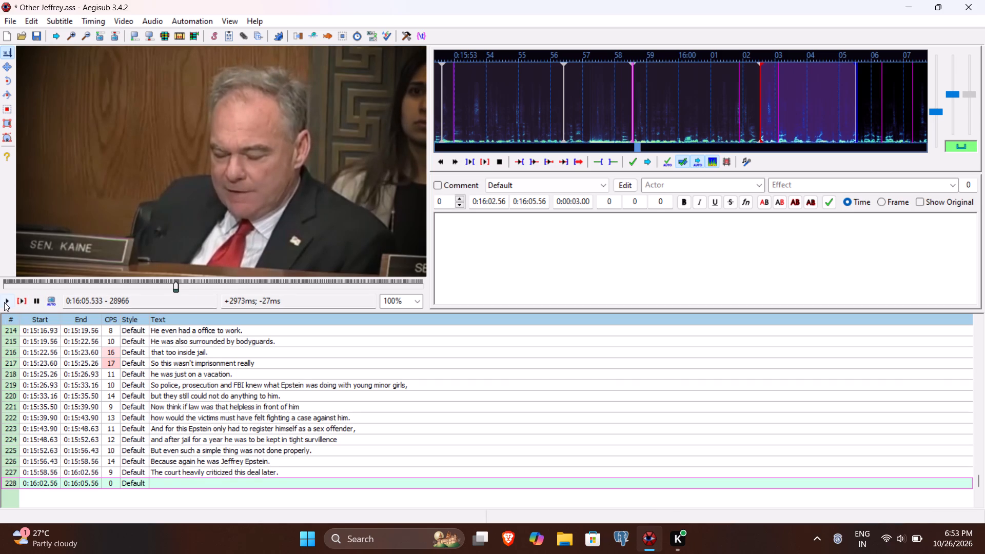
pyautogui.click(4, 302)
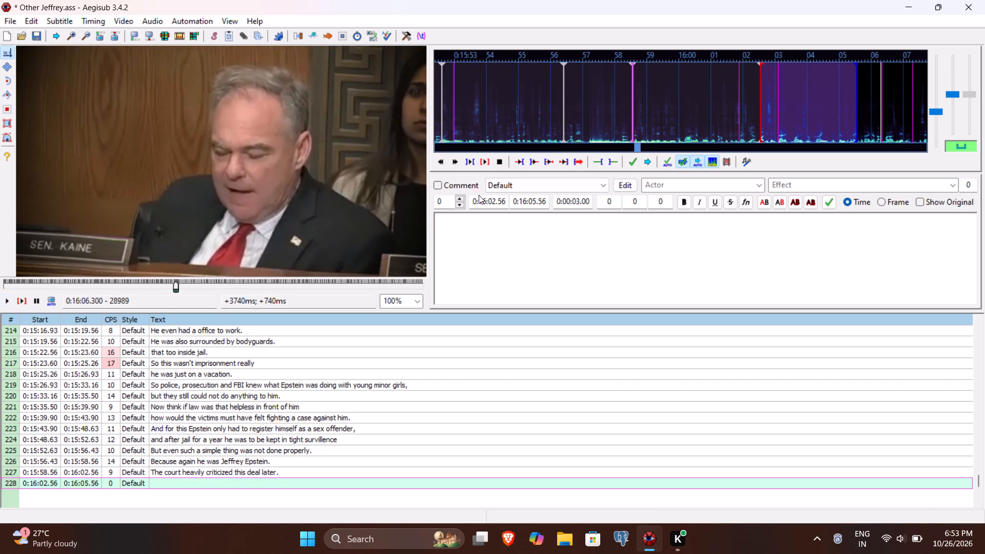
pyautogui.click(533, 202)
pyautogui.press('6')
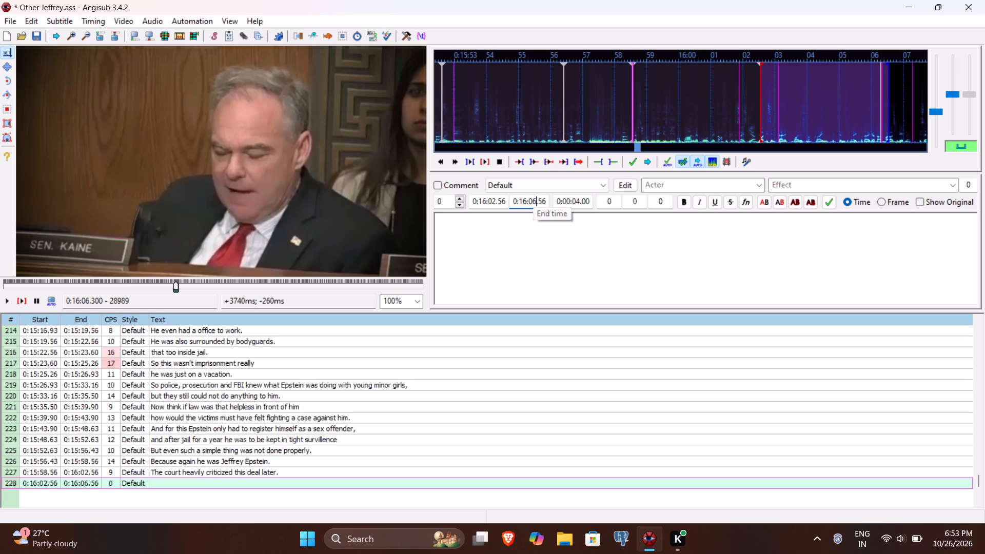
pyautogui.write('30')
# Enter "And it was called the direct violation of crime-victims right." as line 228's text, replaying the line to catch the last words.
pyautogui.click(506, 248)
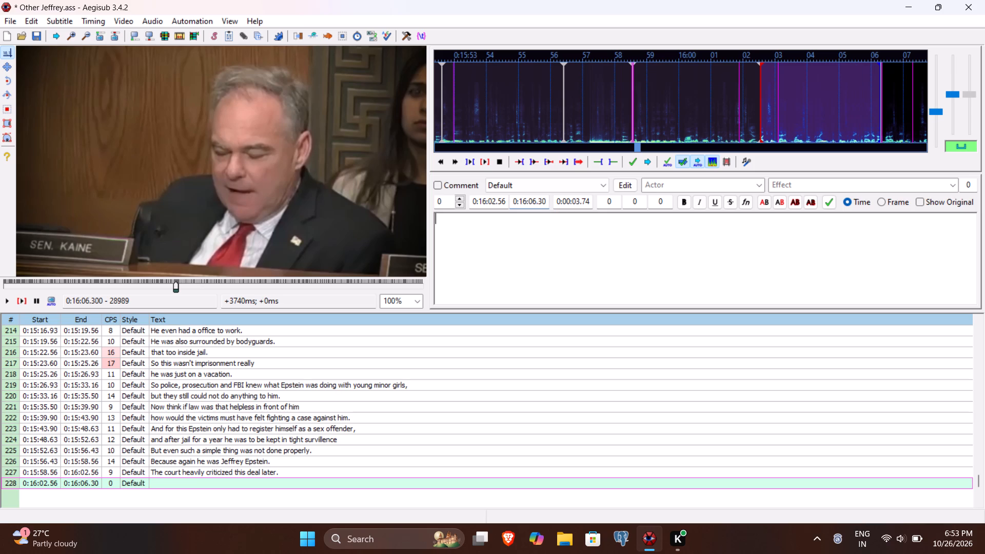
pyautogui.write('And it was called the direct viol')
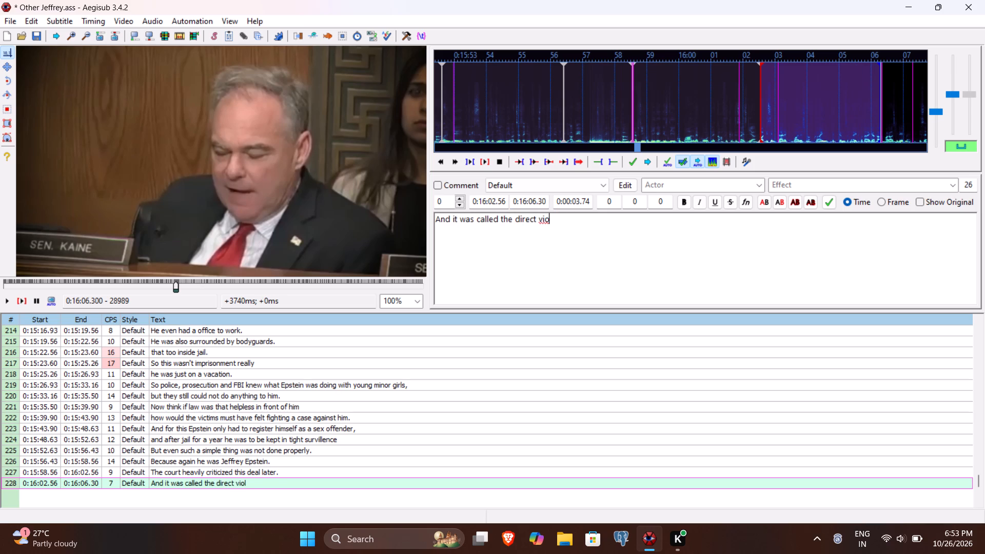
pyautogui.write('ation of')
pyautogui.press('space')
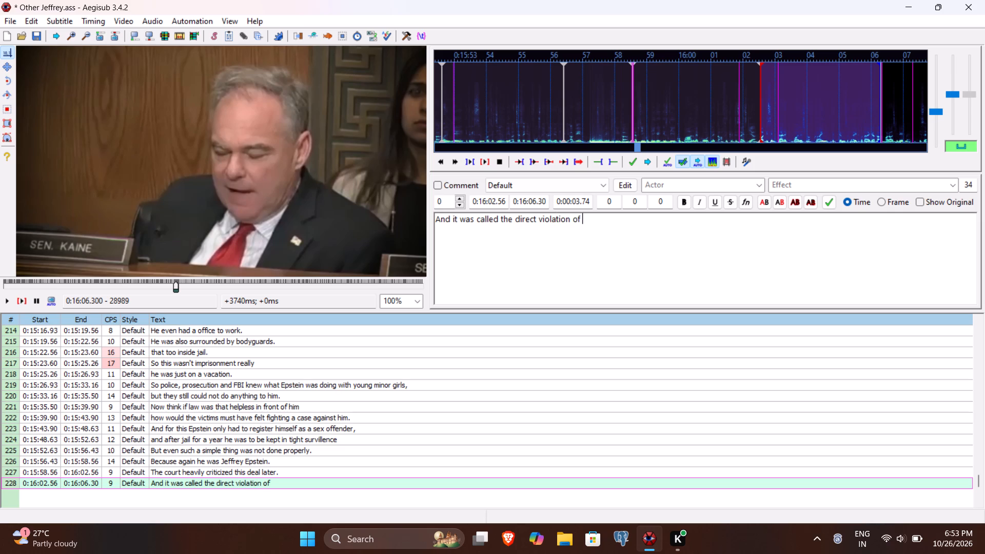
pyautogui.click(23, 303)
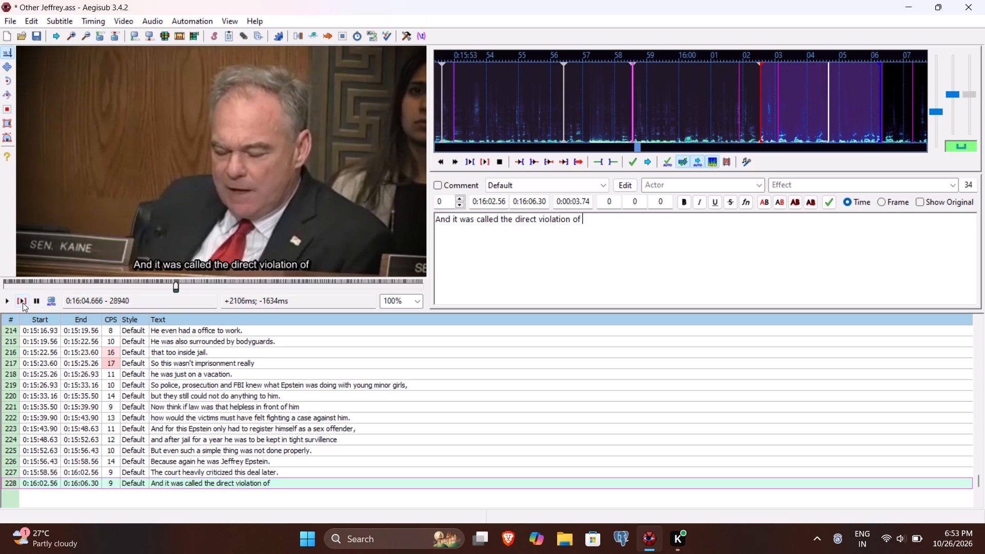
pyautogui.write('crime')
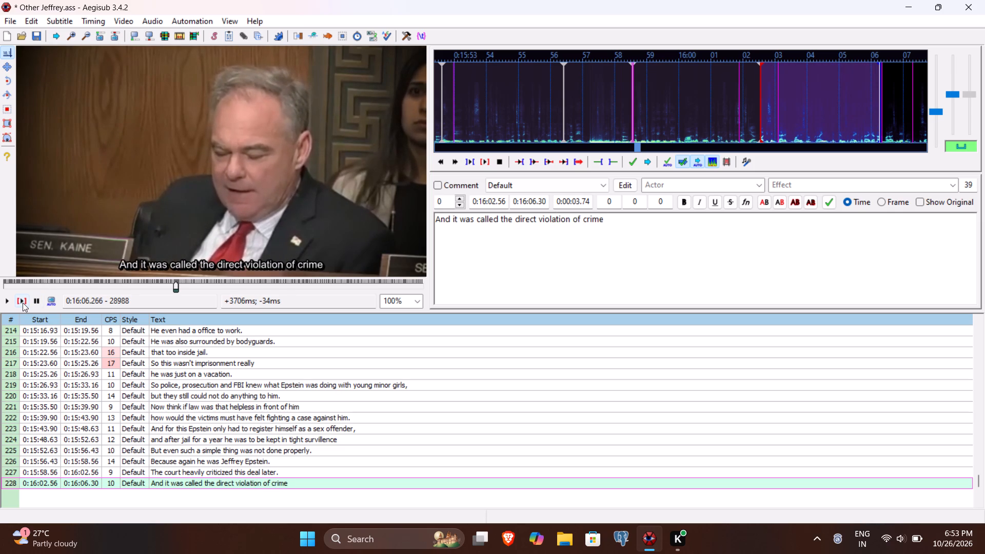
pyautogui.write('-')
pyautogui.press('space')
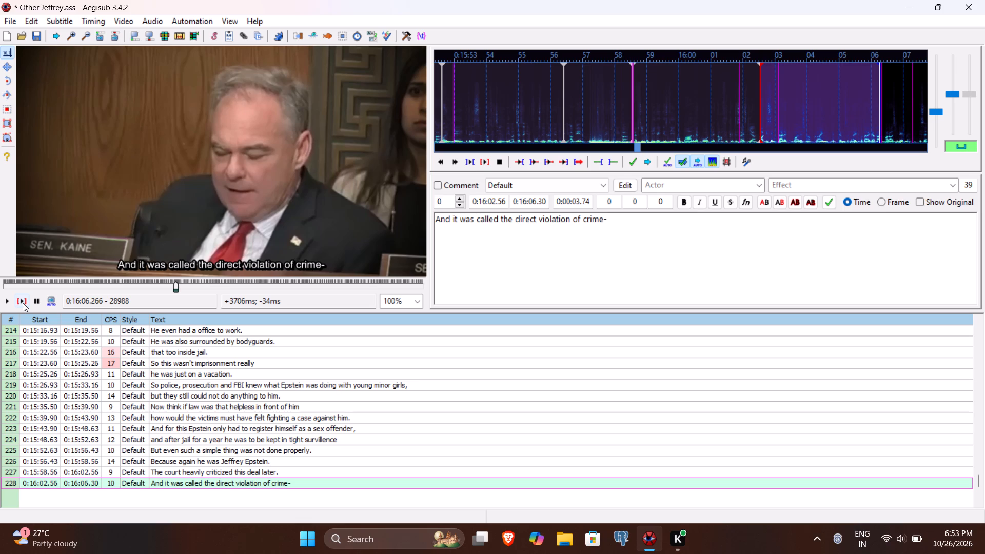
pyautogui.press('BackSpace')
pyautogui.write('victime')
pyautogui.press('BackSpace')
pyautogui.write('s right')
pyautogui.press('.')
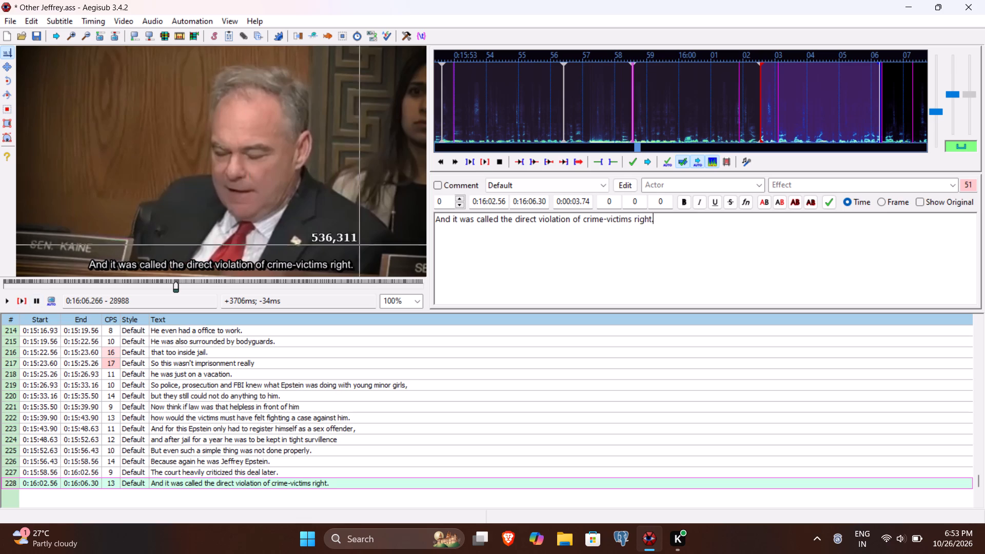
# Replace the hyphen in "crime-victims" with a space in line 228 and commit the line.
pyautogui.click(607, 218)
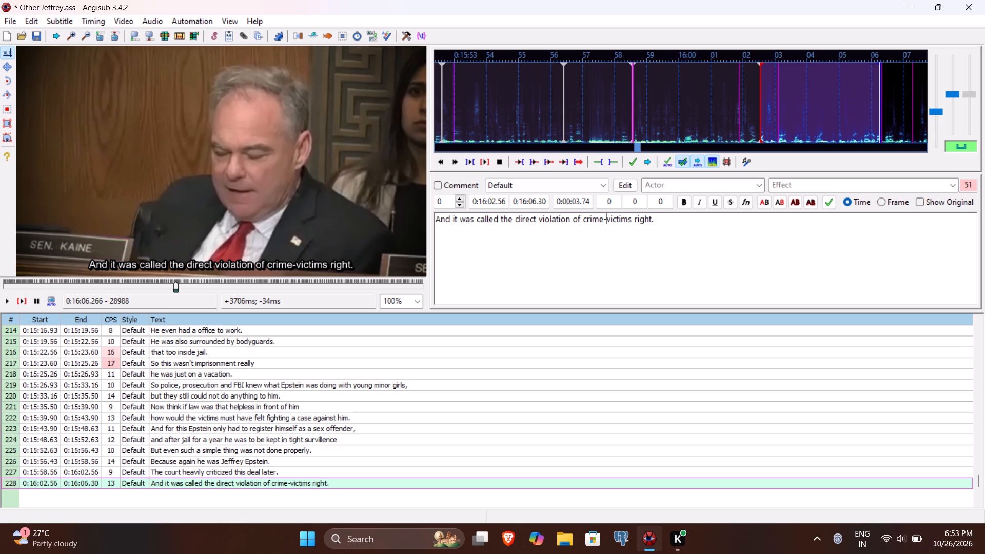
pyautogui.press('BackSpace')
pyautogui.press('space')
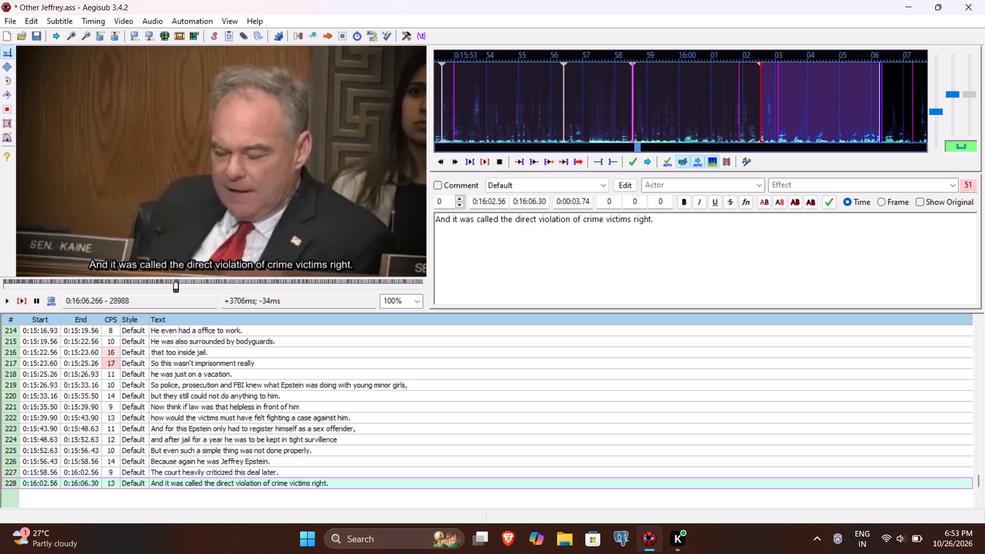
pyautogui.press('Return')
# Play from line 229's start to the end of the phrase and set the line's end time to 0:16:12.06.
pyautogui.click(16, 296)
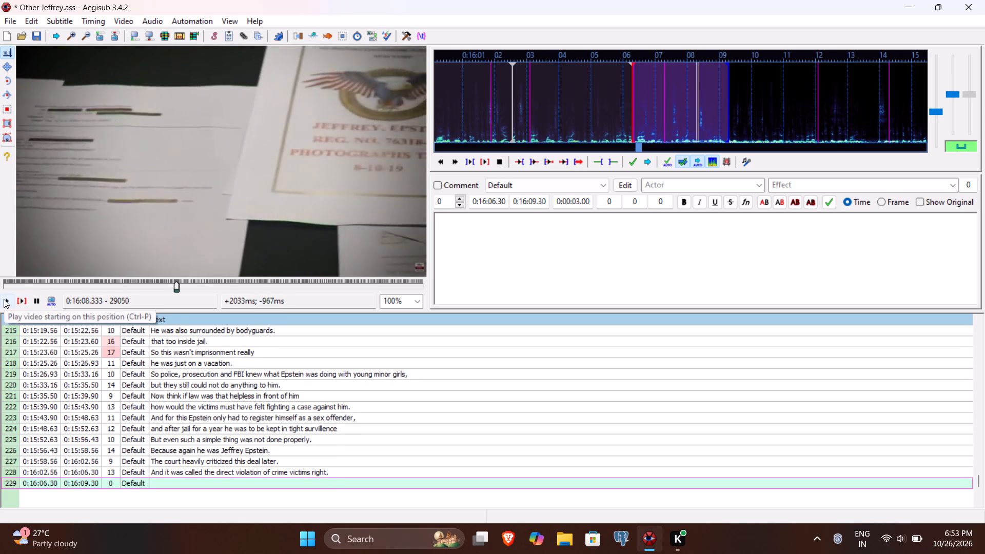
pyautogui.click(4, 299)
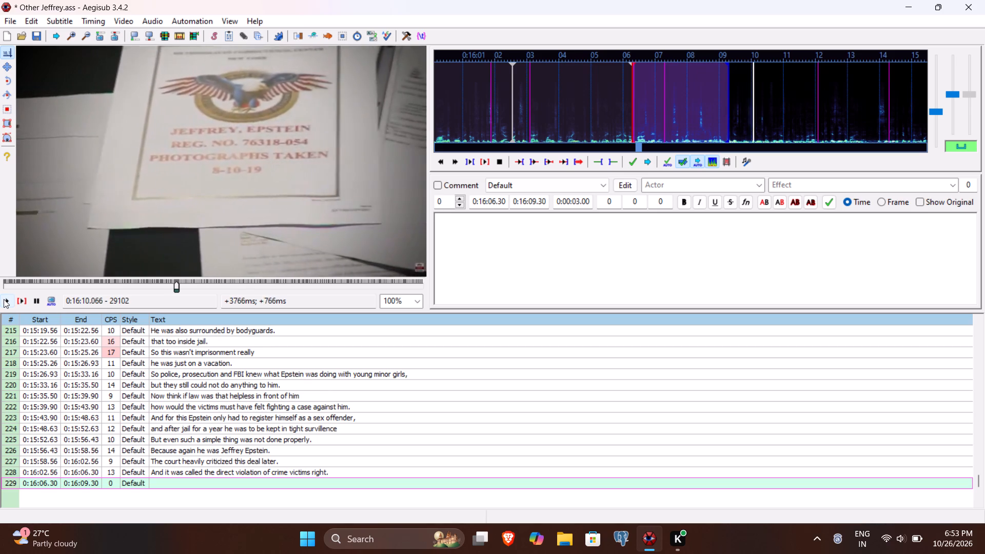
pyautogui.click(4, 299)
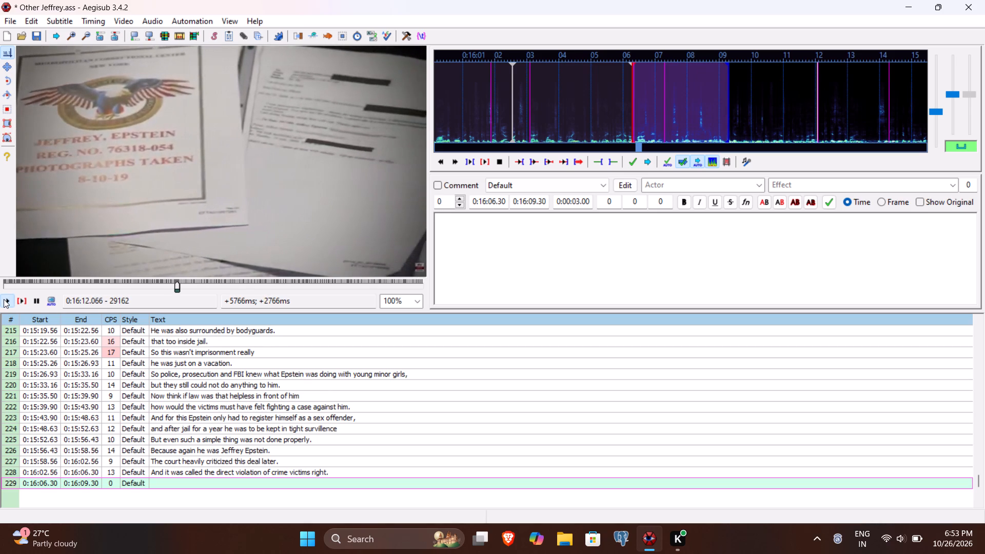
pyautogui.click(531, 203)
pyautogui.press('BackSpace')
pyautogui.write('1206')
# Enter "And this is considered the biggest institutional failure in the history of US." as line 229's text and commit the line.
pyautogui.click(527, 262)
pyautogui.write('nd')
pyautogui.press('BackSpace')
pyautogui.press('BackSpace')
pyautogui.write('And this is')
pyautogui.press('space')
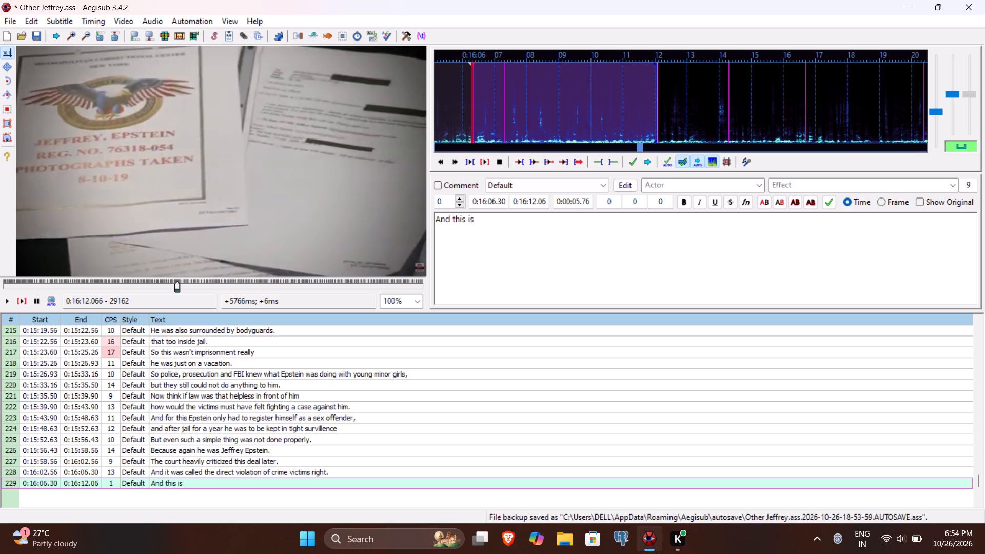
pyautogui.write('considered the bigg')
pyautogui.press('BackSpace')
pyautogui.press('BackSpace')
pyautogui.write('ggest om')
pyautogui.press('BackSpace')
pyautogui.press('BackSpace')
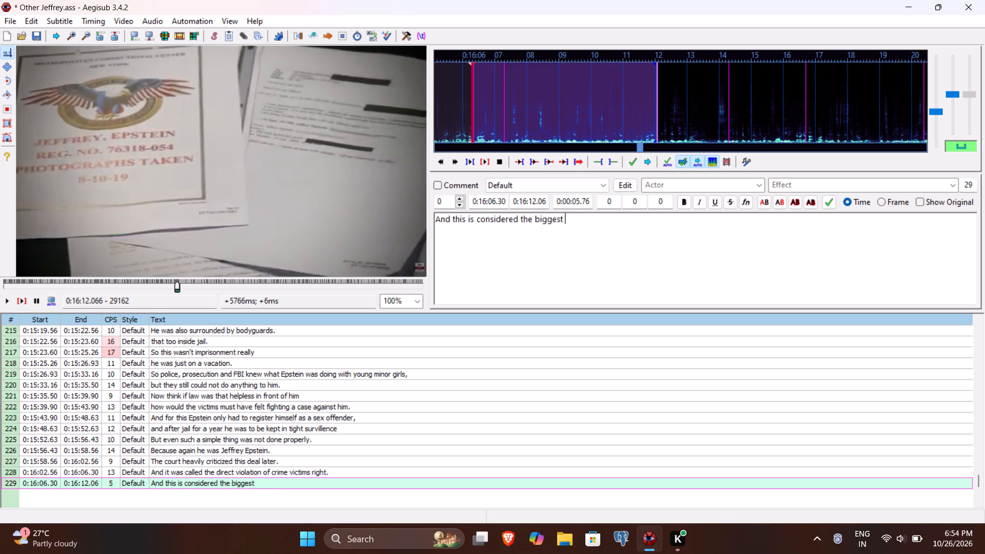
pyautogui.write('institui')
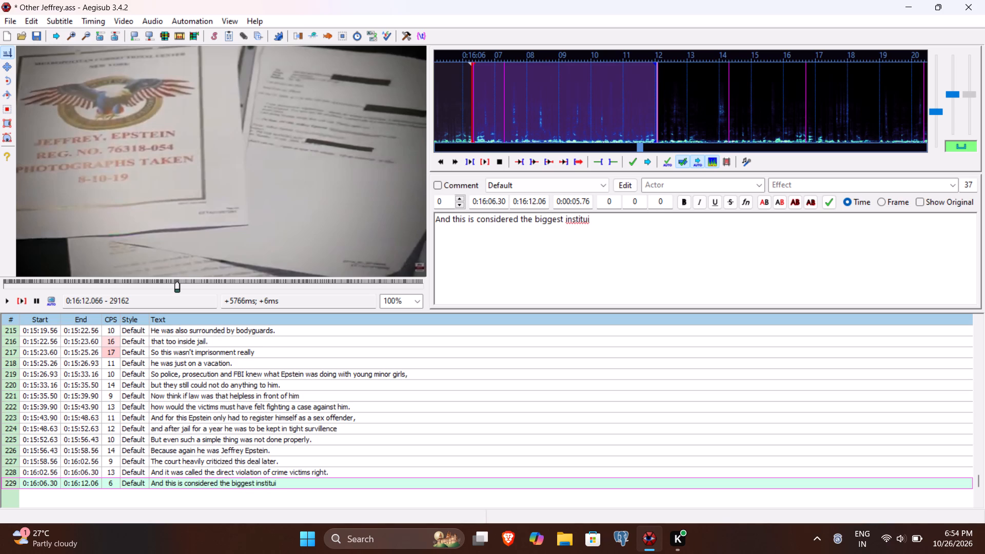
pyautogui.press('BackSpace')
pyautogui.write('tional')
pyautogui.press('space')
pyautogui.write('failure in the history of US.')
pyautogui.press('Return')
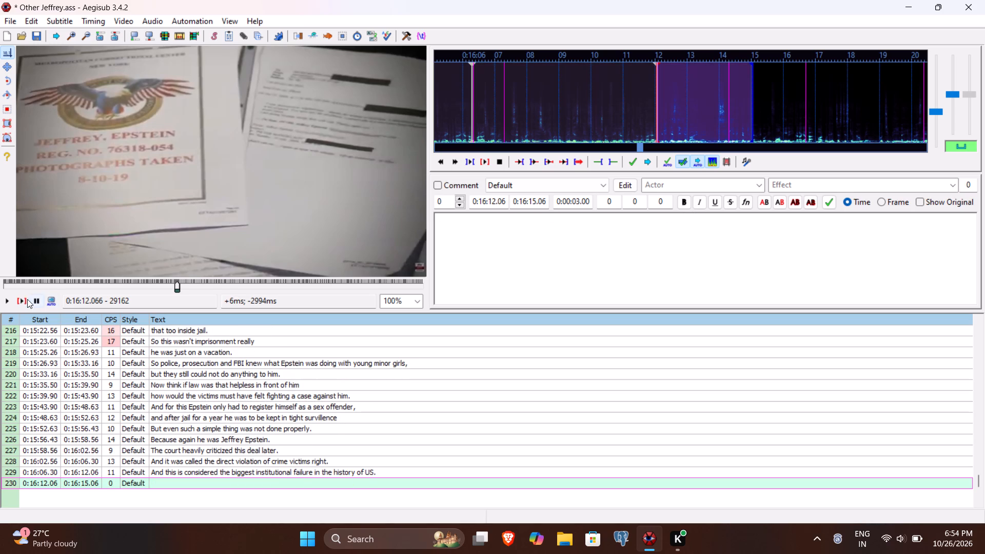
# Play from line 230's start to the end of the phrase and set the line's end time to 0:16:16.80.
pyautogui.click(24, 299)
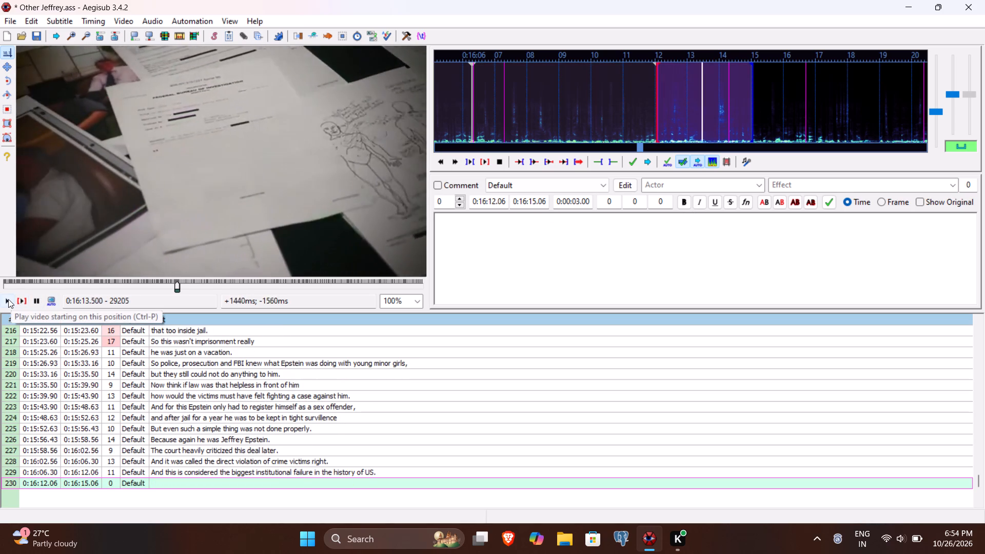
pyautogui.click(8, 299)
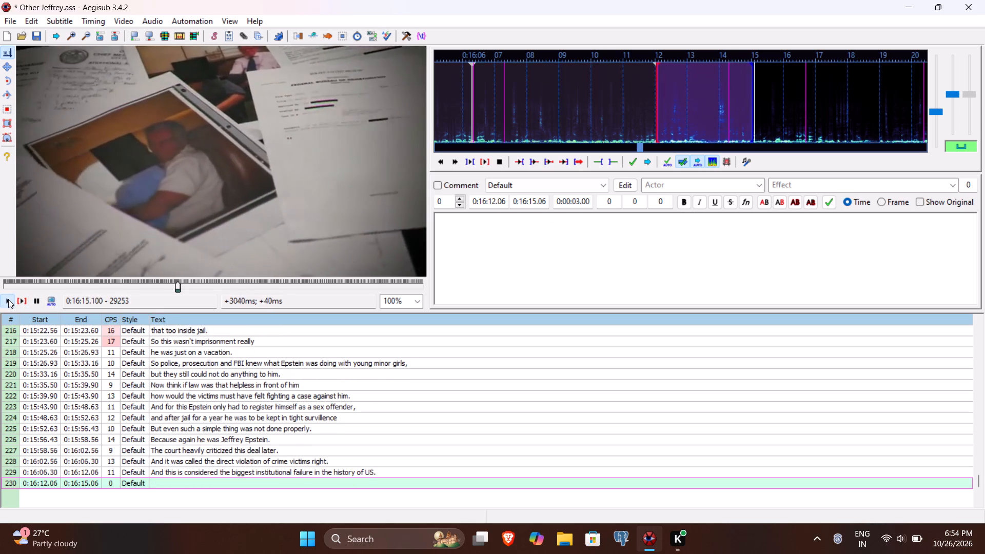
pyautogui.click(8, 299)
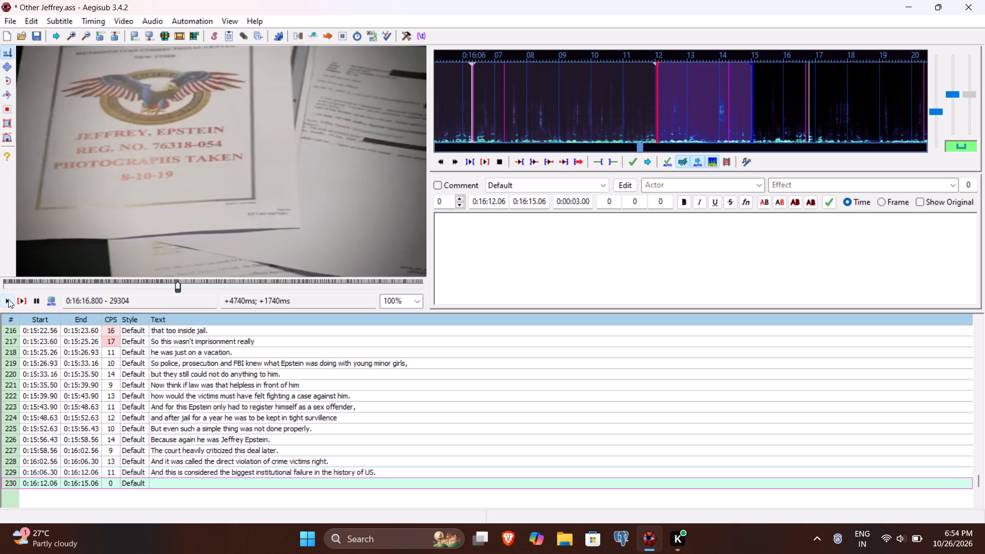
pyautogui.click(533, 204)
pyautogui.write('680')
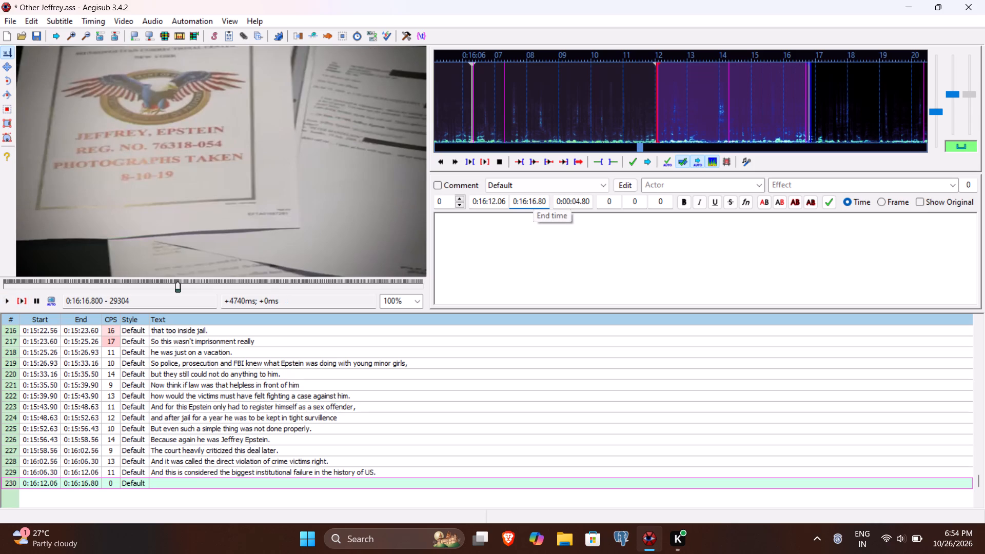
# Enter "Because no family of any victims were informed about this deal." as line 230's text and commit the line.
pyautogui.click(508, 240)
pyautogui.write('Because on')
pyautogui.press('BackSpace')
pyautogui.press('BackSpace')
pyautogui.write('no family of any victims were informed about th')
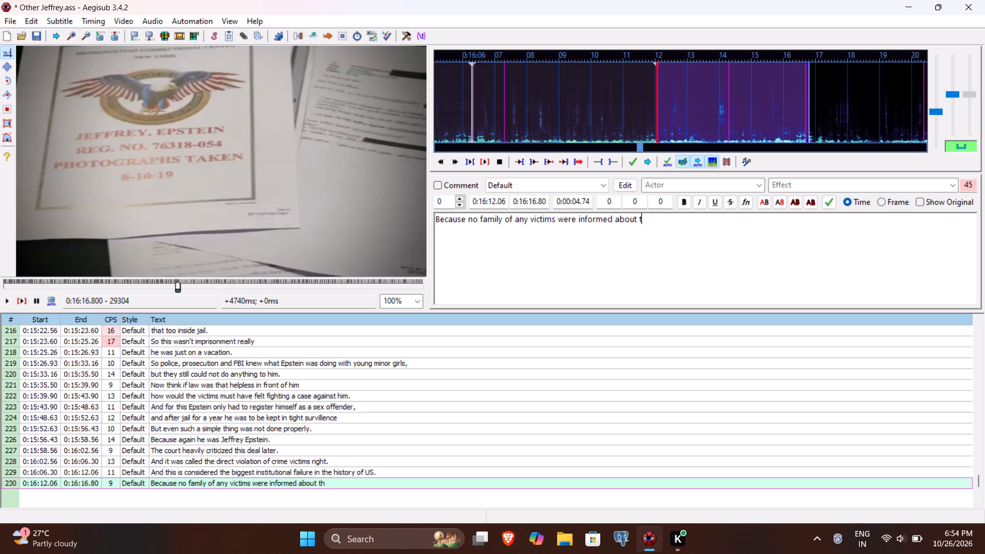
pyautogui.write('is')
pyautogui.press('space')
pyautogui.write('deal.')
pyautogui.press('Return')
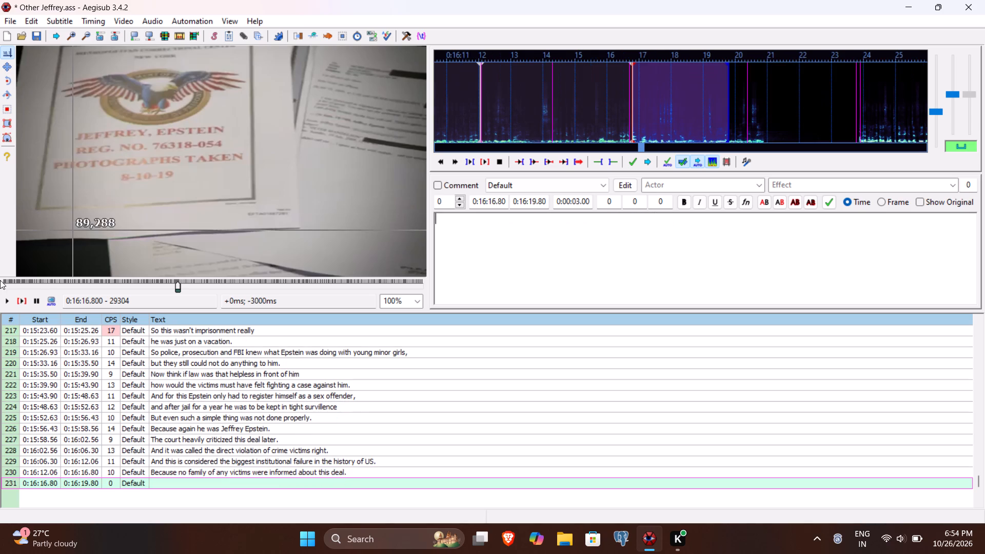
# Play from line 231's start to the end of the phrase and set the line's end time to 0:16:20.90.
pyautogui.click(24, 301)
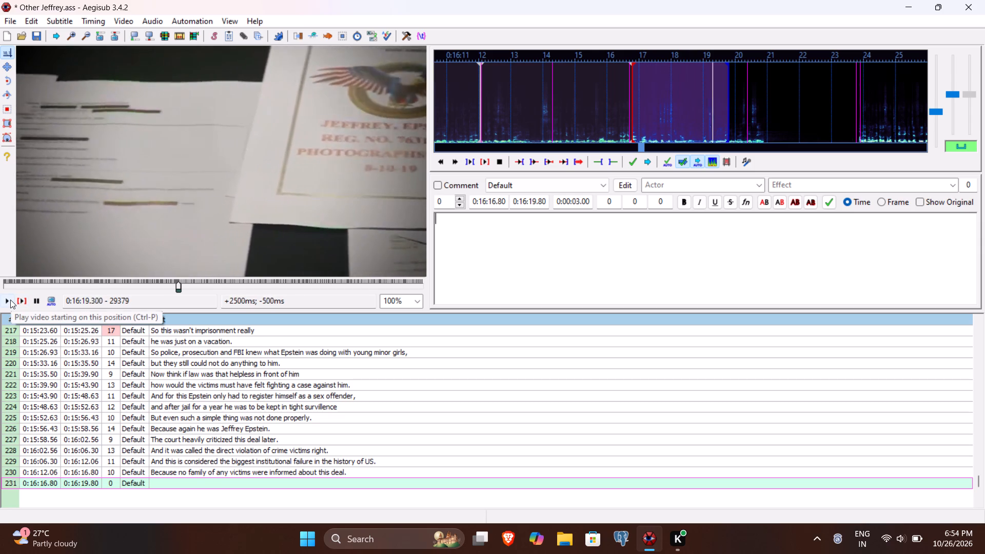
pyautogui.click(10, 300)
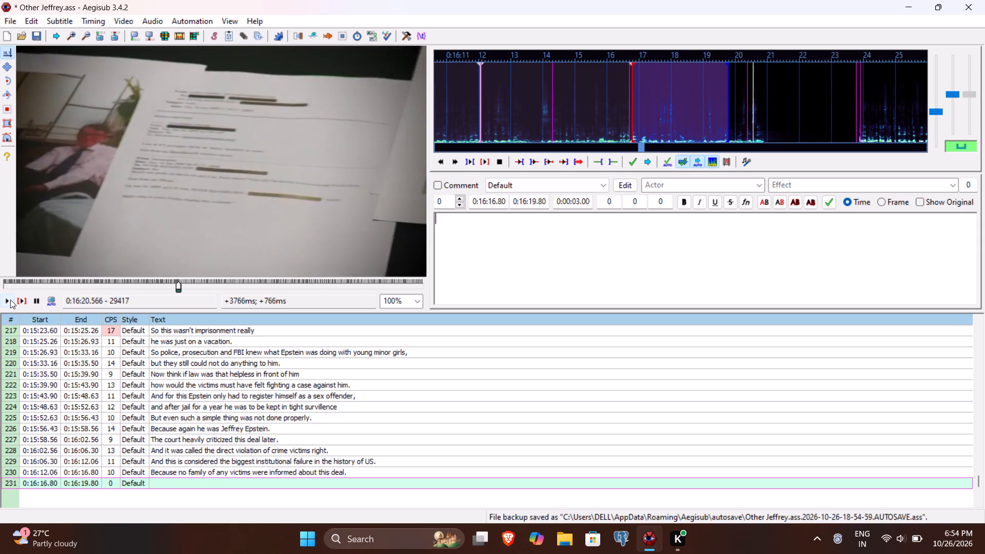
pyautogui.click(10, 300)
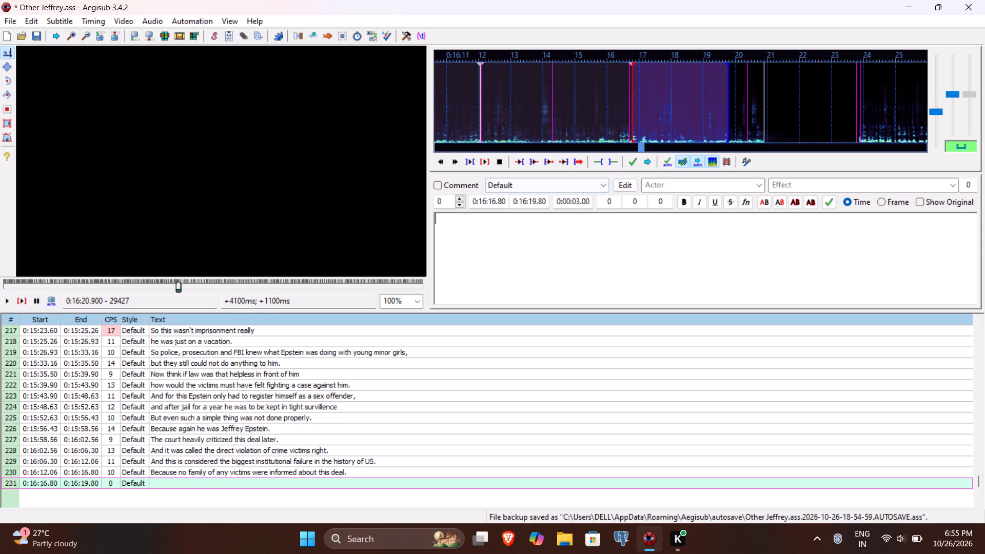
pyautogui.click(527, 200)
pyautogui.write('2060')
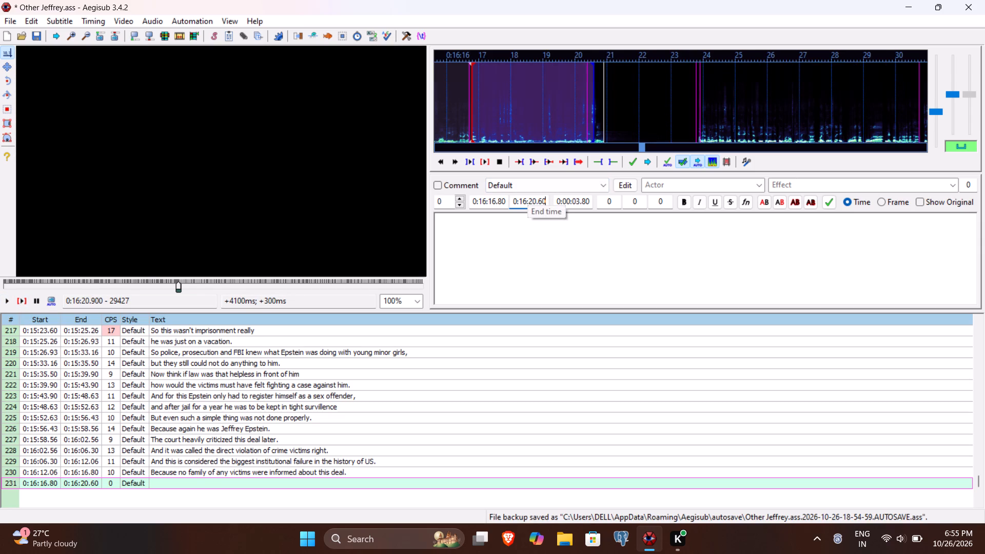
pyautogui.press('BackSpace')
pyautogui.press('BackSpace')
pyautogui.write('90')
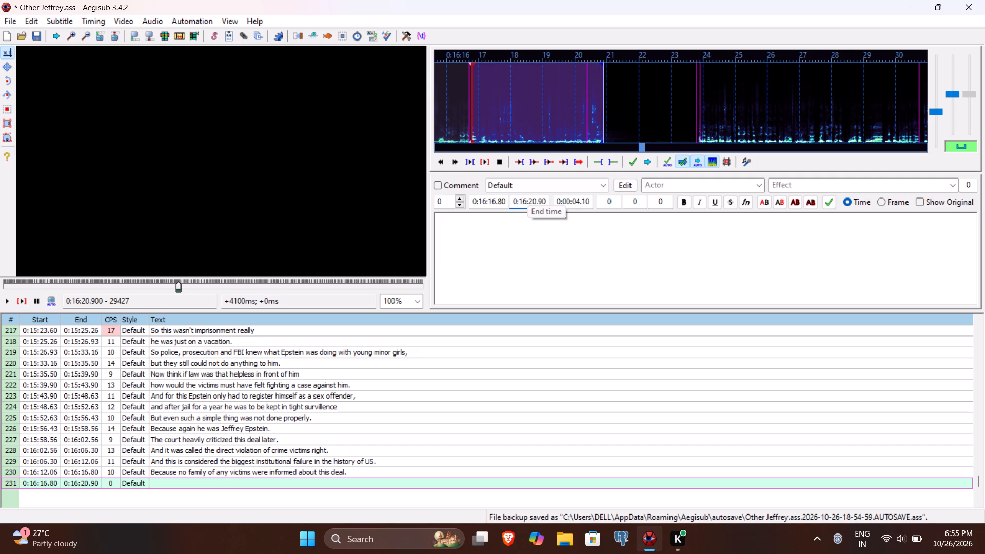
# Enter "And they didn't get any justice from this case." as line 231's text and commit the line.
pyautogui.click(490, 259)
pyautogui.write('And they didn;t')
pyautogui.press('space')
pyautogui.press('BackSpace')
pyautogui.press('BackSpace')
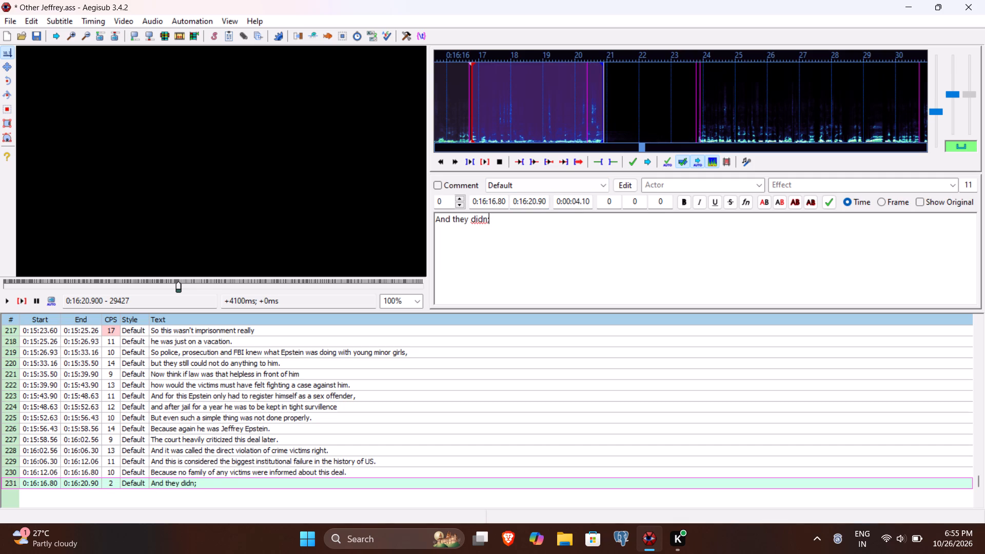
pyautogui.press('BackSpace')
pyautogui.write("'t get any justice fro")
pyautogui.press('space')
pyautogui.press('BackSpace')
pyautogui.write('m this case')
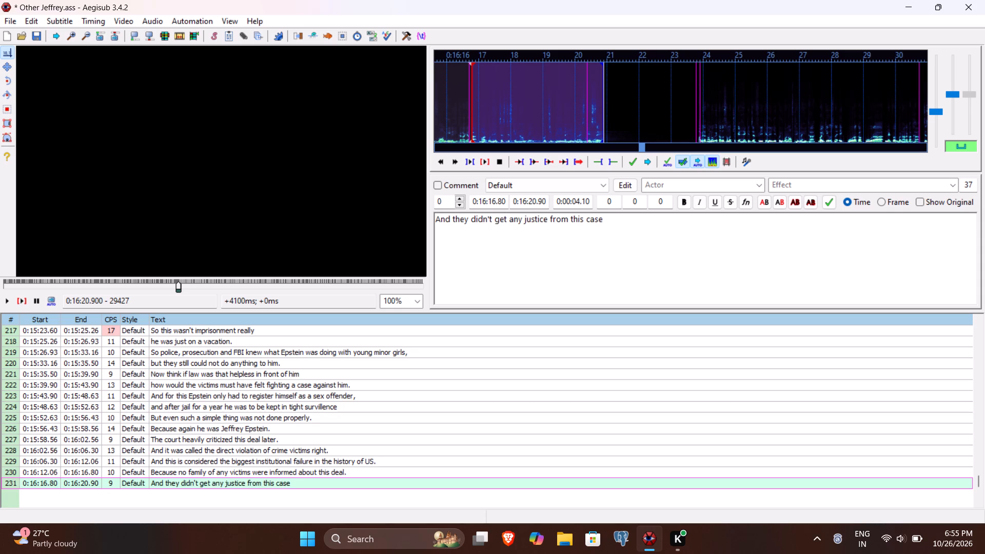
pyautogui.press('.')
pyautogui.press('Return')
# Save the subtitle file.
pyautogui.hotkey('ctrl', 's')
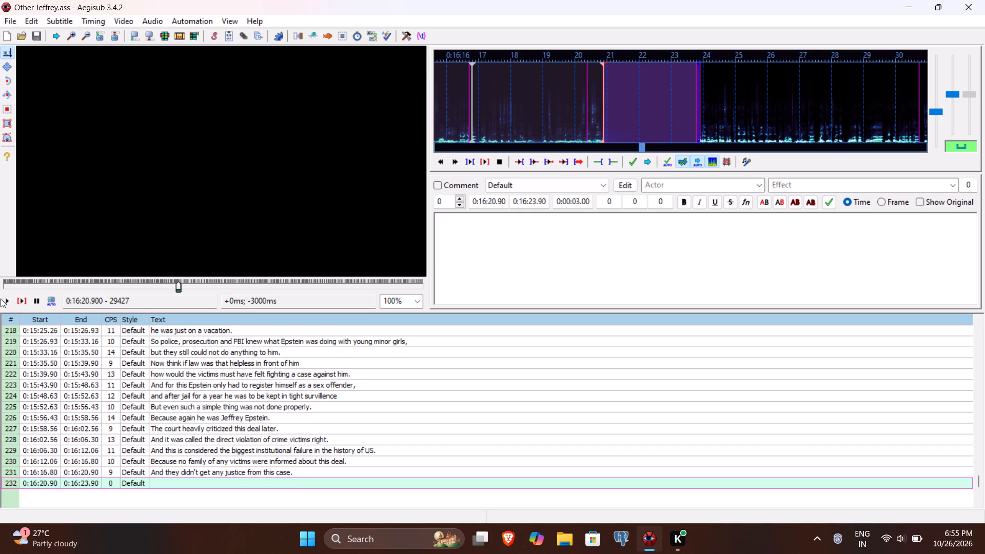
# Play line 232's span and commit the line with empty text and its default end time.
pyautogui.click(24, 299)
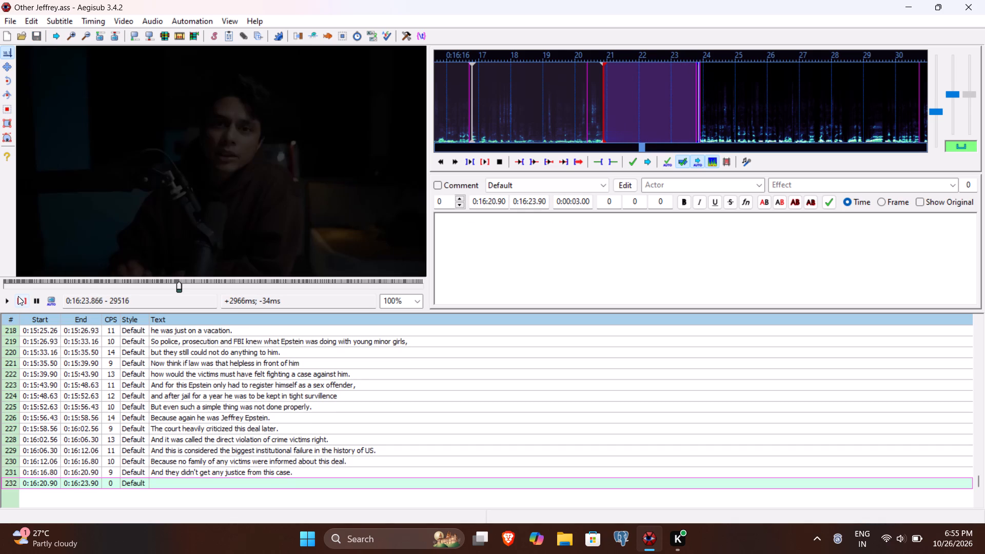
pyautogui.press('Return')
# Play from line 233's start to the end of the phrase and set the line's end time to 0:16:27.56.
pyautogui.click(18, 296)
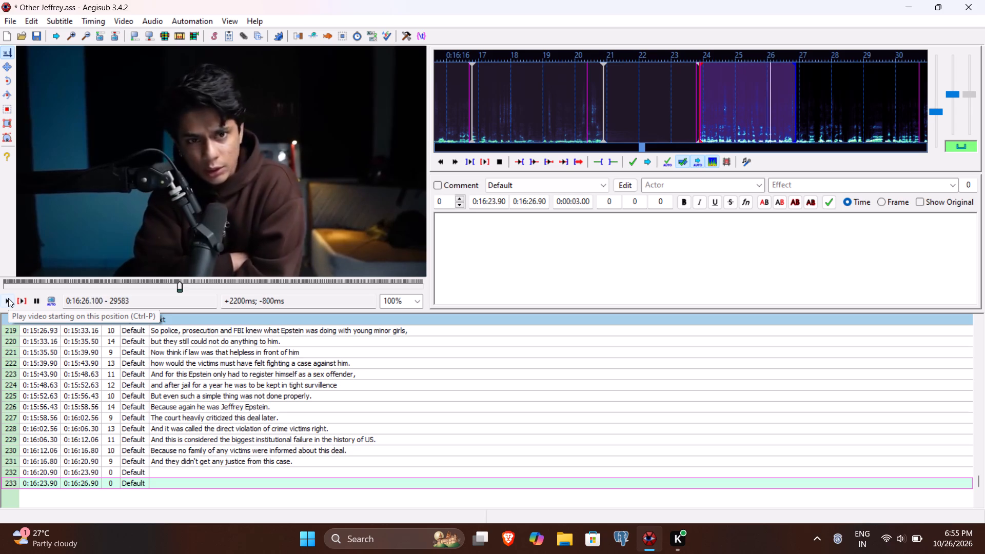
pyautogui.click(8, 298)
pyautogui.click(8, 298)
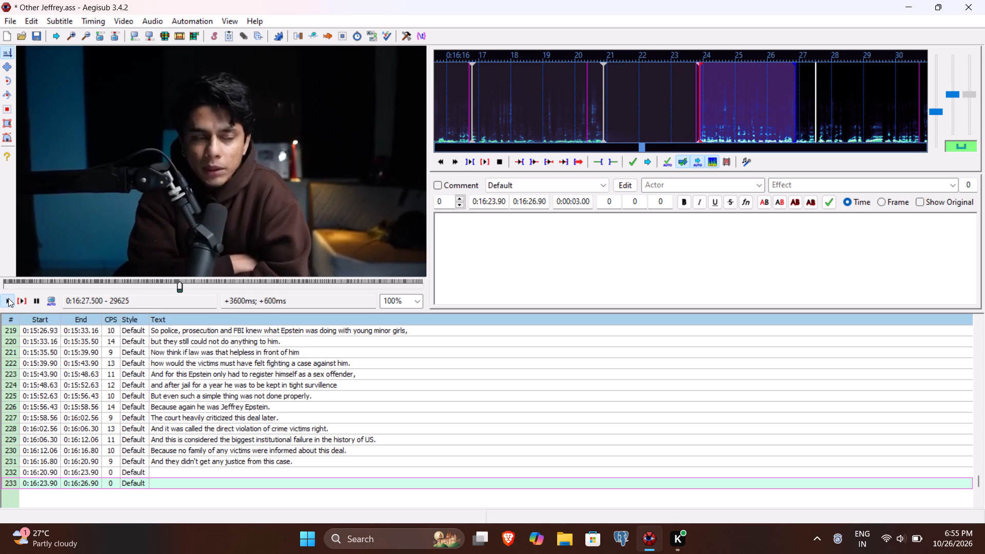
pyautogui.click(532, 202)
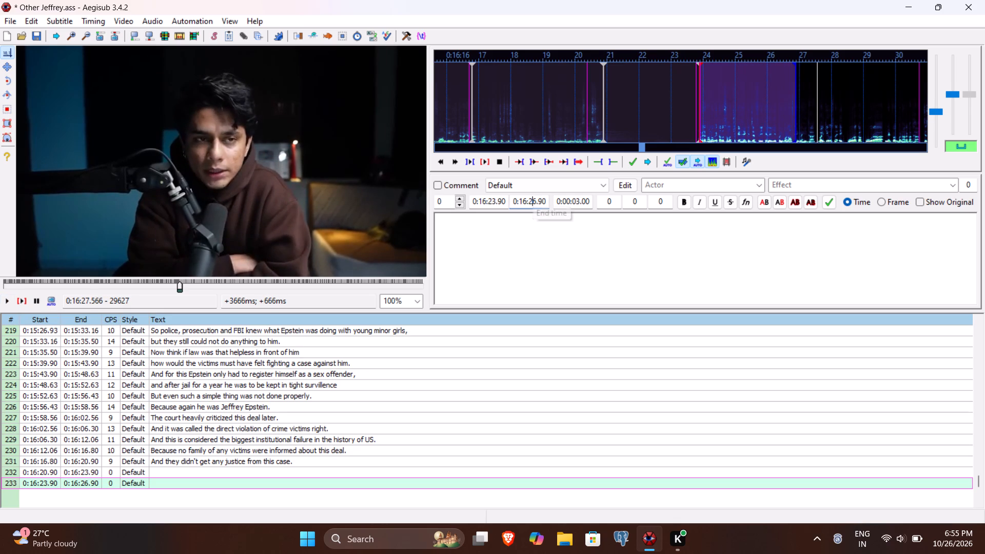
pyautogui.press('7')
pyautogui.write('56')
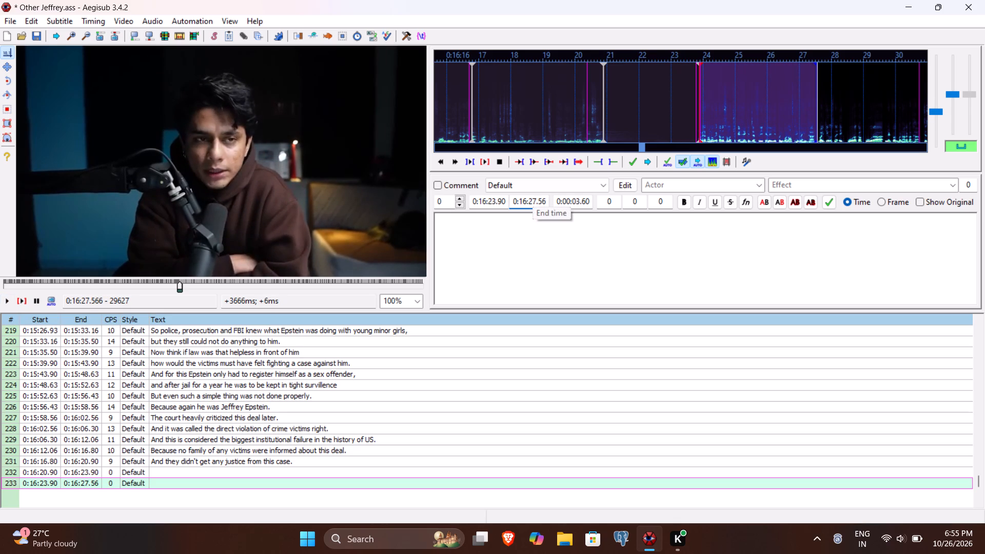
# Enter "At this point we have understood that this wasn't an one of case for Jeffrey Epstein." as line 233's text and commit the line.
pyautogui.click(521, 256)
pyautogui.write('To thi')
pyautogui.hotkey('ctrl', 'shift', 'Left')
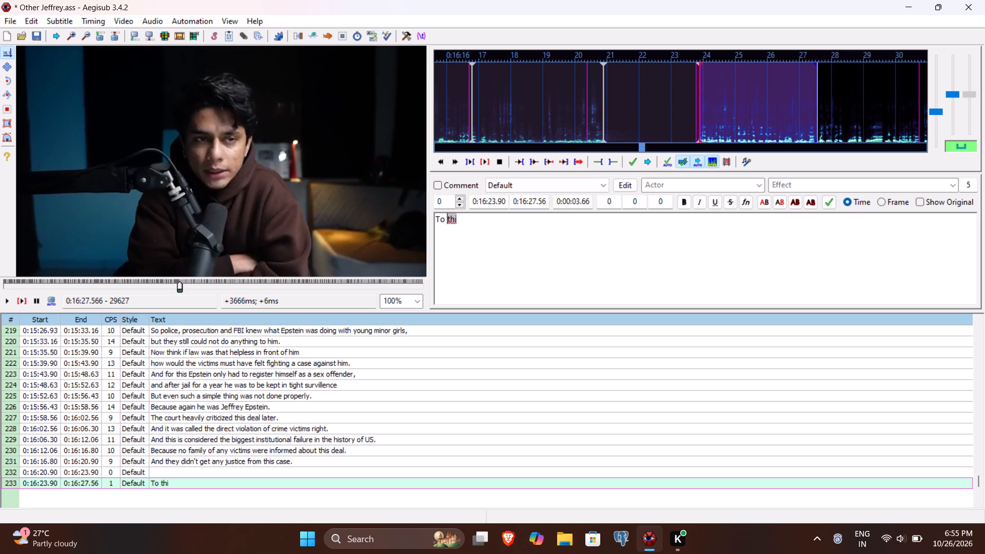
pyautogui.hotkey('ctrl', 'shift', 'Left')
pyautogui.write('At this point we have understood that')
pyautogui.press('space')
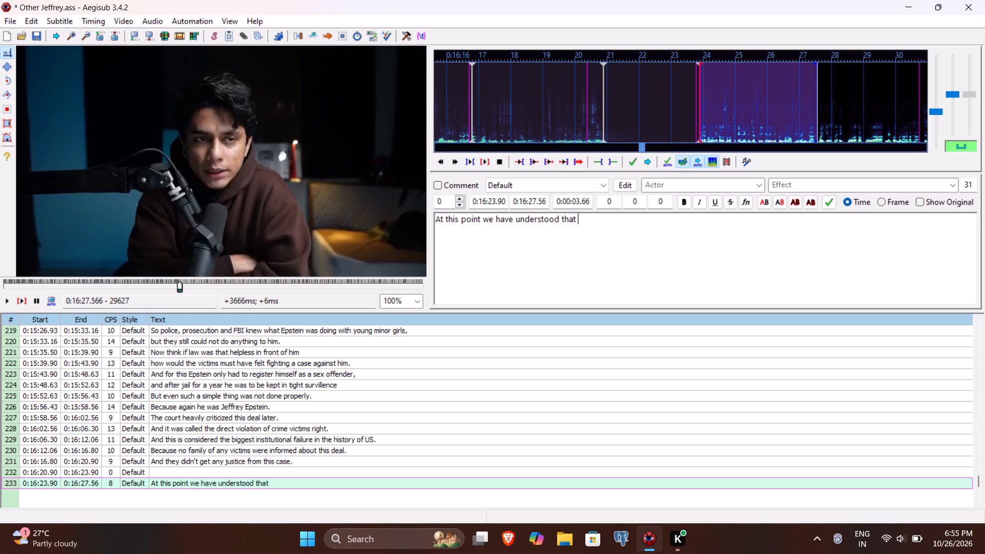
pyautogui.write("this wasn't a")
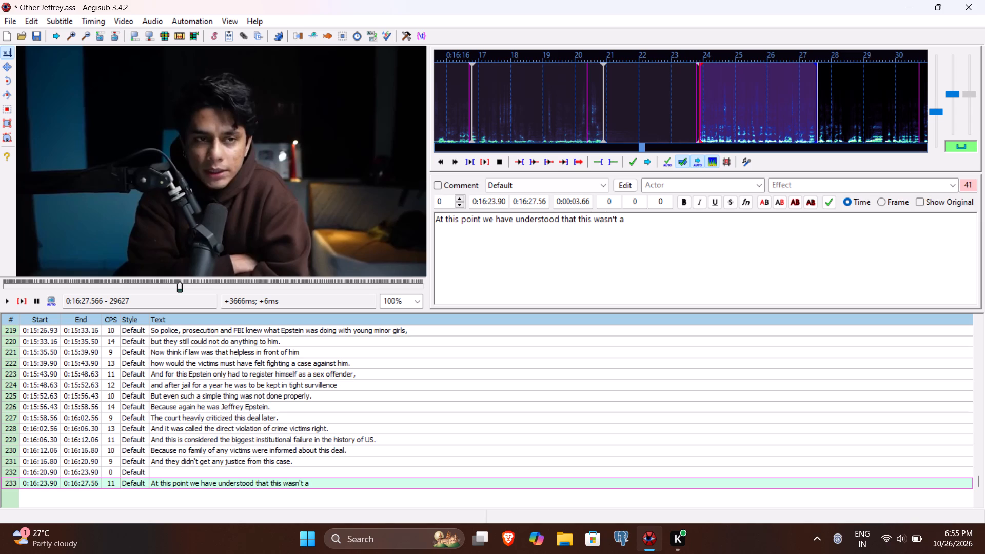
pyautogui.write('n on')
pyautogui.write('e of case for Jeffrey Epstein')
pyautogui.press('.')
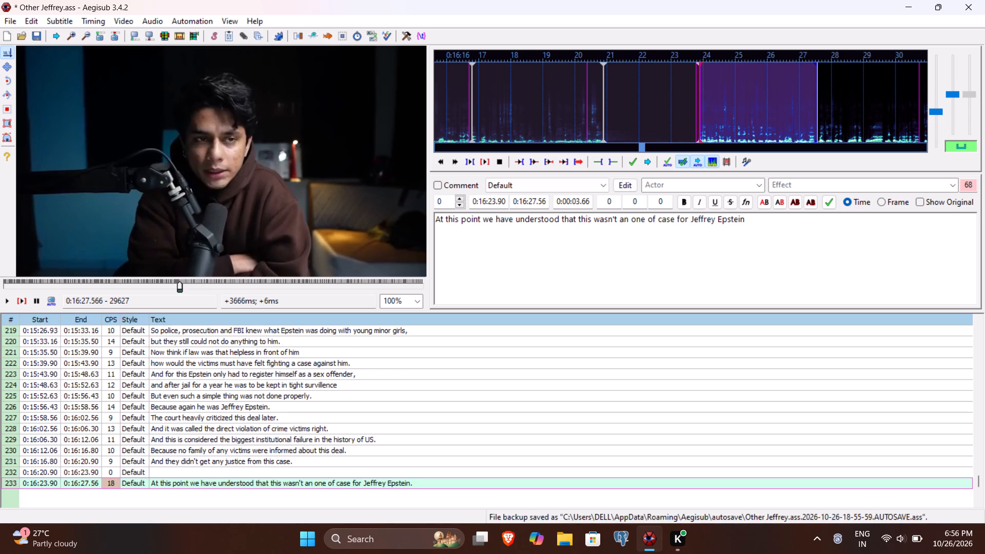
pyautogui.press('Return')
# Play from line 234's start to the end of the phrase and set the line's end time to 0:16:30.93.
pyautogui.click(21, 293)
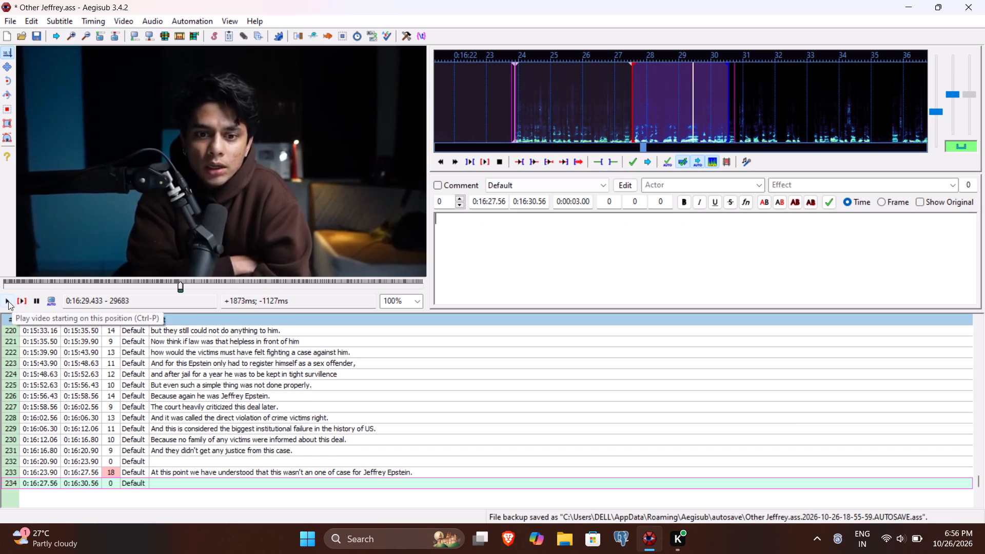
pyautogui.click(8, 301)
pyautogui.click(8, 301)
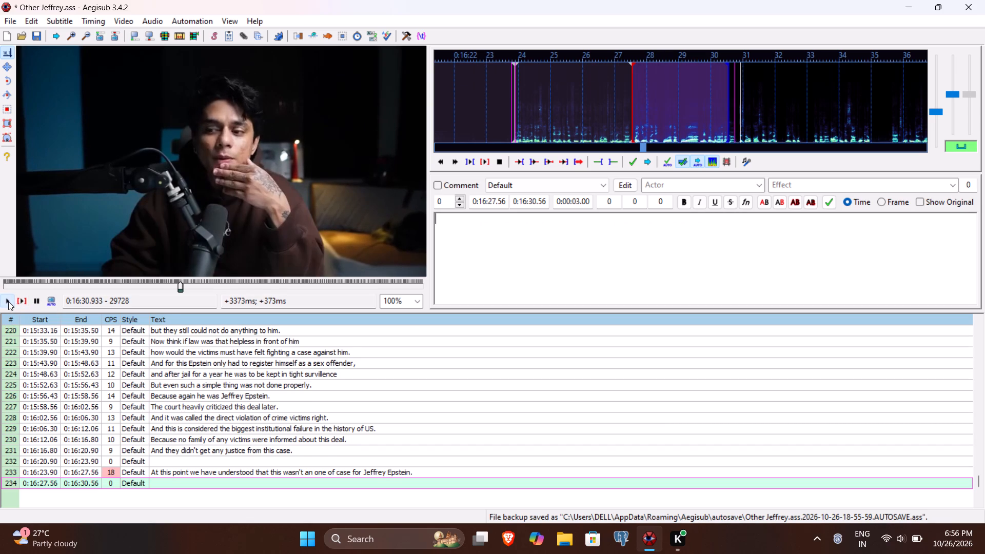
pyautogui.click(538, 199)
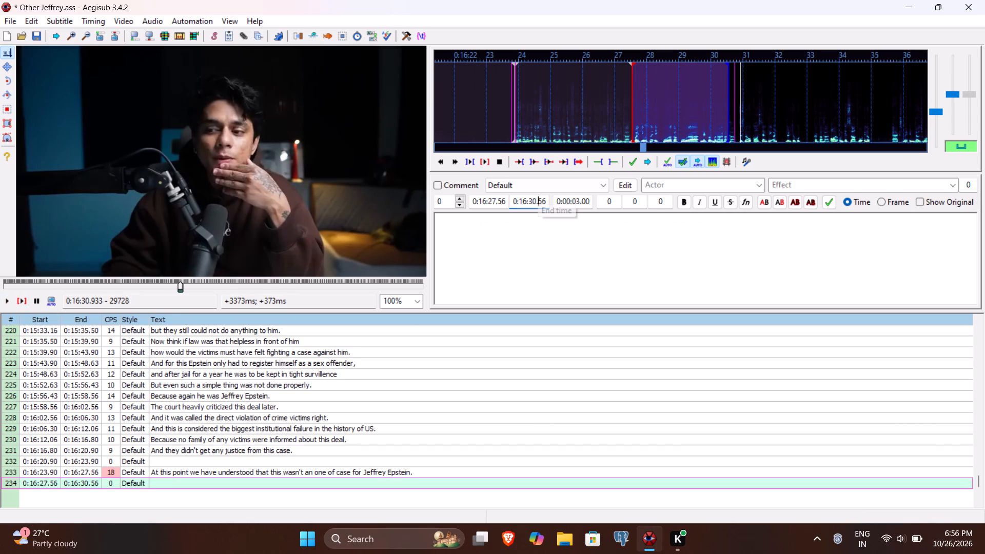
pyautogui.write('93')
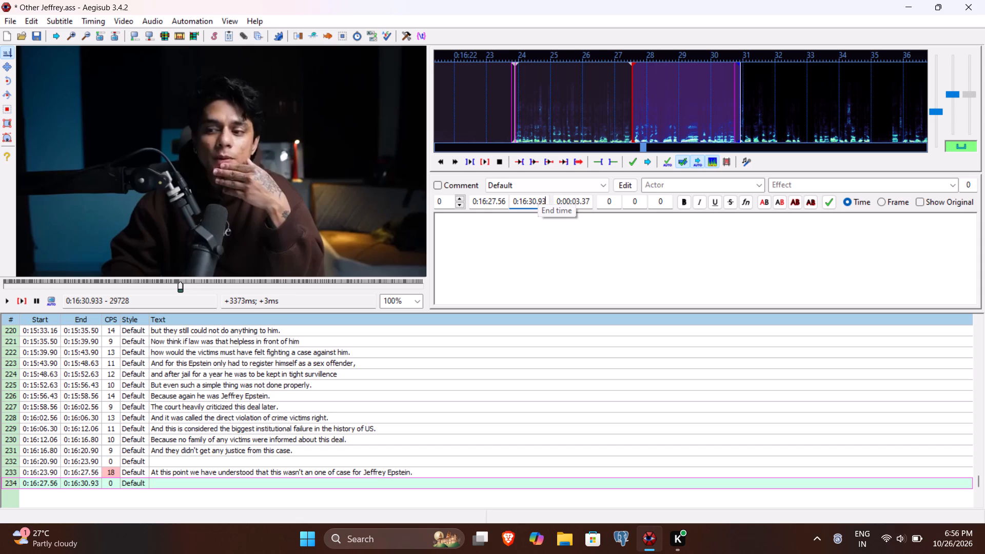
# Enter "But he had rather created a whole network." as line 234's text and commit the line.
pyautogui.click(515, 230)
pyautogui.write('But he had rather created a whole ne')
pyautogui.write('twork.')
pyautogui.press('Return')
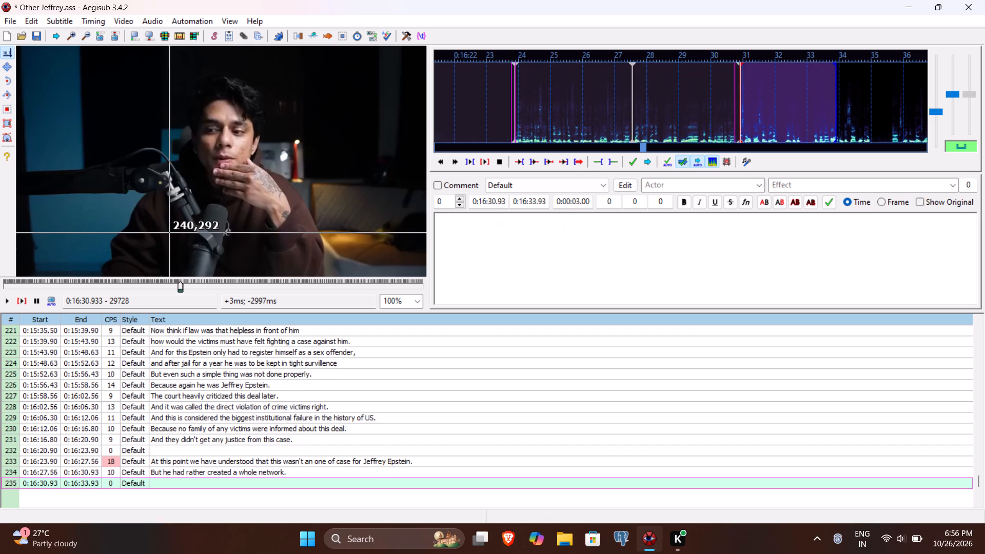
# Play line 235's span, enter "In which he constantly raped underage girls." as its text and commit the line with the default end time.
pyautogui.click(24, 302)
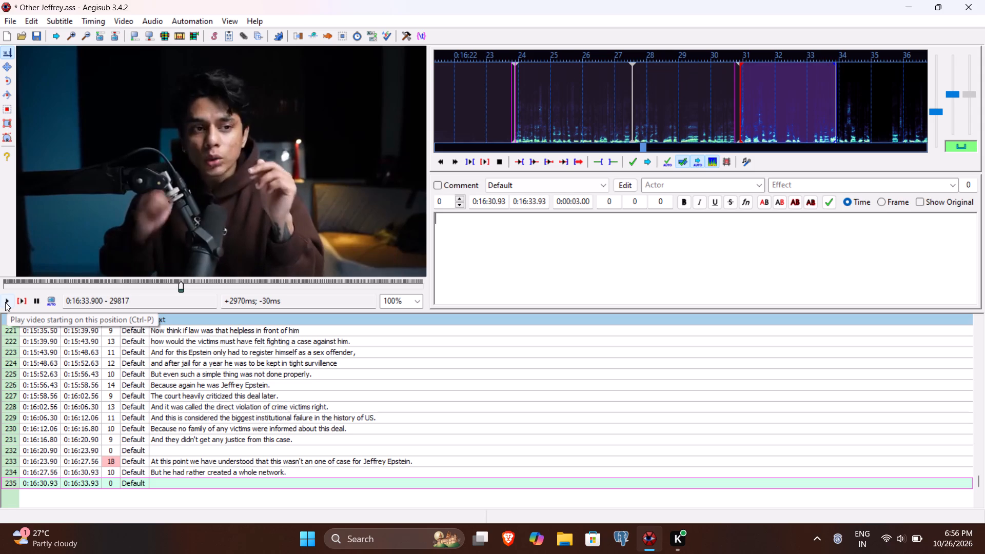
pyautogui.write('In which he constantly ra')
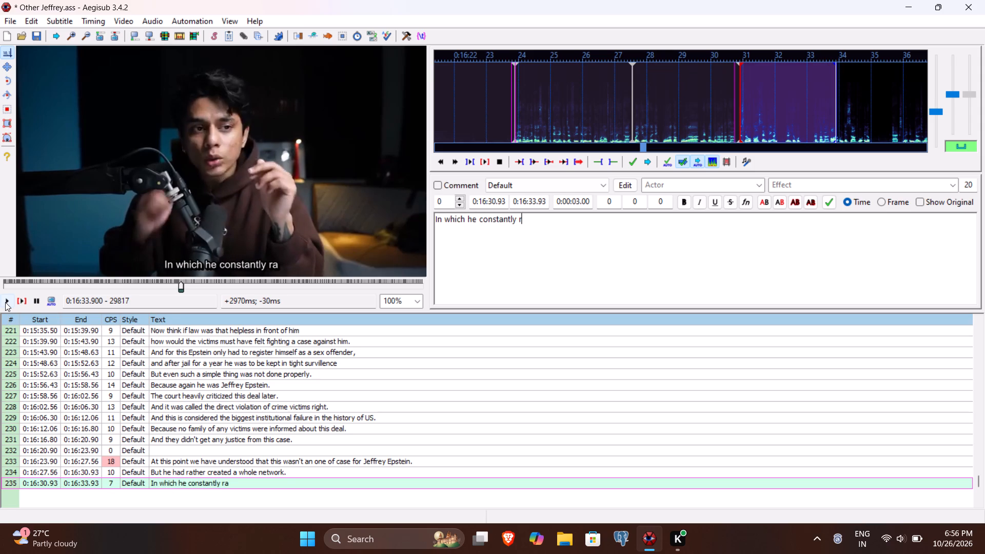
pyautogui.write('ped unders')
pyautogui.press('BackSpace')
pyautogui.write('aged')
pyautogui.press('space')
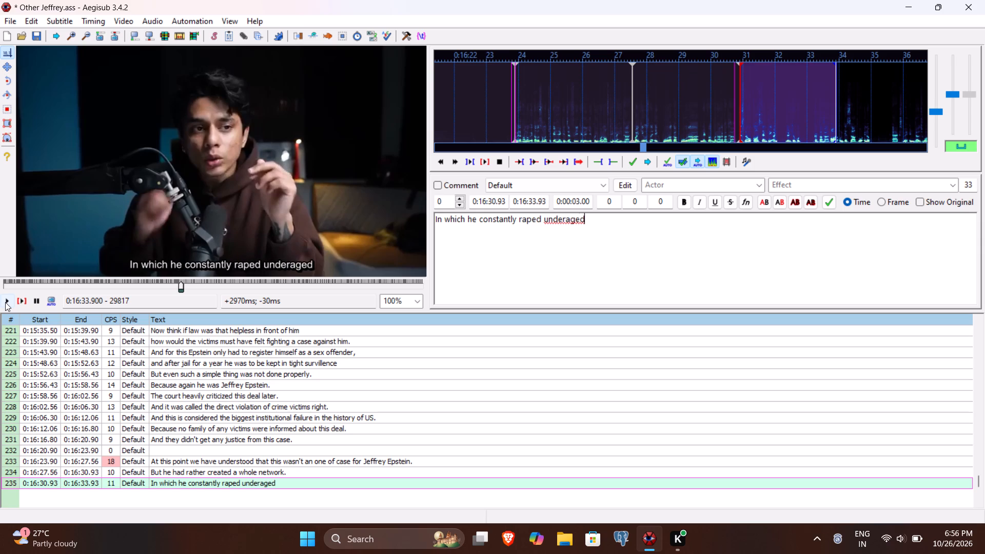
pyautogui.press('BackSpace')
pyautogui.press('BackSpace')
pyautogui.press('space')
pyautogui.write('girls.')
pyautogui.press('Return')
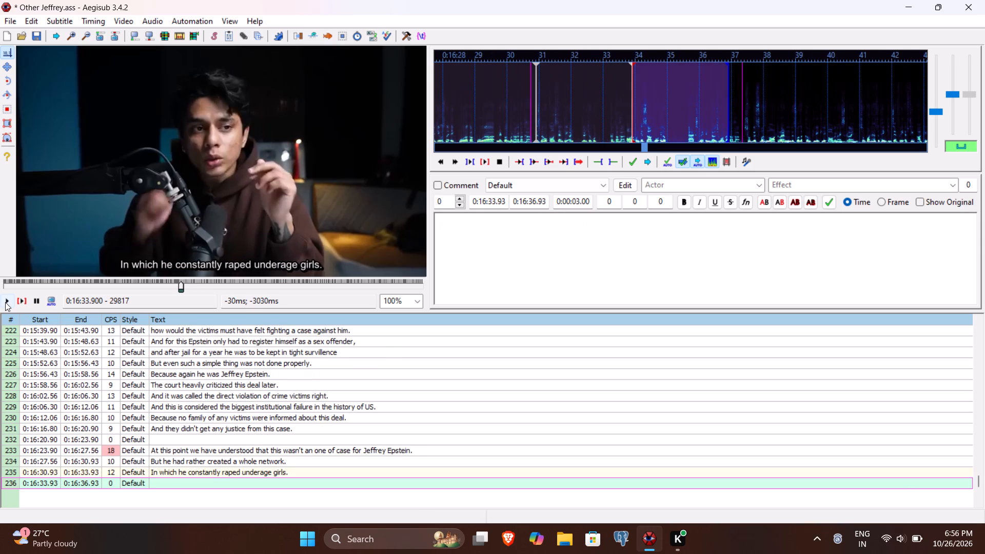
# Play from line 236's start to the end of the phrase and set the line's end time to 0:16:37.33.
pyautogui.click(21, 302)
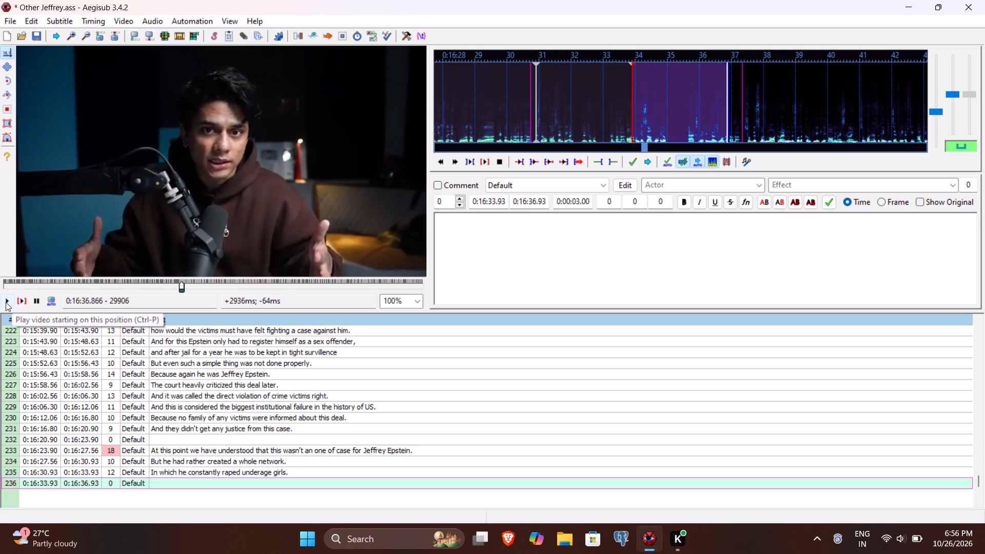
pyautogui.doubleClick(6, 302)
pyautogui.doubleClick(6, 302)
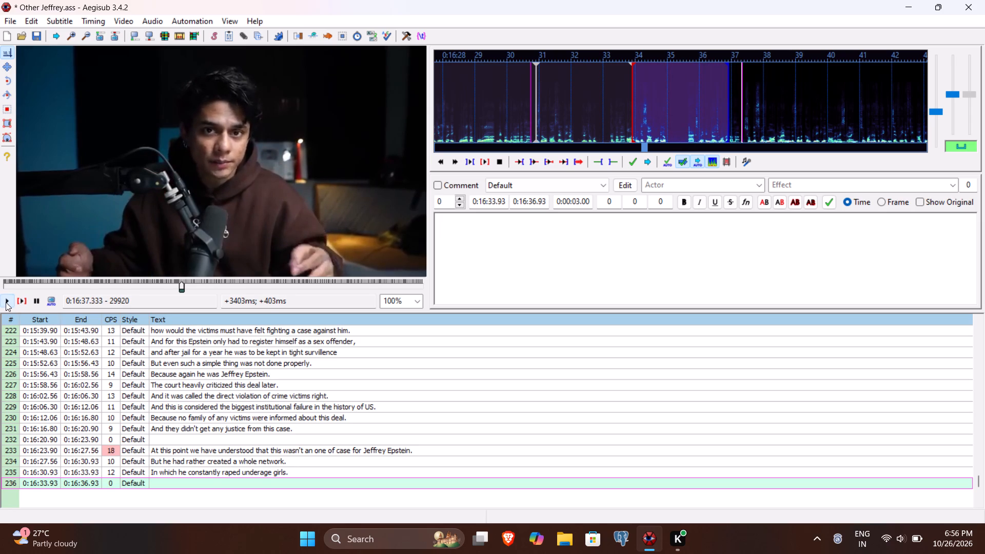
pyautogui.click(534, 200)
pyautogui.press('BackSpace')
pyautogui.write('733')
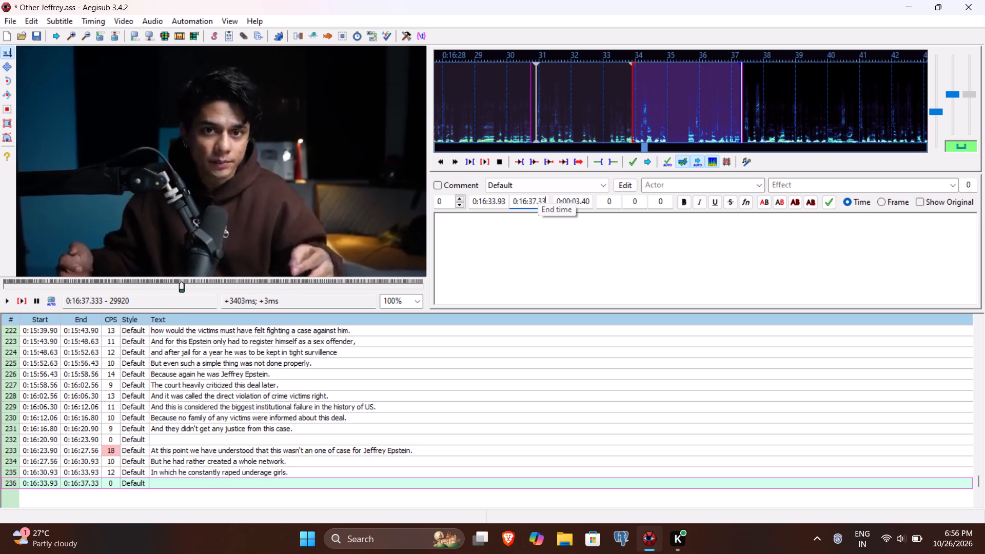
# Enter "And used to indulge in inappropriate acts with them." as line 236's text and commit the line.
pyautogui.click(516, 252)
pyautogui.write('And used to indulge in a')
pyautogui.press('BackSpace')
pyautogui.write('in')
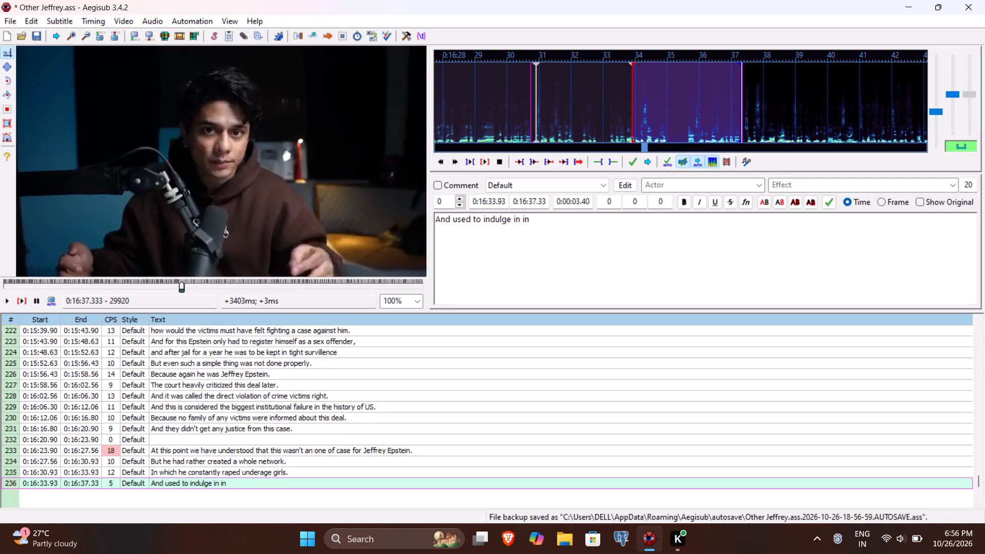
pyautogui.write('approprit')
pyautogui.press('BackSpace')
pyautogui.write('ate acts with')
pyautogui.press('space')
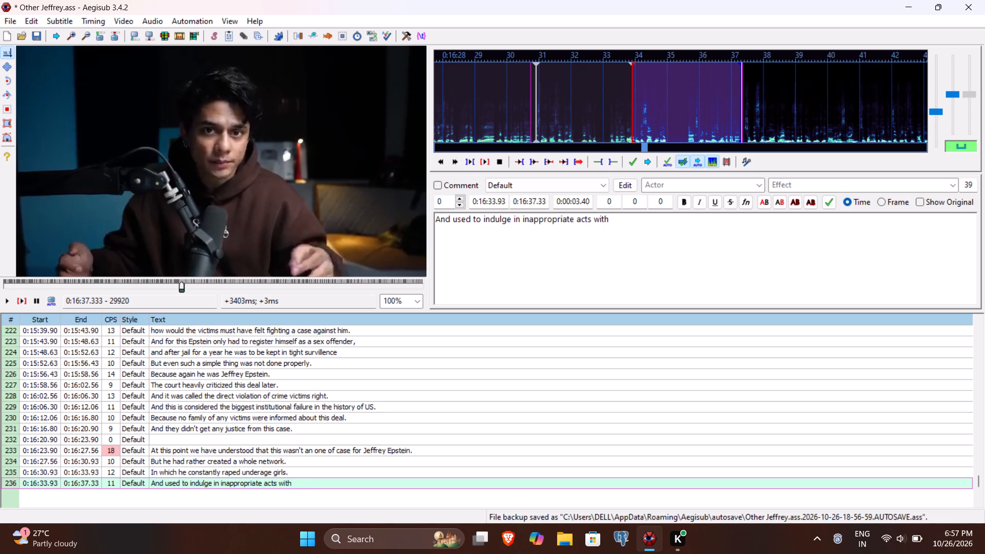
pyautogui.write('them.')
pyautogui.press('Return')
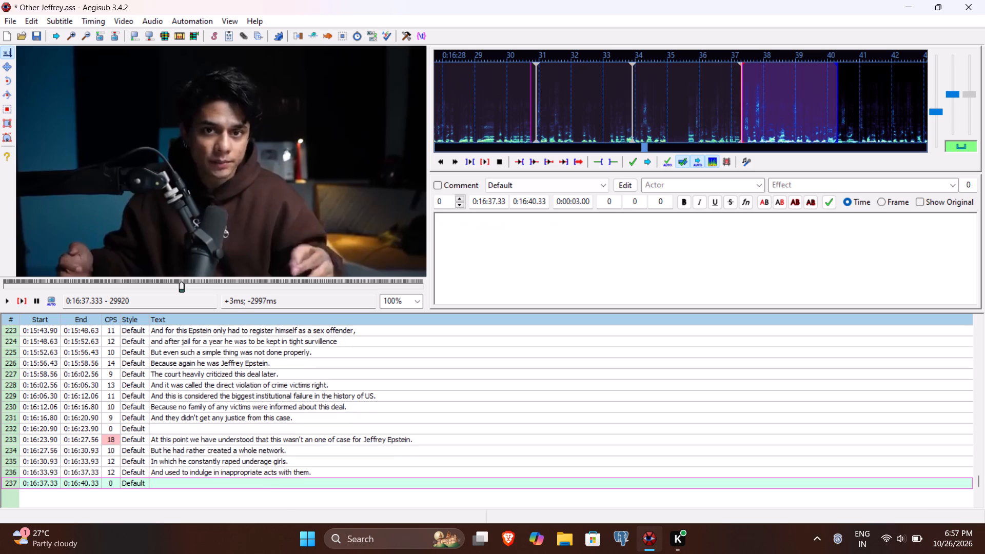
# Play from line 237's start to the end of the phrase and set the line's end time to 0:16:40.93.
pyautogui.click(24, 299)
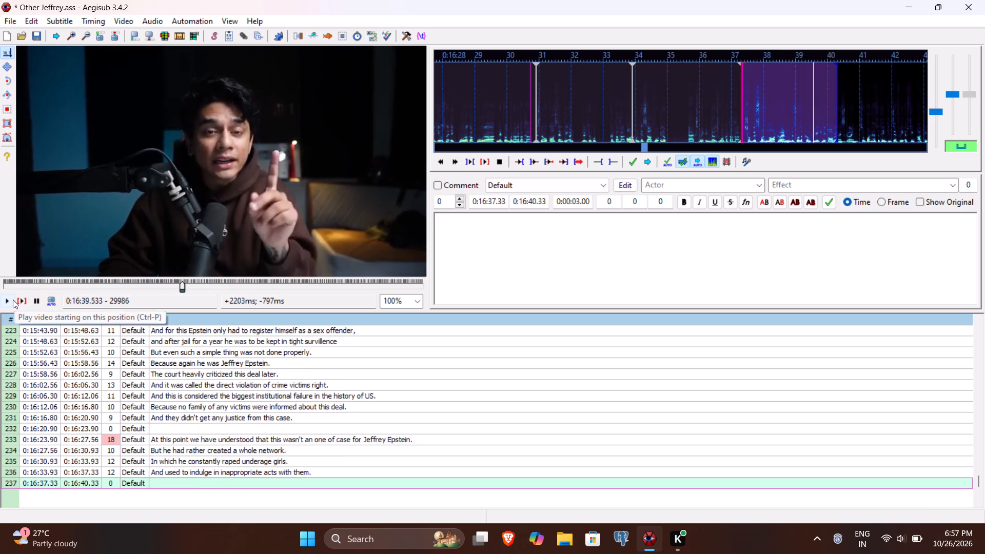
pyautogui.click(13, 299)
pyautogui.click(13, 299)
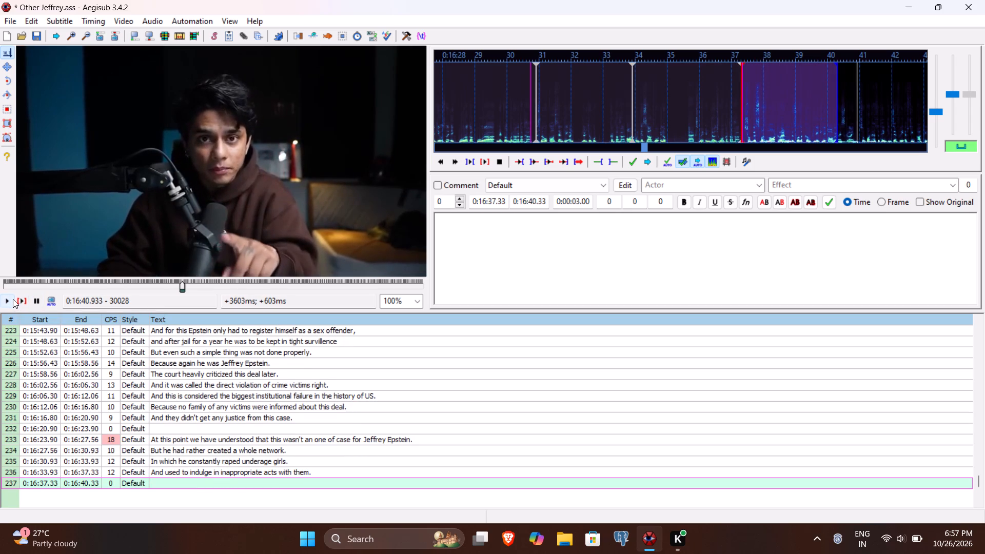
pyautogui.click(541, 203)
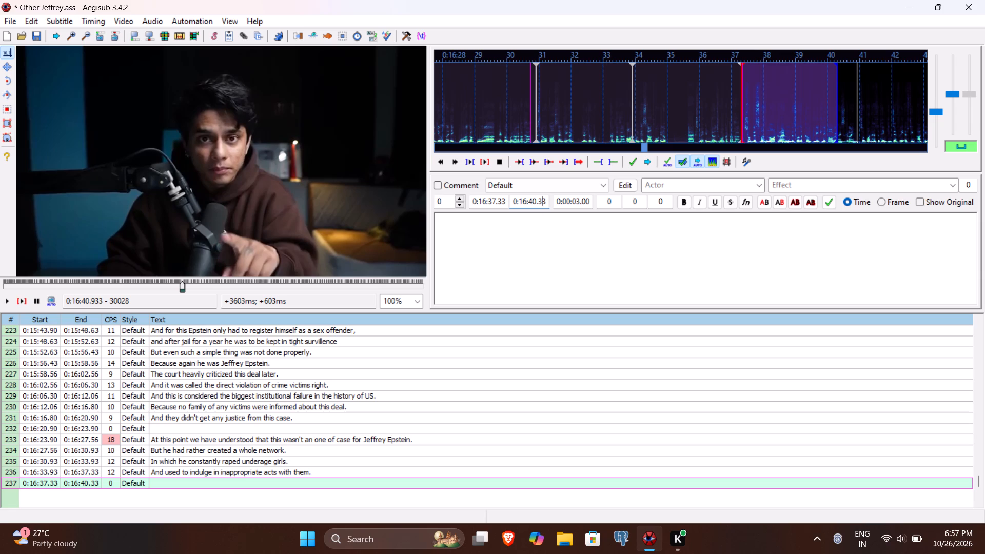
pyautogui.press('BackSpace')
pyautogui.press('9')
# Enter "So this was not random but this was a completely organized crime." as line 237's text and commit the line.
pyautogui.click(511, 265)
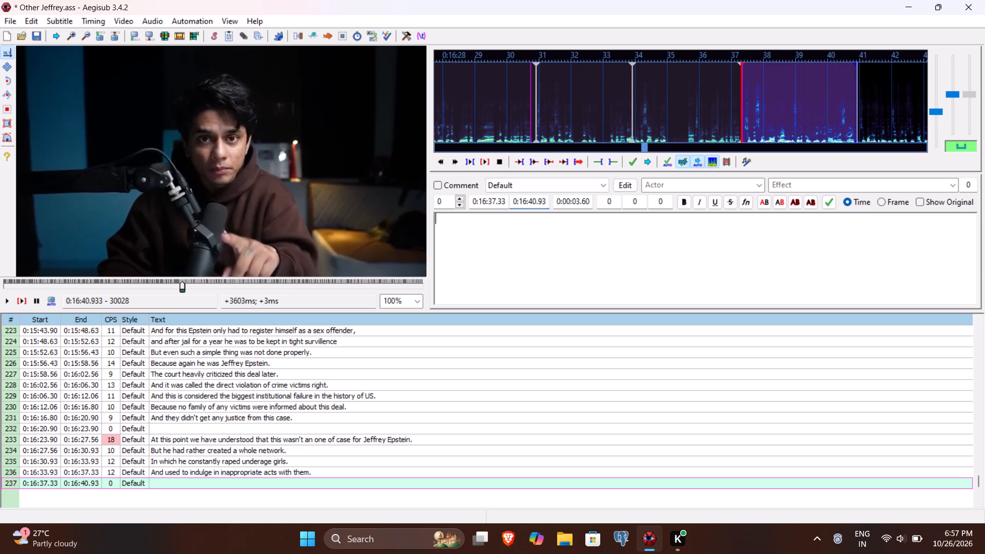
pyautogui.hotkey('shift', 's')
pyautogui.write('o this was not random y')
pyautogui.press('BackSpace')
pyautogui.write('but this was an')
pyautogui.press('BackSpace')
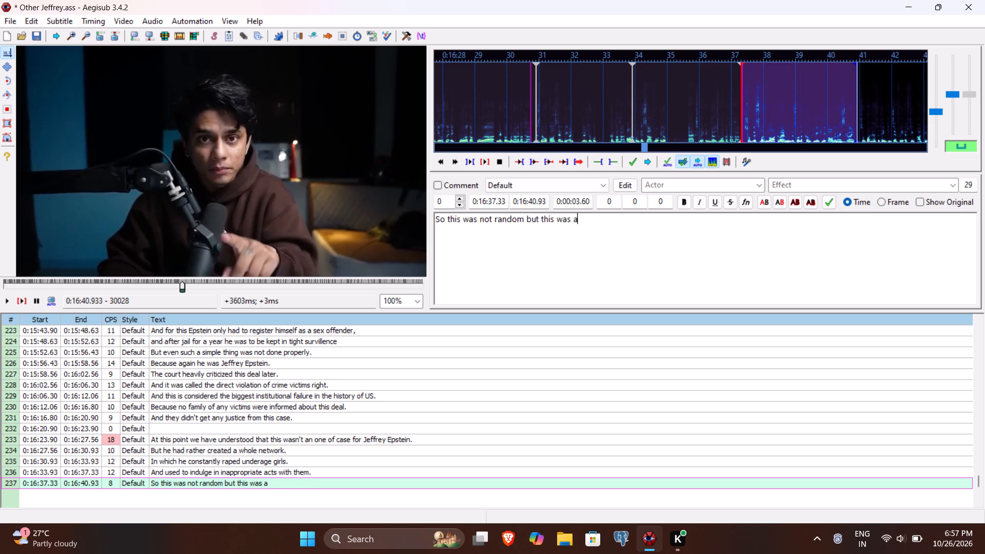
pyautogui.press('space')
pyautogui.write('com')
pyautogui.write('pletely or')
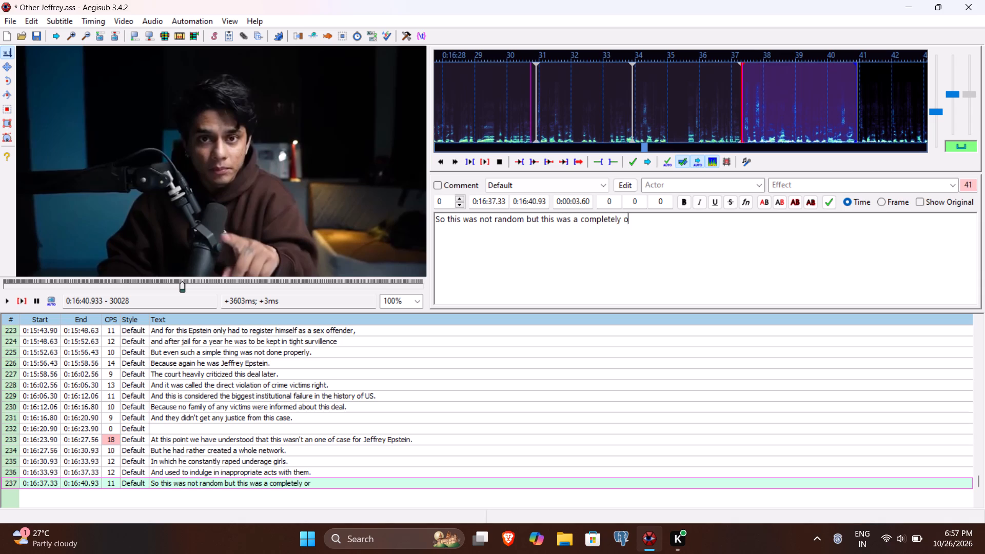
pyautogui.write('ganized crime')
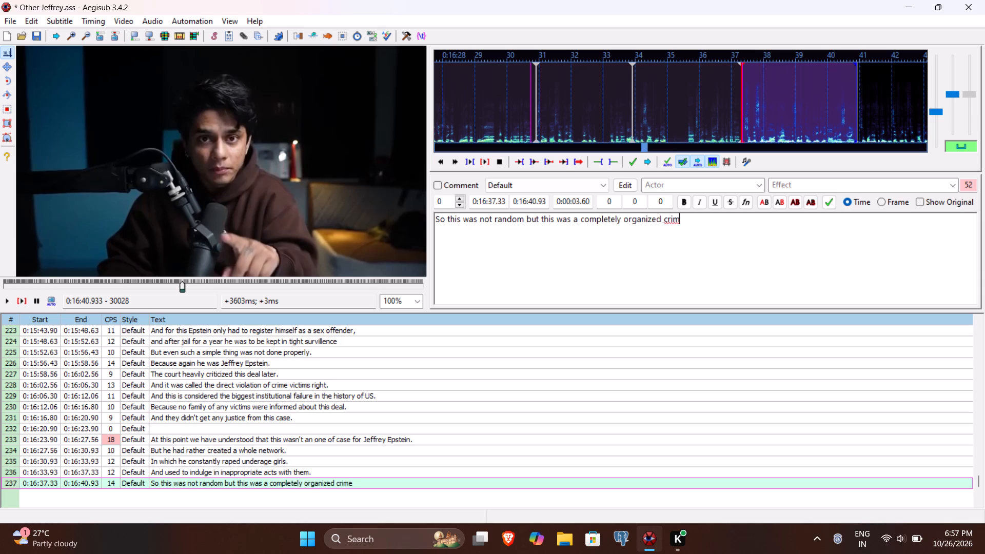
pyautogui.press('/')
pyautogui.press('BackSpace')
pyautogui.press('.')
pyautogui.press('Return')
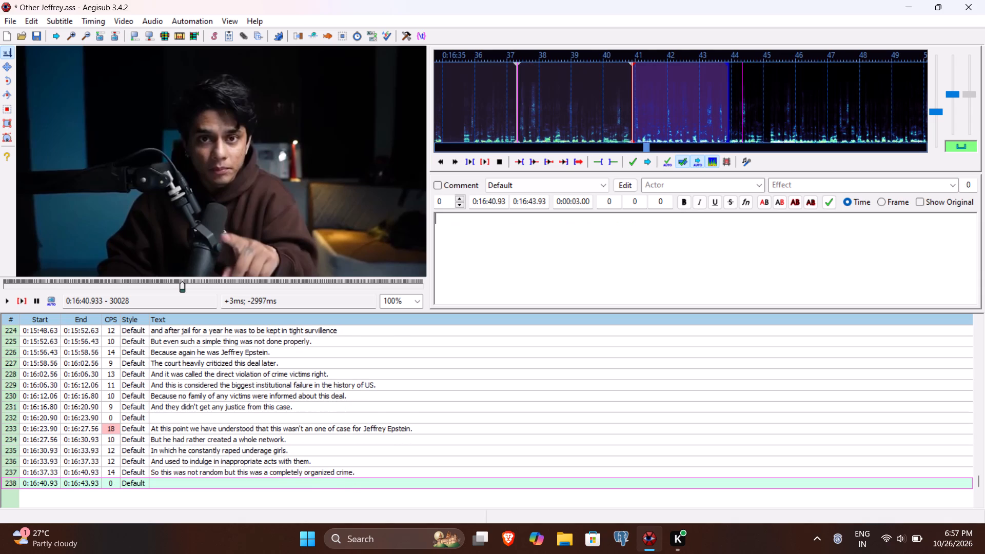
# Play from line 238's start to the end of the phrase and set the line's end time to 0:16:45.00.
pyautogui.click(25, 301)
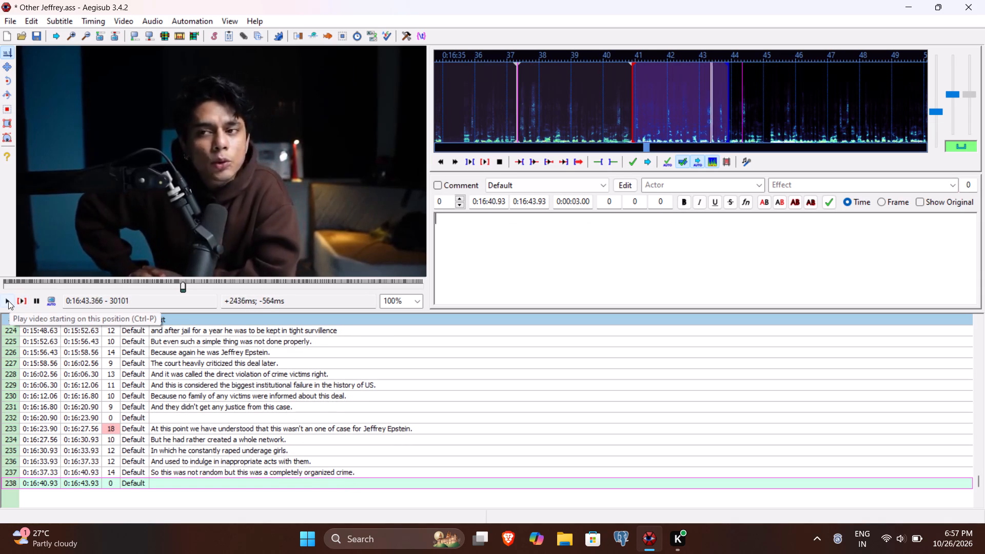
pyautogui.click(8, 301)
pyautogui.click(8, 301)
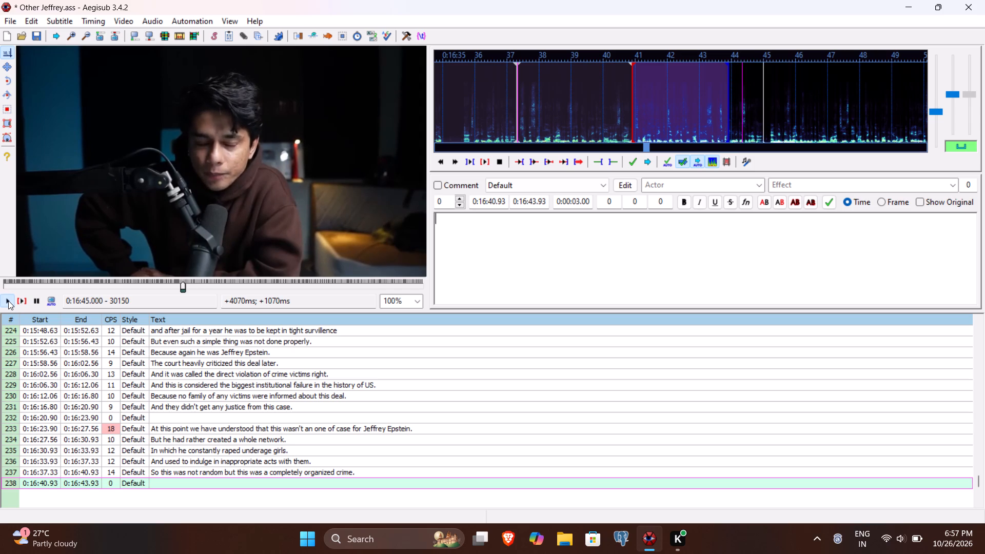
pyautogui.click(534, 202)
pyautogui.press('5')
pyautogui.write('00')
# Enter "So one has to think how Jeffrey Epstein was doing all this by himself." as line 238's text and commit the line.
pyautogui.click(499, 259)
pyautogui.write('So one has to think how Jeffry')
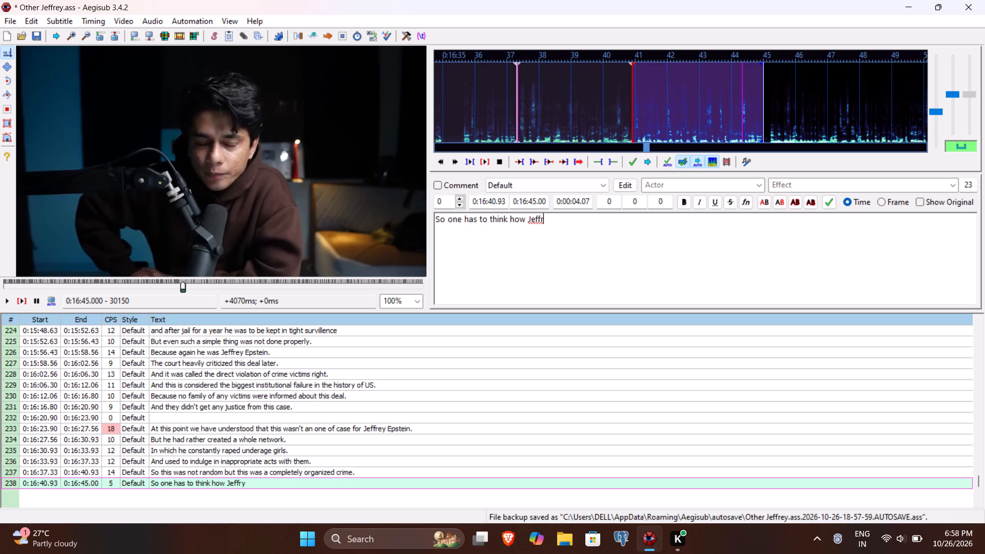
pyautogui.press('BackSpace')
pyautogui.write('ey Epstein was doing all this')
pyautogui.press('space')
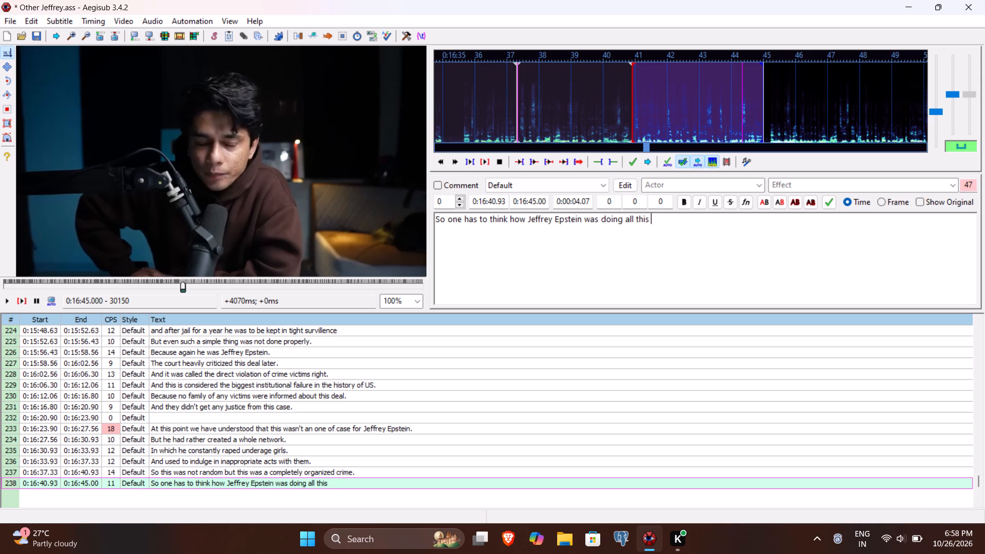
pyautogui.write('by')
pyautogui.press('space')
pyautogui.write('himself.')
pyautogui.press('Return')
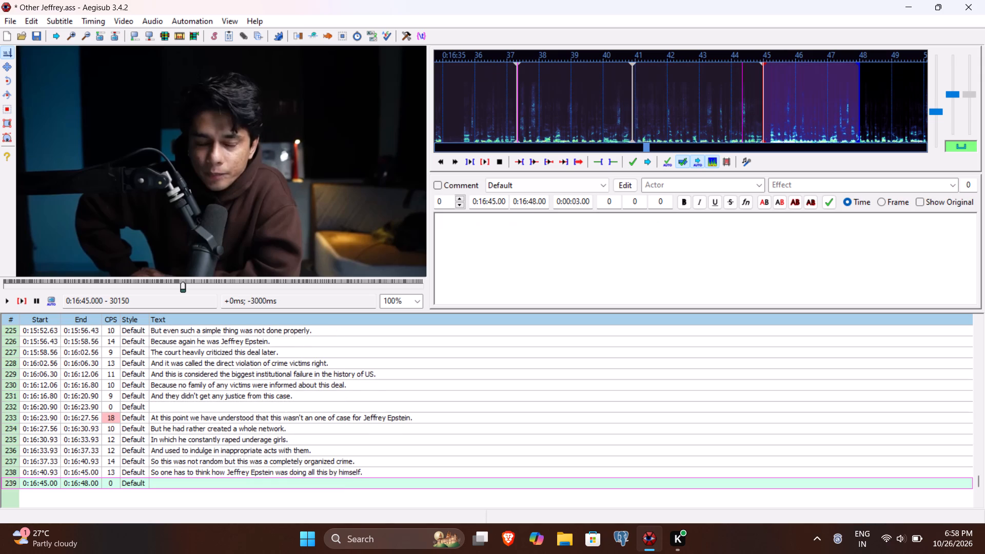
# Play from line 239's start to the end of the phrase and set the line's end time to 0:16:50.43.
pyautogui.click(23, 302)
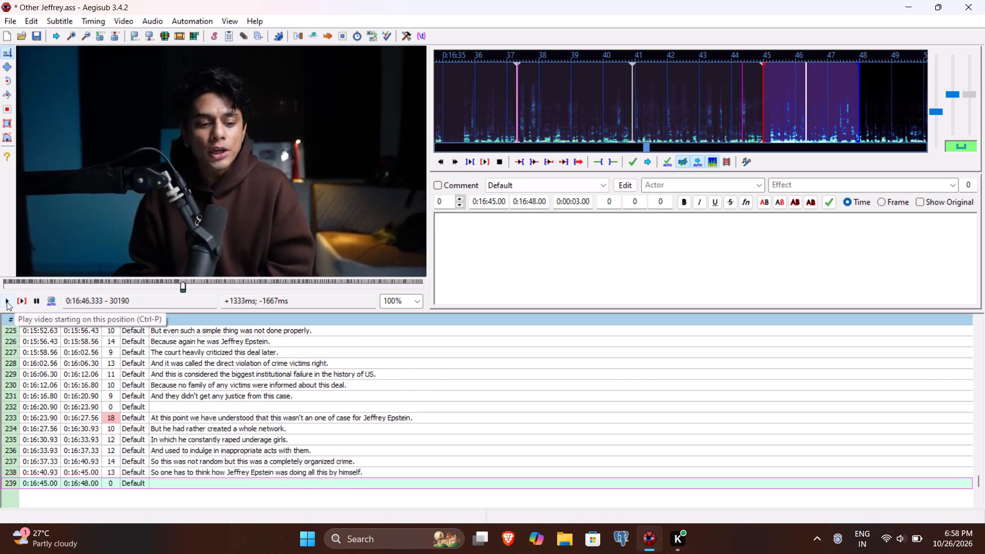
pyautogui.click(7, 302)
pyautogui.click(7, 302)
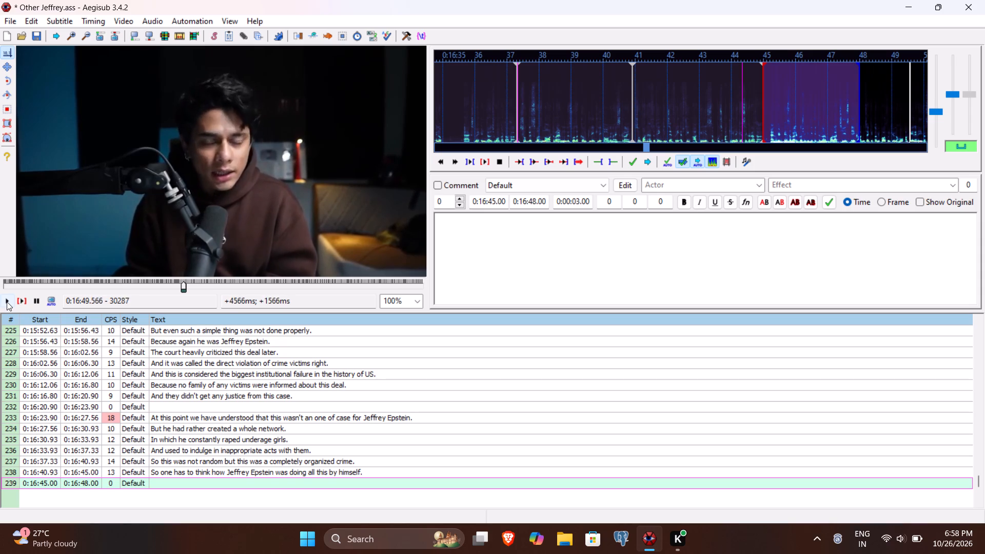
pyautogui.click(7, 302)
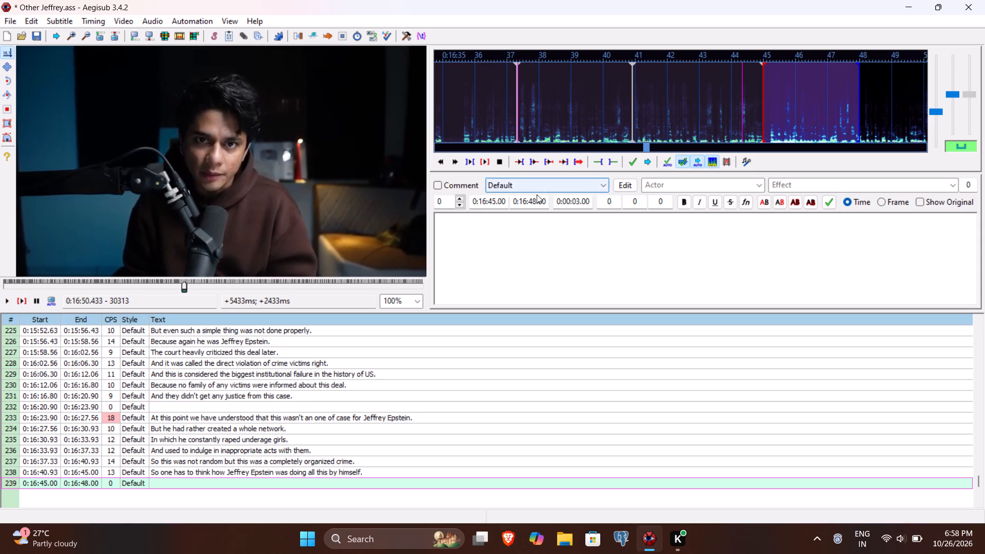
pyautogui.click(528, 202)
pyautogui.write('5043')
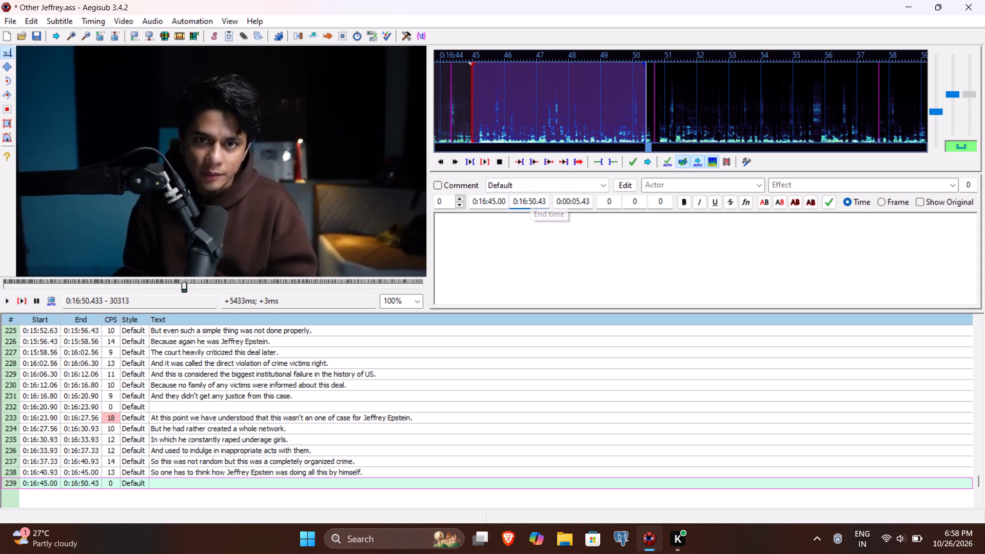
# Enter "And it is a valid question because no matter how powerful a person is he can't do this alone." as line 239's text and commit the line.
pyautogui.click(528, 225)
pyautogui.write('And it is a valid question because no matter how p')
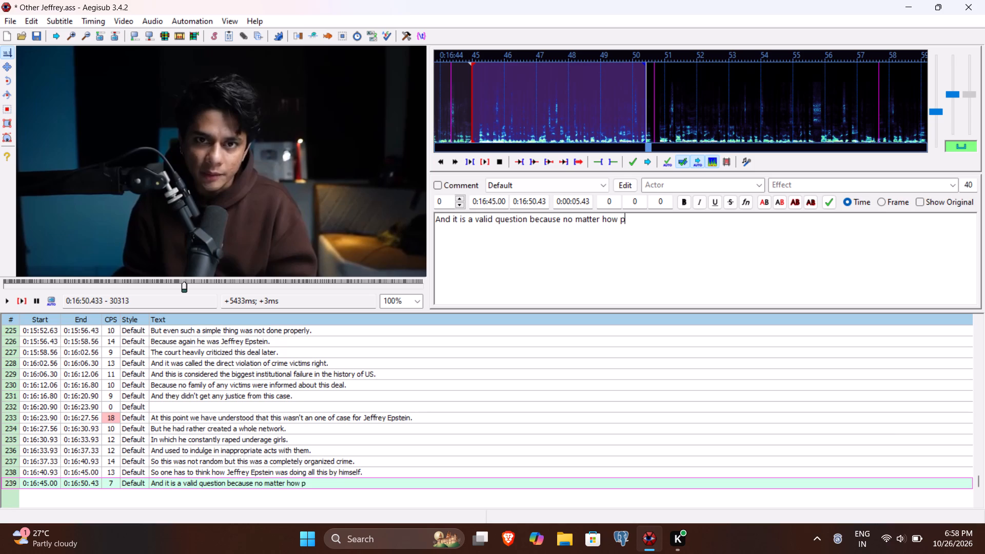
pyautogui.write('owerfula')
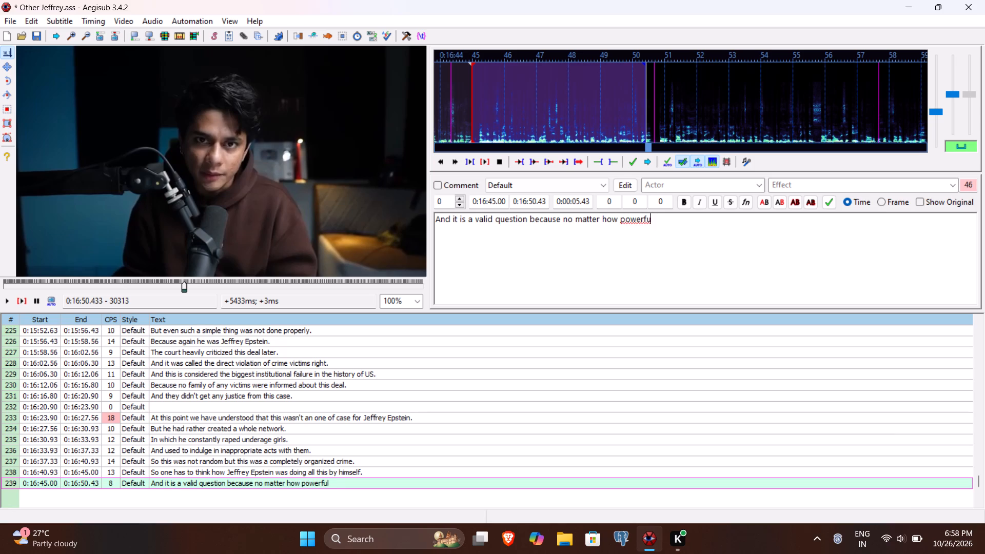
pyautogui.press('space')
pyautogui.press('BackSpace')
pyautogui.press('BackSpace')
pyautogui.press('space')
pyautogui.write('a e')
pyautogui.press('BackSpace')
pyautogui.write('person is he can')
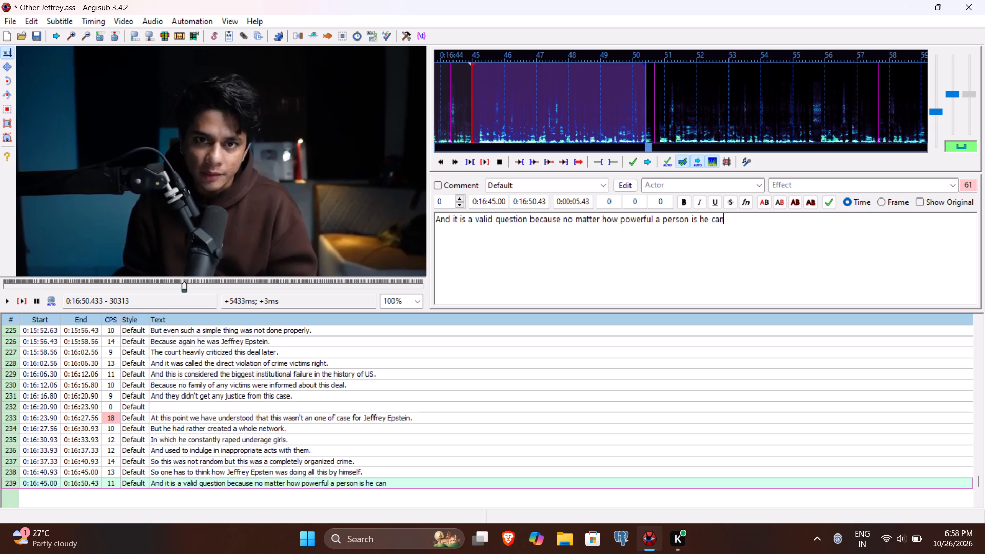
pyautogui.write("'t do this alone/")
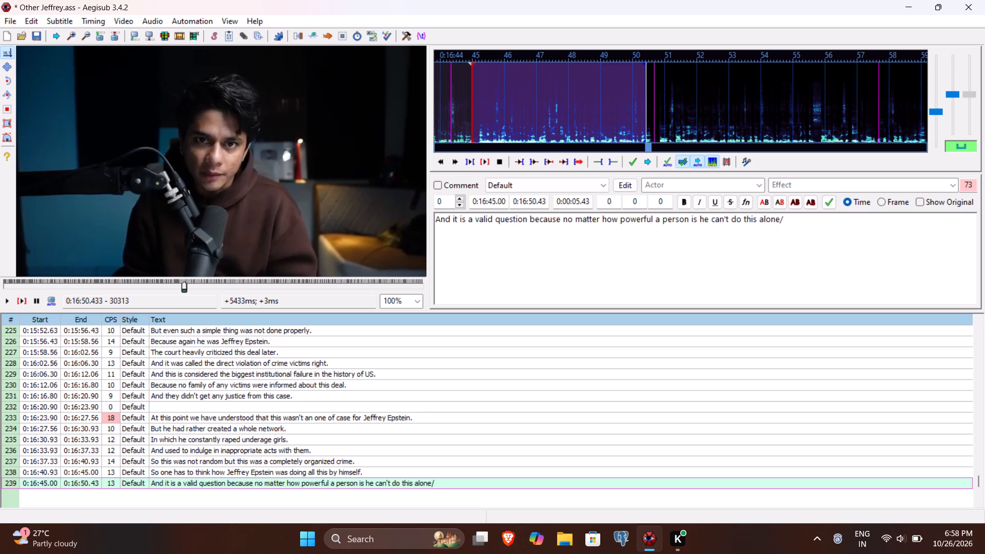
pyautogui.press('BackSpace')
pyautogui.press('.')
pyautogui.press('Return')
# Play from line 240's start to the end of the phrase and set the line's end time to 0:16:55.43.
pyautogui.click(16, 303)
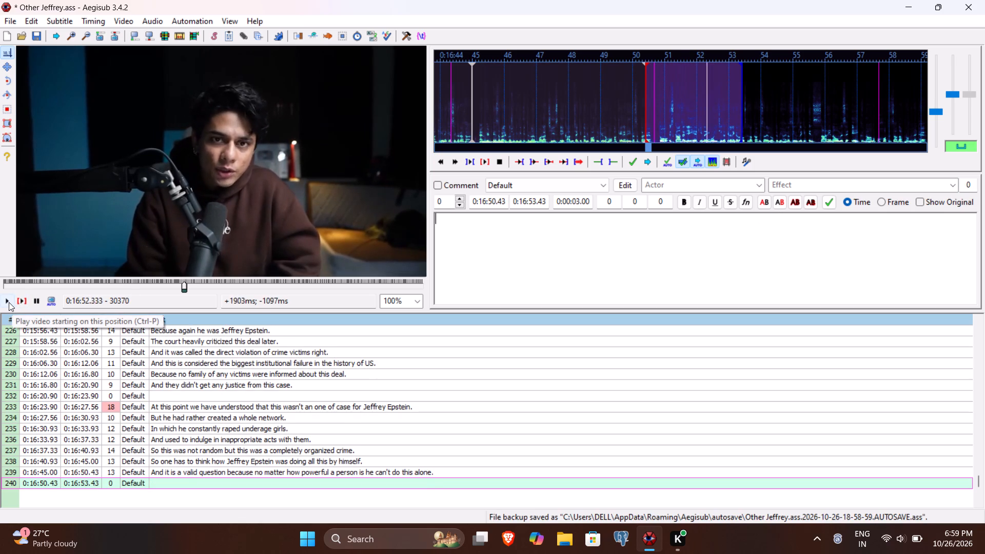
pyautogui.click(9, 302)
pyautogui.click(9, 302)
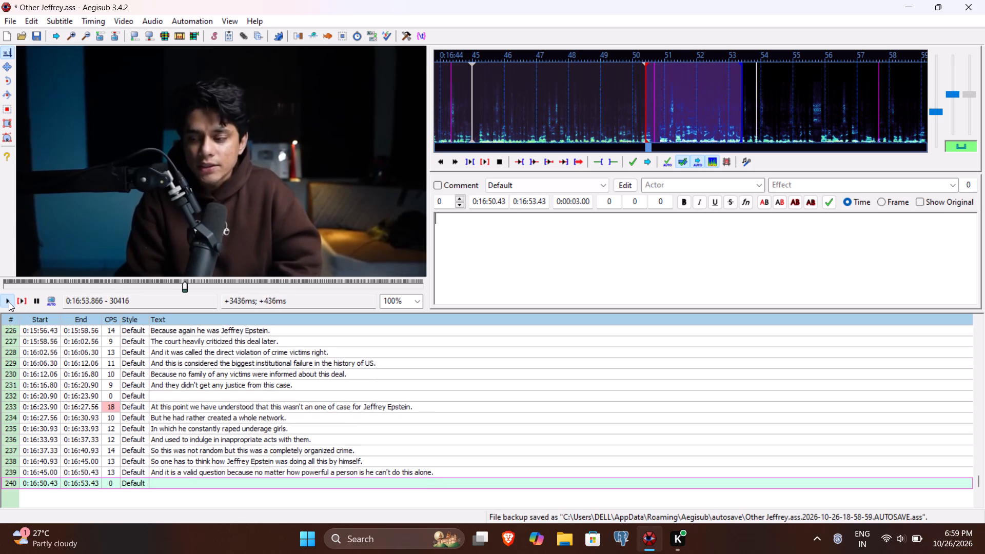
pyautogui.click(9, 302)
pyautogui.click(9, 302)
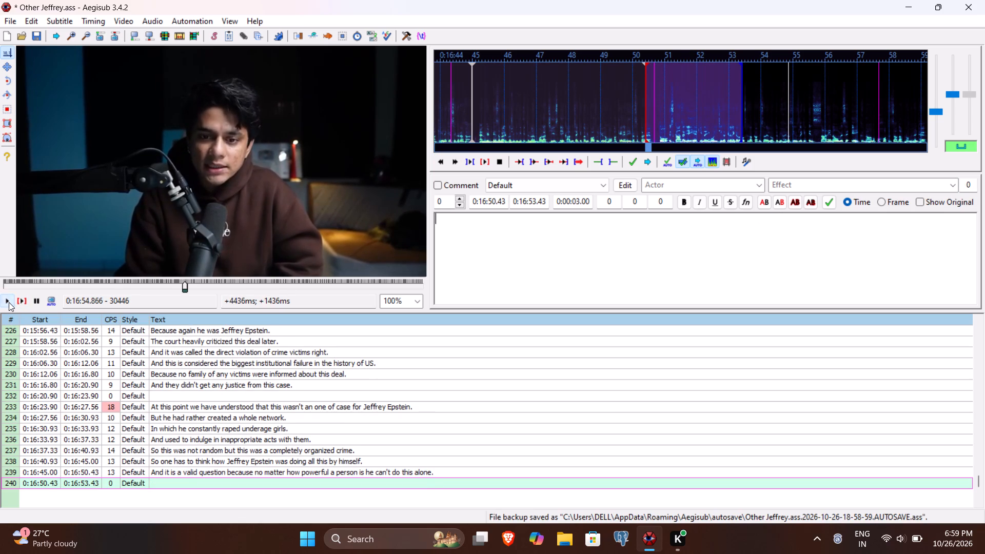
pyautogui.click(9, 302)
pyautogui.click(9, 302)
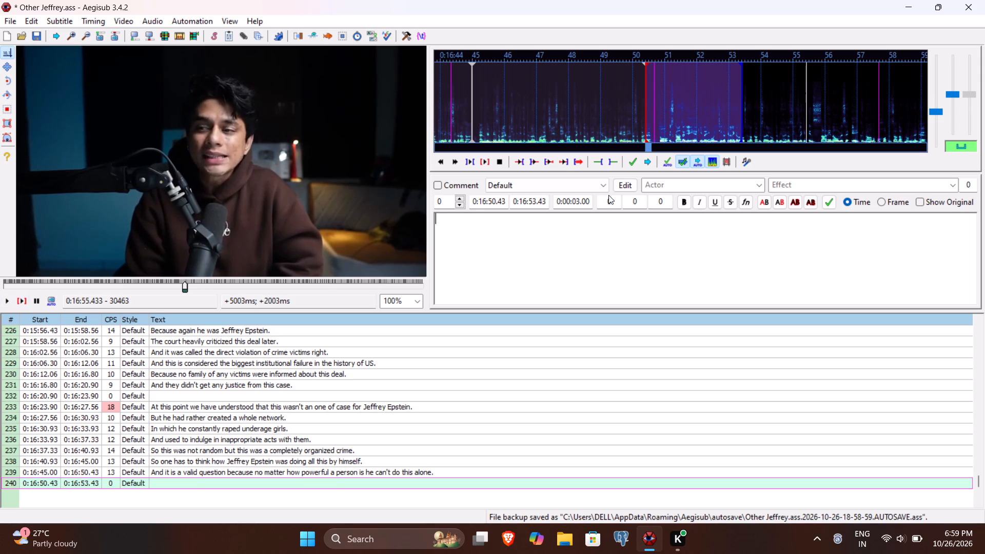
pyautogui.click(533, 200)
pyautogui.write('543')
# Enter "The answer is yes he wasn't doing this alone but there were many people behind the scenes with him." as line 240's text and commit the line.
pyautogui.click(534, 221)
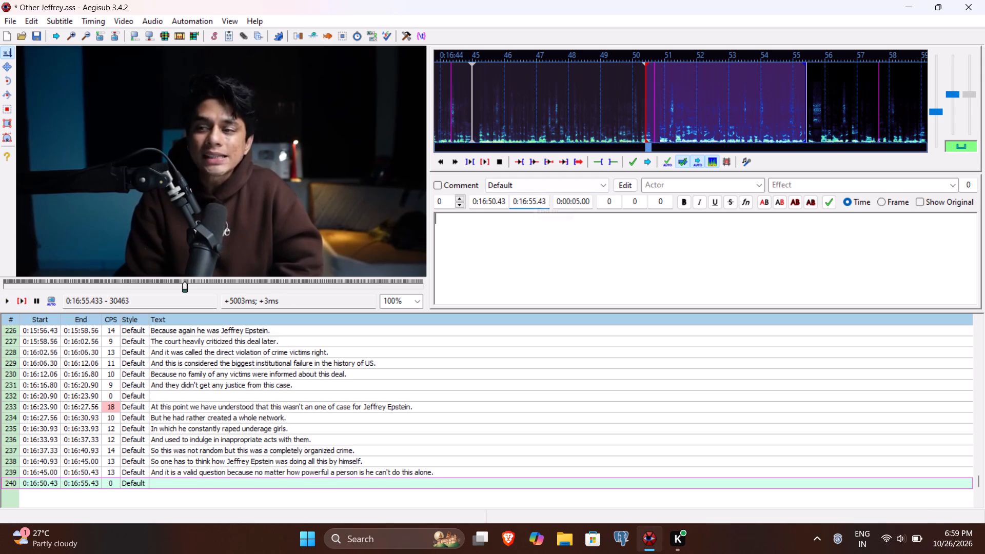
pyautogui.write('The answer is')
pyautogui.press('space')
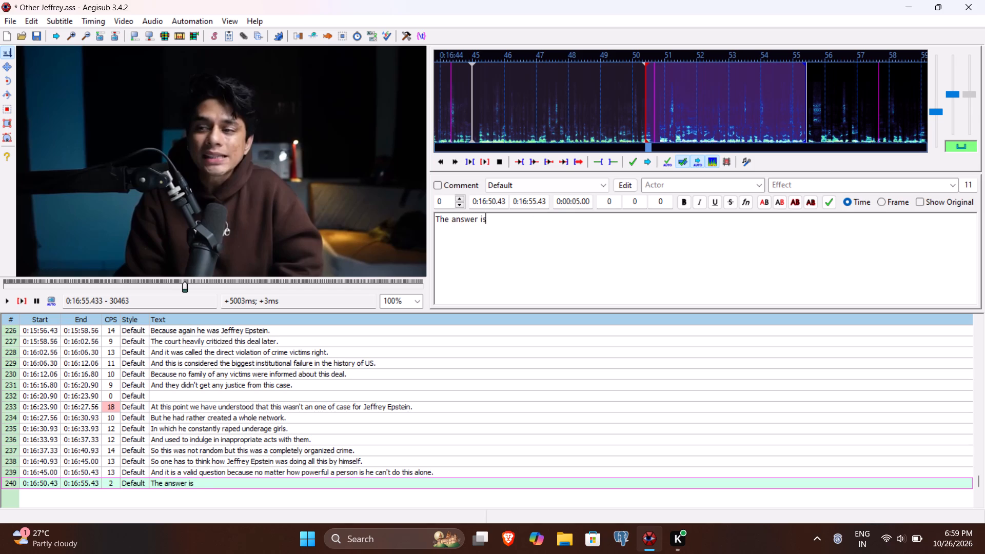
pyautogui.write('yee')
pyautogui.press('BackSpace')
pyautogui.write("s he wasn't t")
pyautogui.press('BackSpace')
pyautogui.write('doing this alone but there were many people behn')
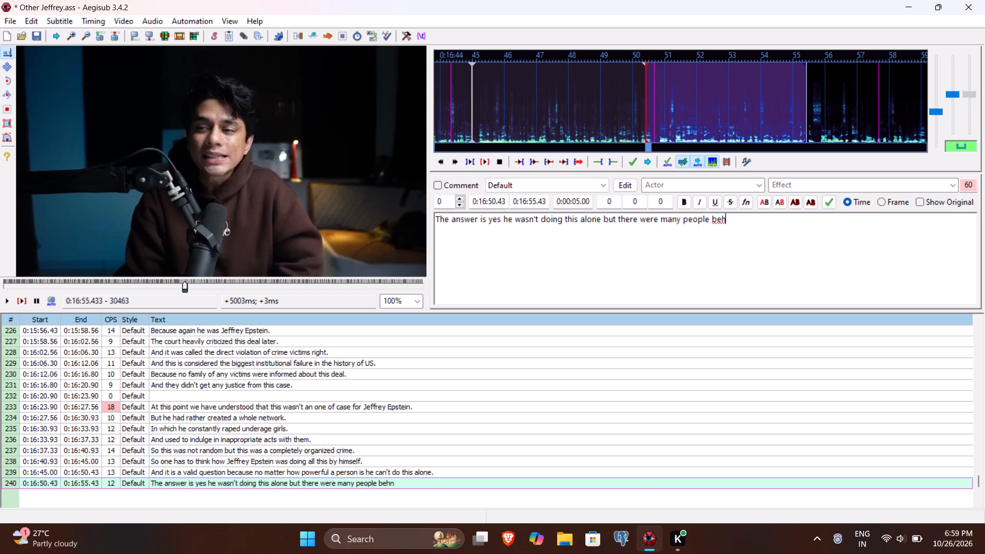
pyautogui.press('BackSpace')
pyautogui.write('ind the scenes with him.')
pyautogui.press('Return')
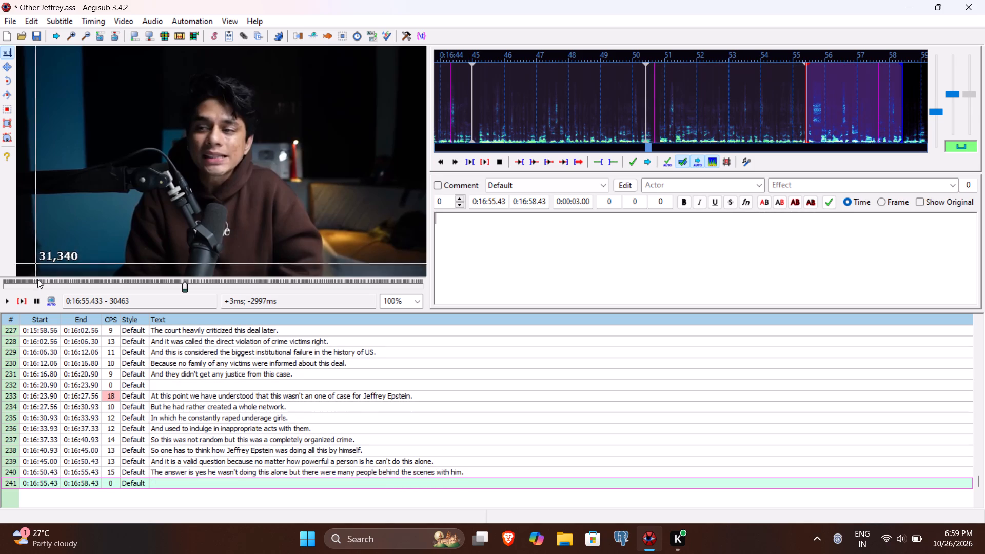
# Play from line 241's start to the end of the phrase and set the line's end time to 0:16:59.20.
pyautogui.click(23, 298)
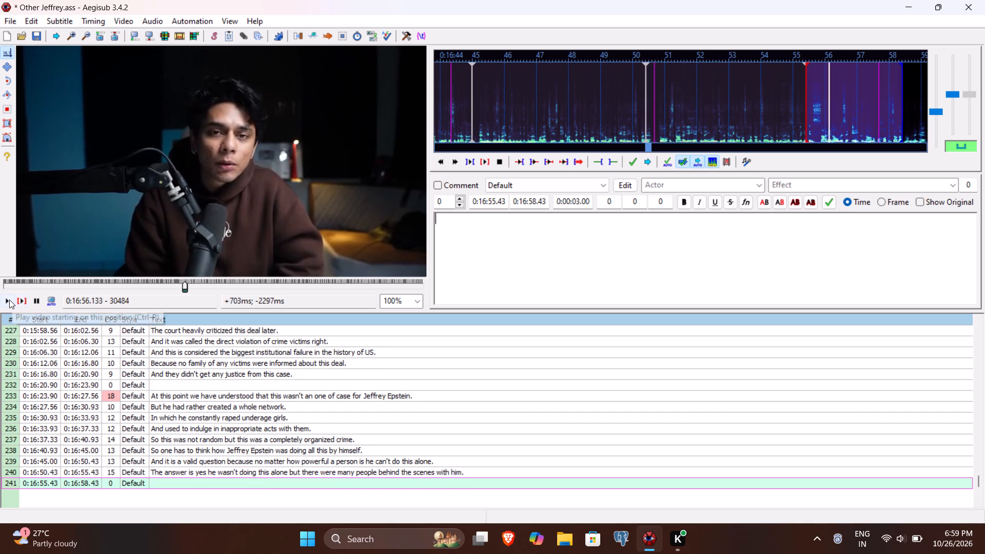
pyautogui.click(7, 300)
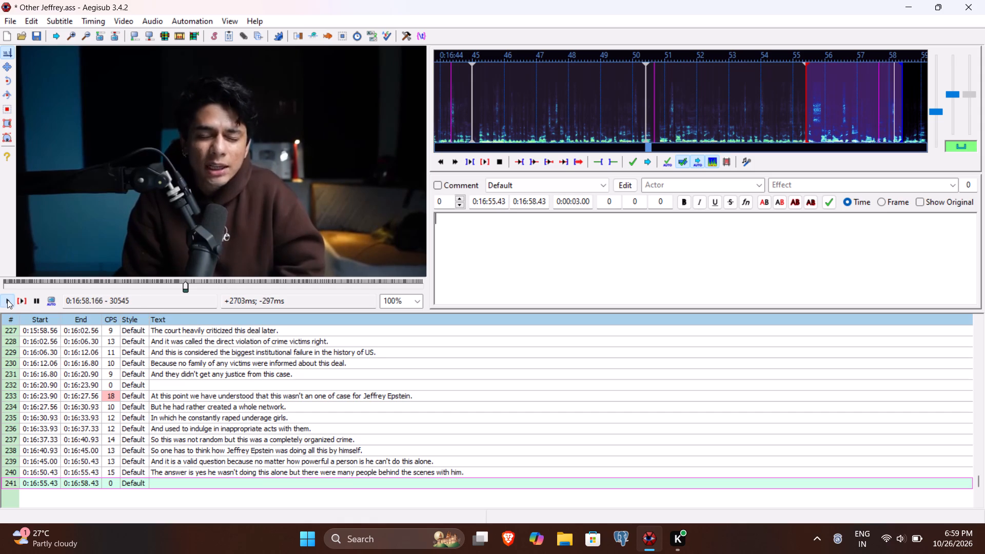
pyautogui.click(7, 300)
pyautogui.click(7, 300)
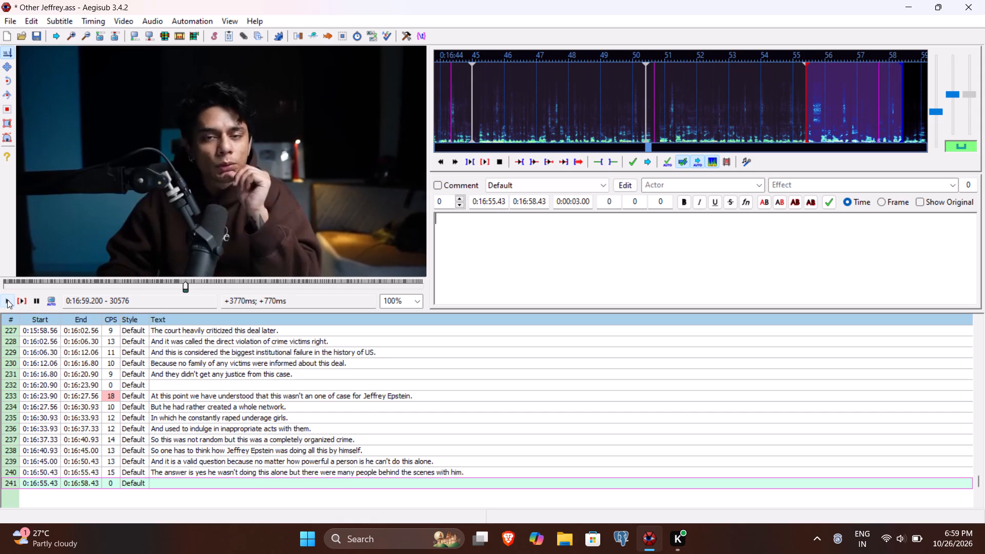
pyautogui.click(534, 201)
pyautogui.press('BackSpace')
pyautogui.press('9')
pyautogui.write('20')
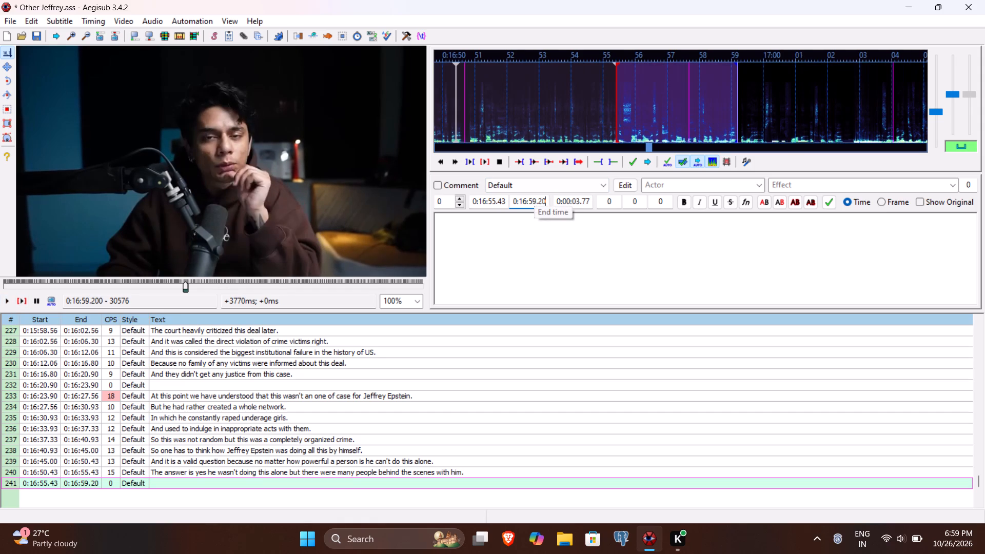
# Enter "But one name among them is really prominent." as line 241's text and commit the line.
pyautogui.click(562, 232)
pyautogui.write('But one ma')
pyautogui.press('BackSpace')
pyautogui.press('BackSpace')
pyautogui.press('a')
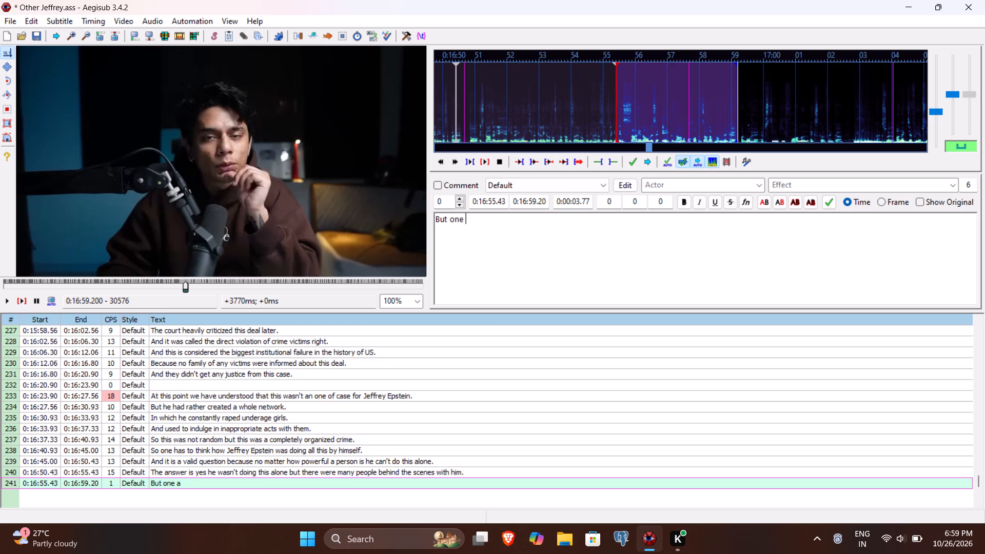
pyautogui.press('BackSpace')
pyautogui.write("name among them is really prominent'")
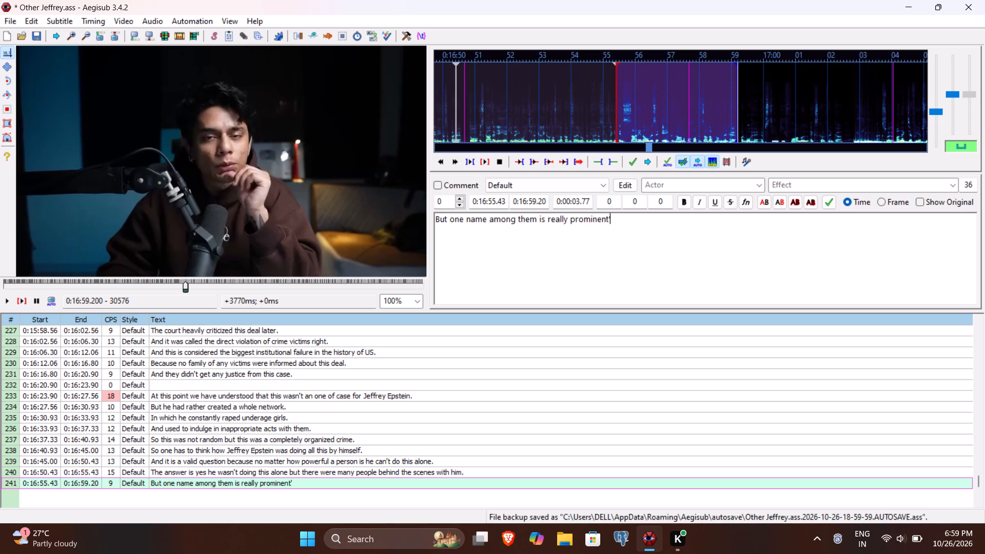
pyautogui.press('BackSpace')
pyautogui.press('.')
pyautogui.press('Return')
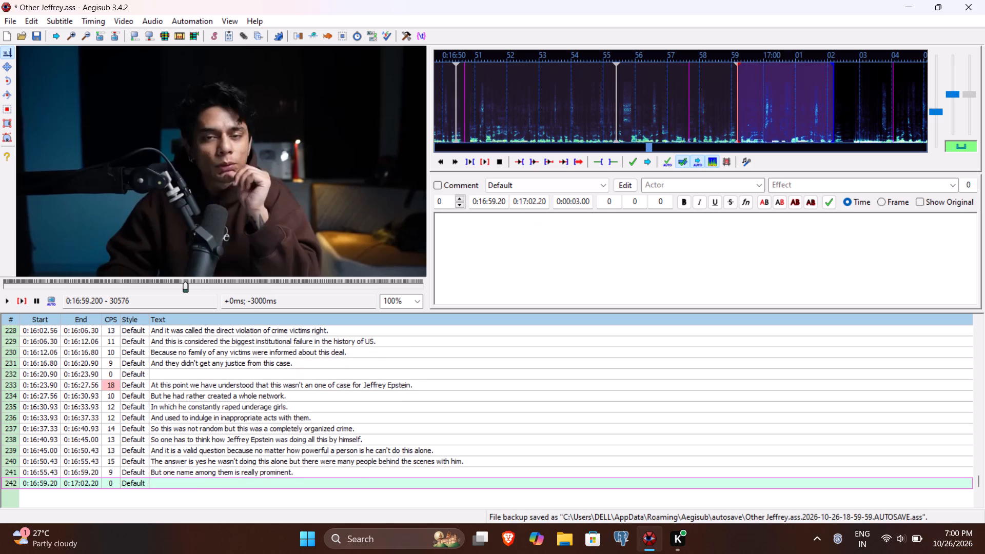
# Play from line 242's start to the end of the phrase and set the line's end time to 0:17:02.50.
pyautogui.click(30, 299)
pyautogui.click(20, 301)
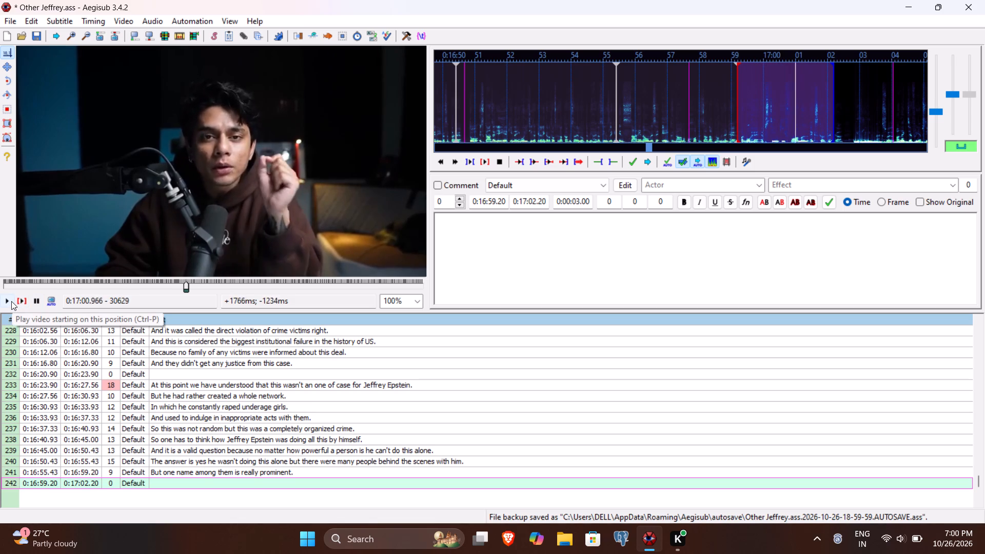
pyautogui.doubleClick(11, 301)
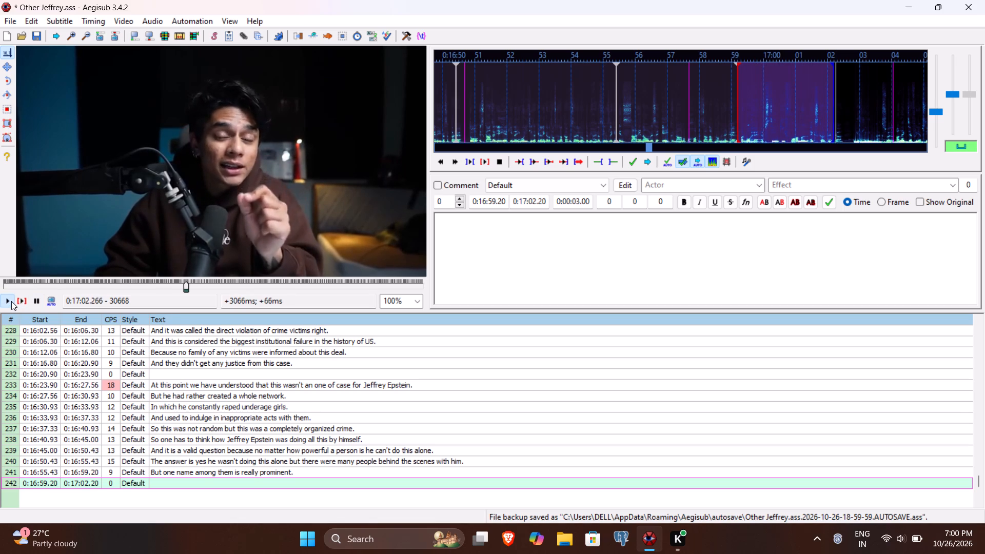
pyautogui.doubleClick(11, 301)
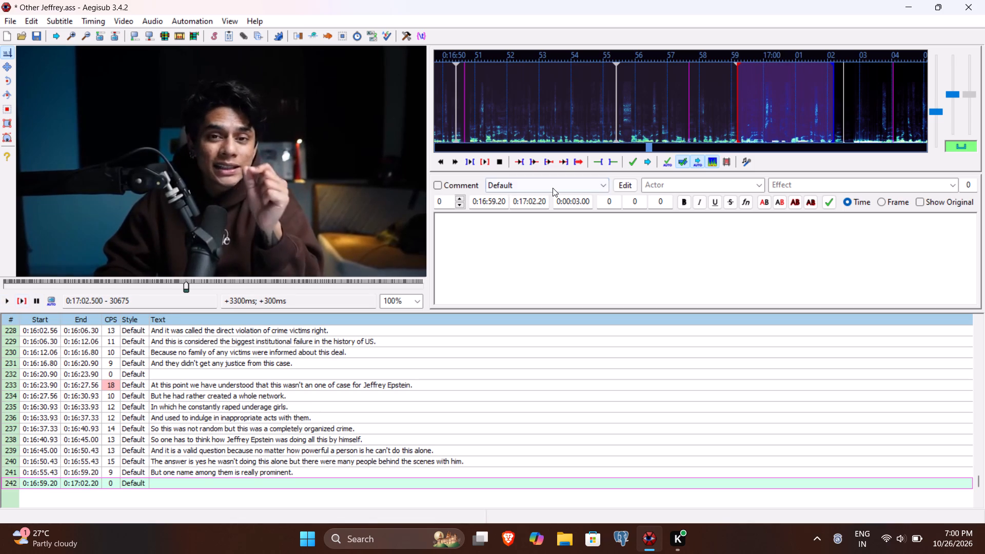
pyautogui.click(536, 203)
pyautogui.press('5')
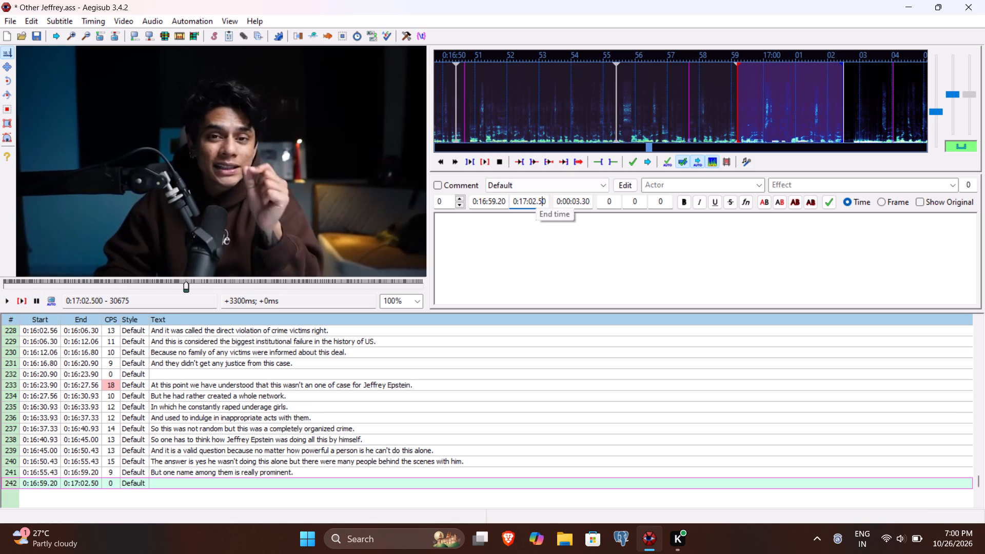
# Enter "And she is the former girlfriend of Jeffrey Epstein" as line 242's text and commit the line.
pyautogui.click(528, 240)
pyautogui.write('And she')
pyautogui.press('space')
pyautogui.write('is the former')
pyautogui.press('space')
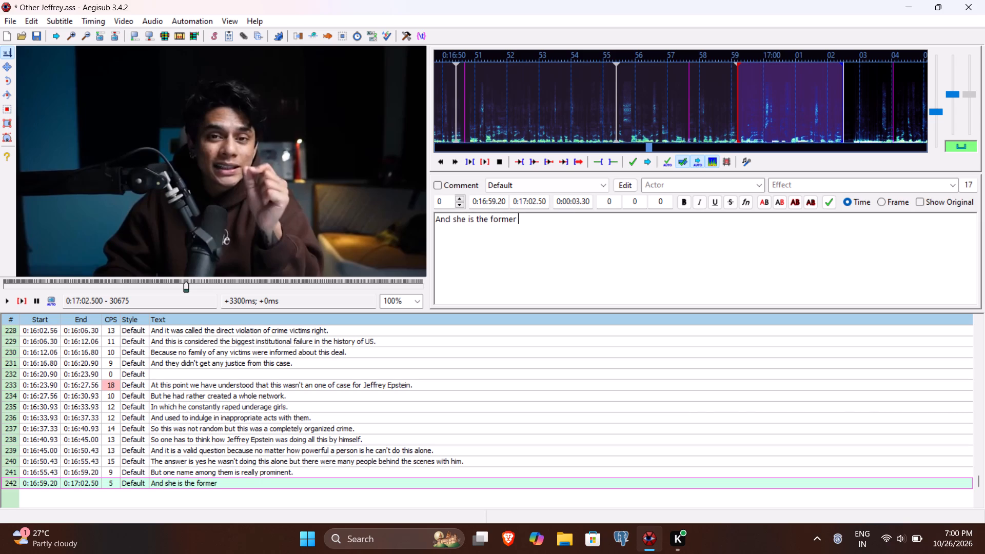
pyautogui.write('girlfriend of Jeffrey Epstein')
pyautogui.press('Return')
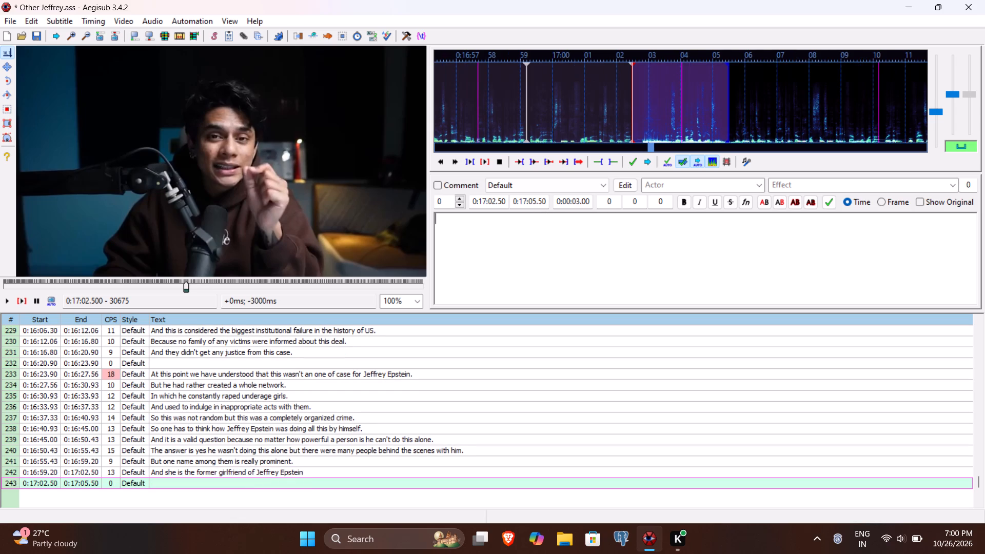
# Play line 243's phrase and set the line's end time to 0:17:04.13 and its start time to 0:17:02.82.
pyautogui.click(18, 296)
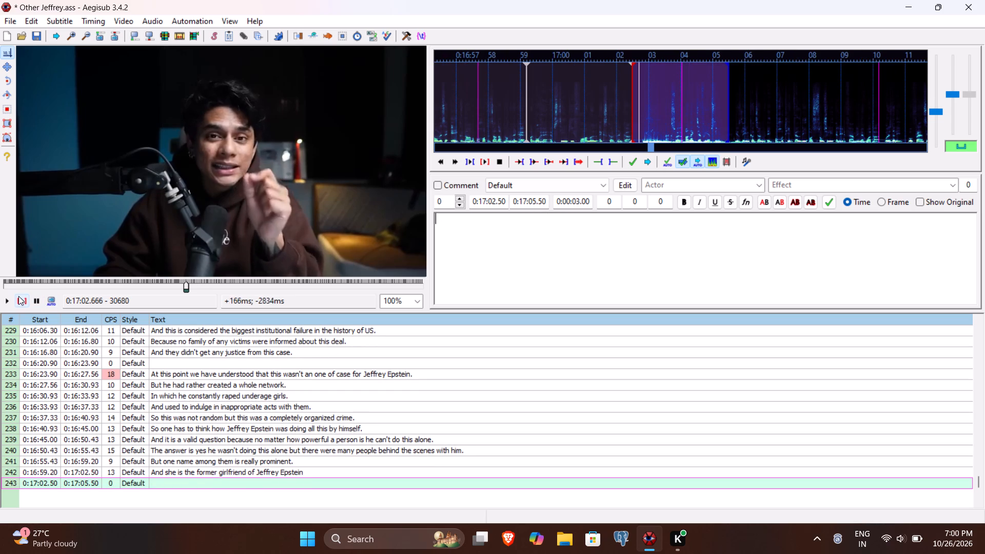
pyautogui.click(8, 300)
pyautogui.doubleClick(8, 300)
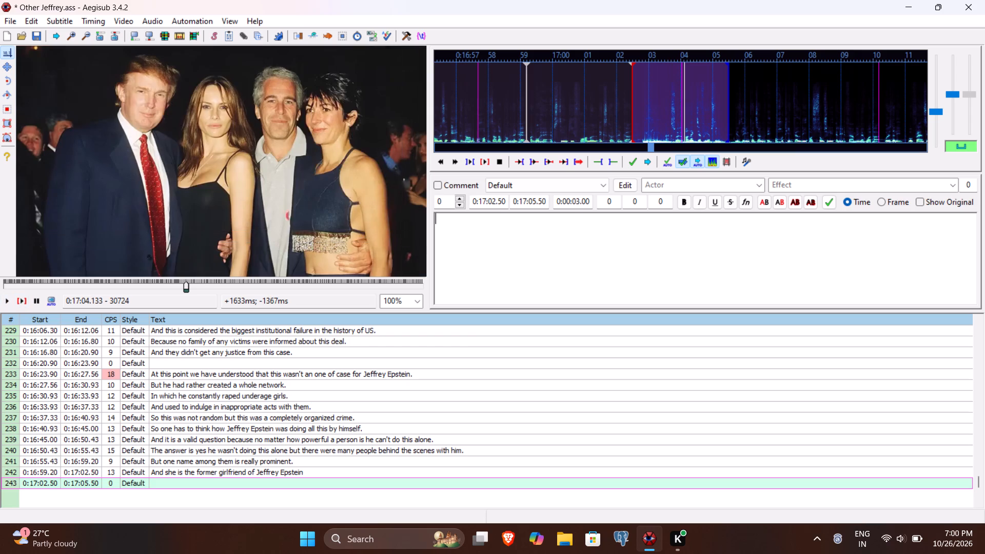
pyautogui.click(534, 202)
pyautogui.write('413')
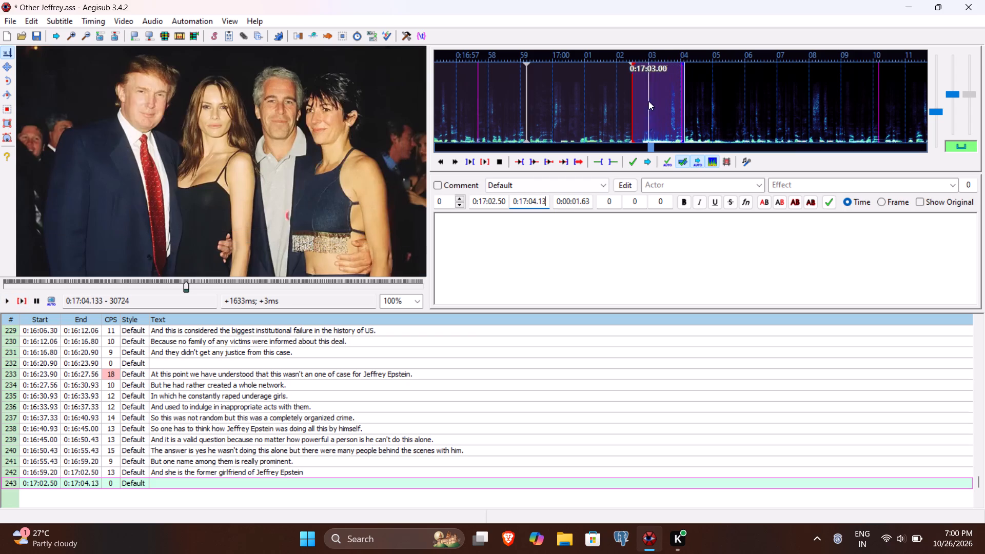
pyautogui.click(498, 204)
pyautogui.write('82')
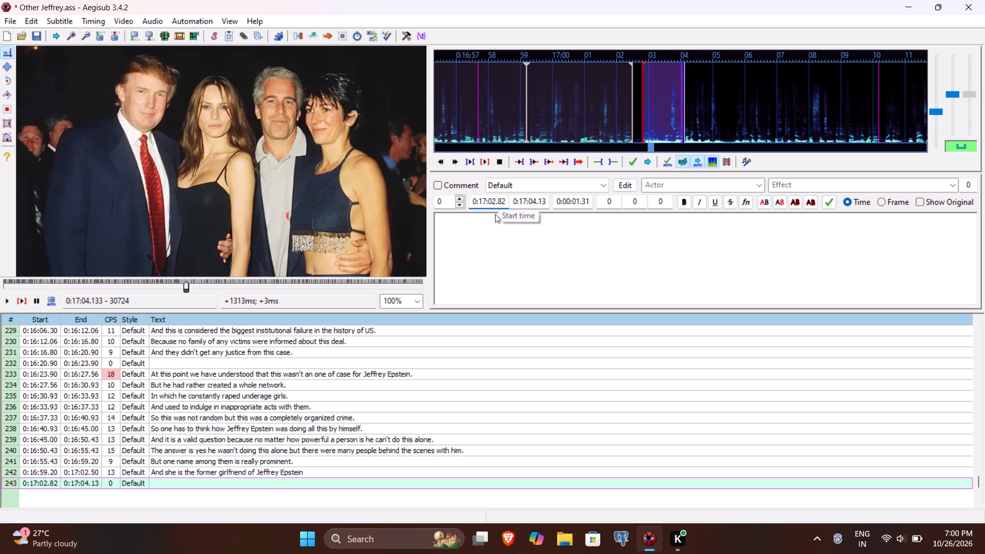
# Enter "Ghislaine Maxwell" as line 243's text and commit the line.
pyautogui.click(483, 247)
pyautogui.write('Ghislaine Ma')
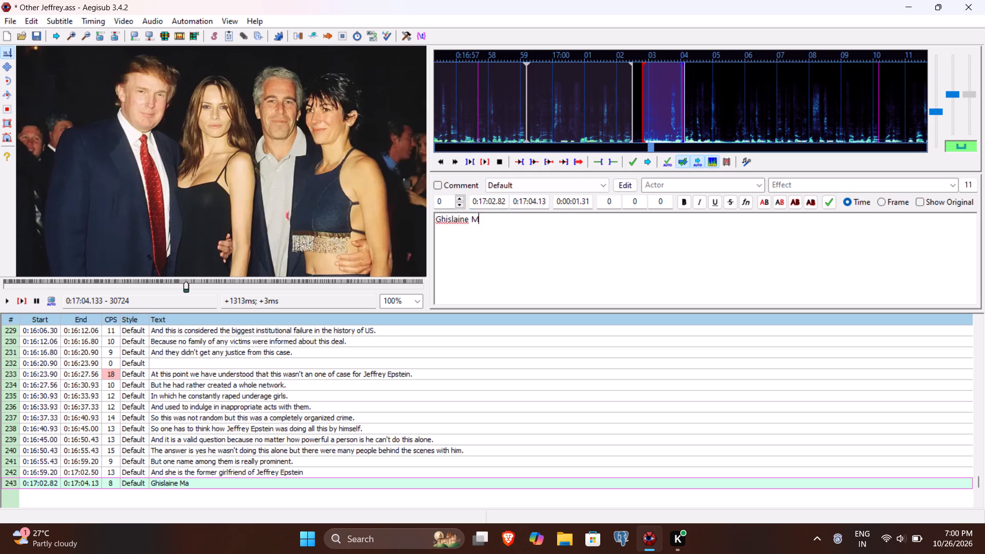
pyautogui.write('xwell')
pyautogui.press('Return')
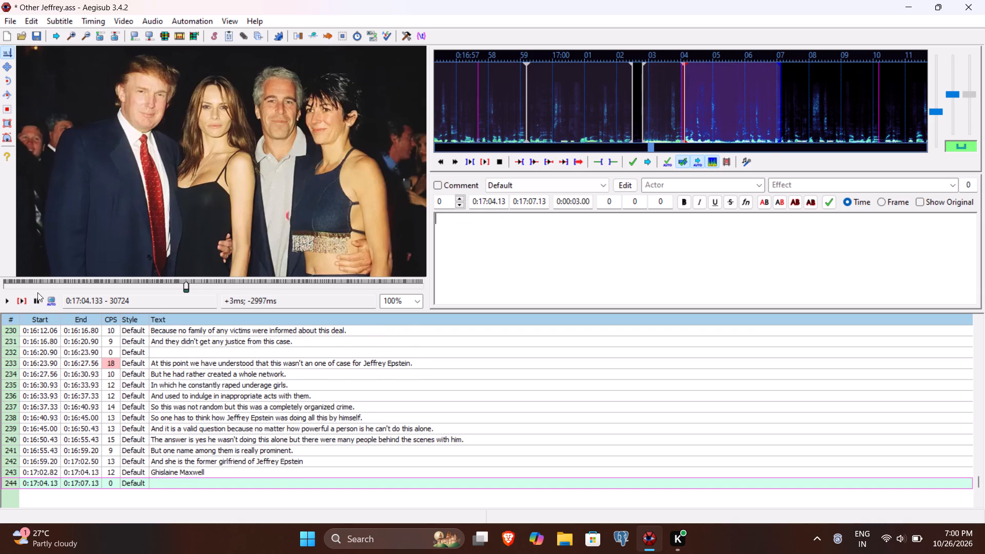
# Play from line 244's start to the end of the phrase and set the line's end time to 0:17:10.20.
pyautogui.click(19, 302)
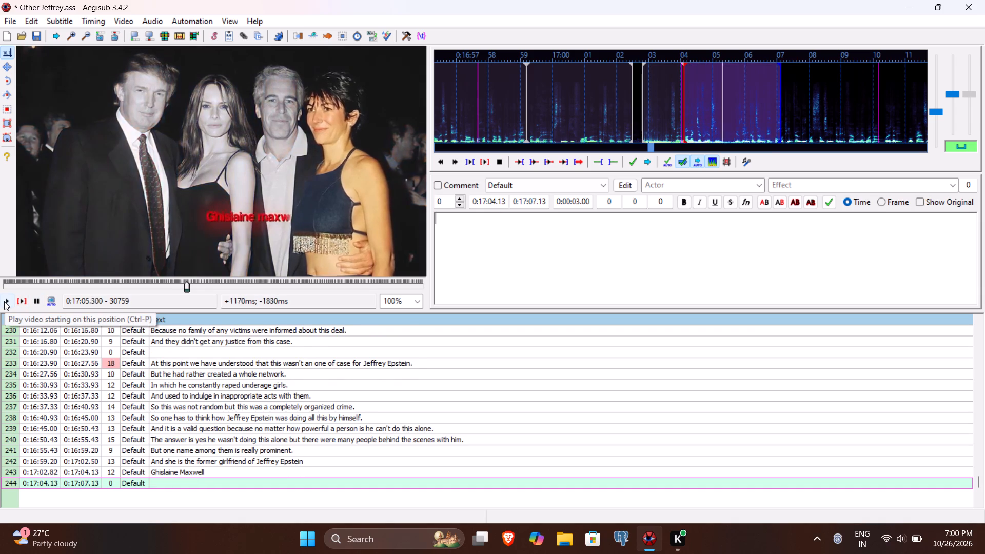
pyautogui.click(4, 301)
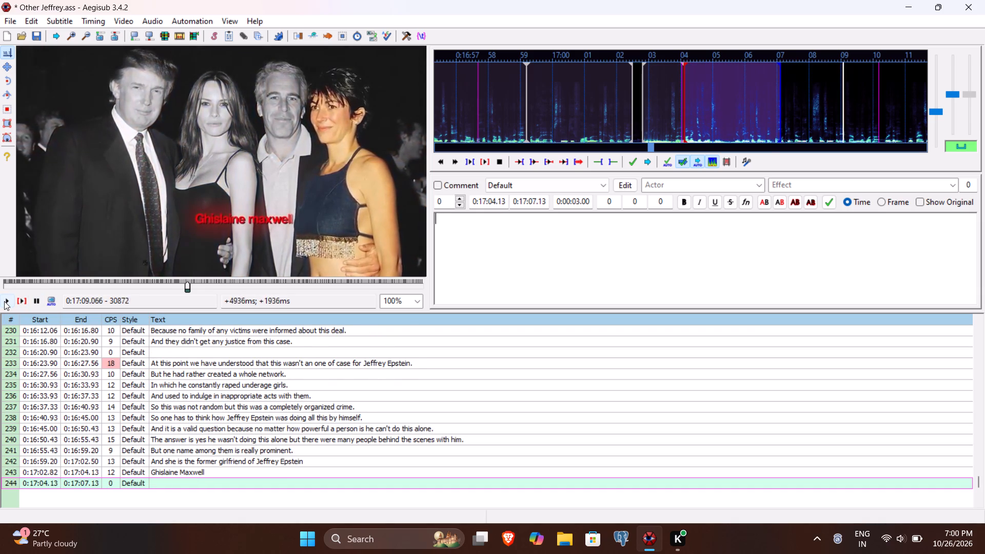
pyautogui.click(4, 301)
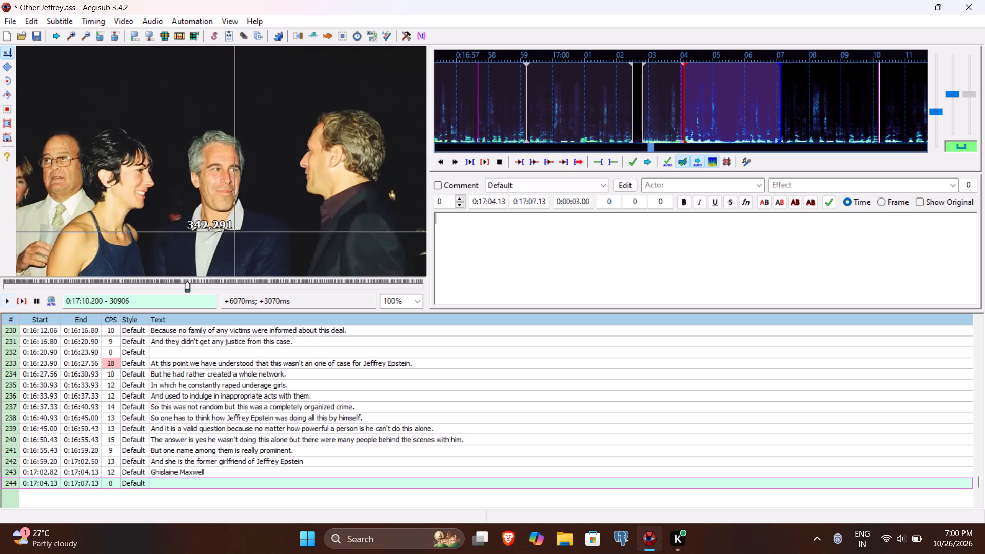
pyautogui.click(527, 197)
pyautogui.write('1020')
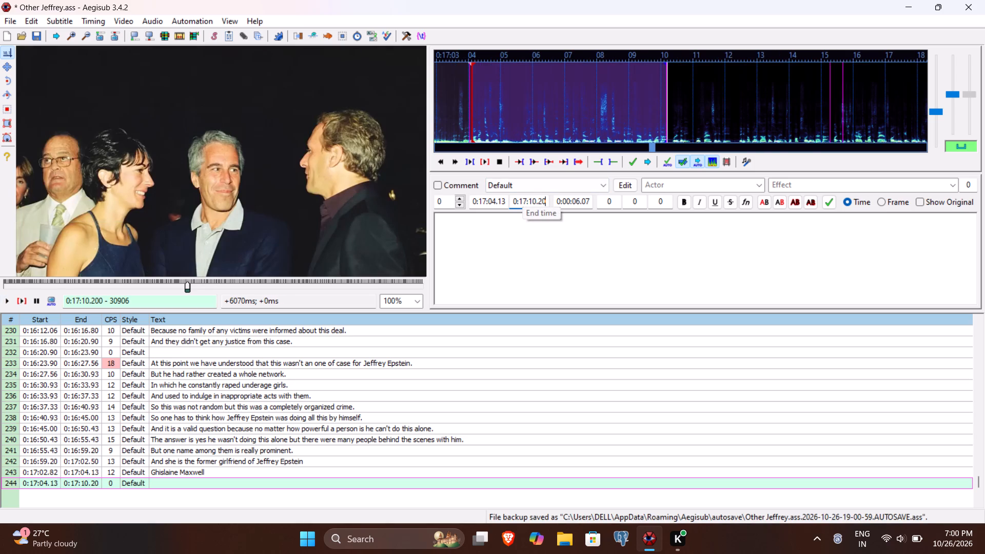
# Enter "Unlike Epstein, Ghislaine was born in a really wealthy and socially elite family." as line 244's text and commit the line.
pyautogui.click(507, 243)
pyautogui.write('Unlike Epstein')
pyautogui.write(',')
pyautogui.press('space')
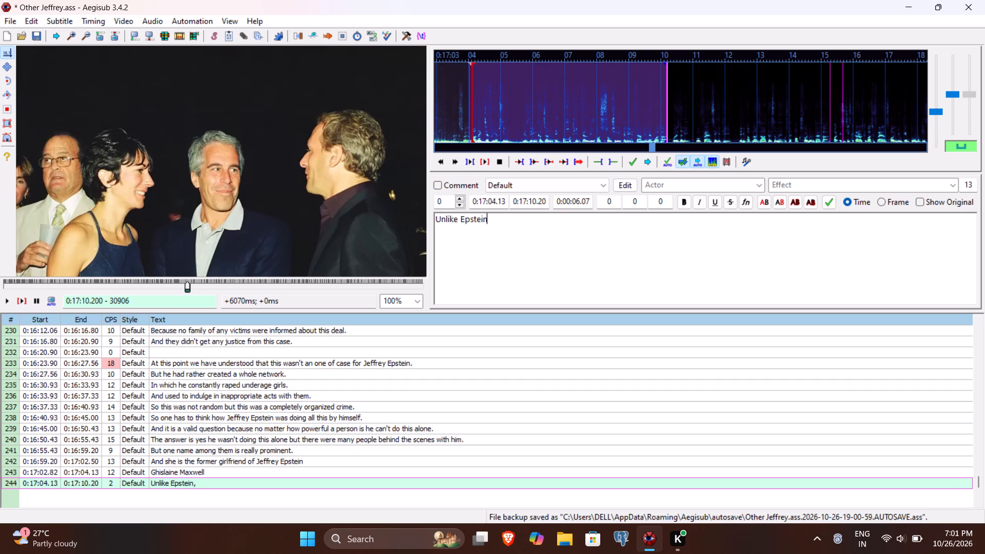
pyautogui.write('Ghislaine was bro')
pyautogui.press('BackSpace')
pyautogui.press('BackSpace')
pyautogui.press('r')
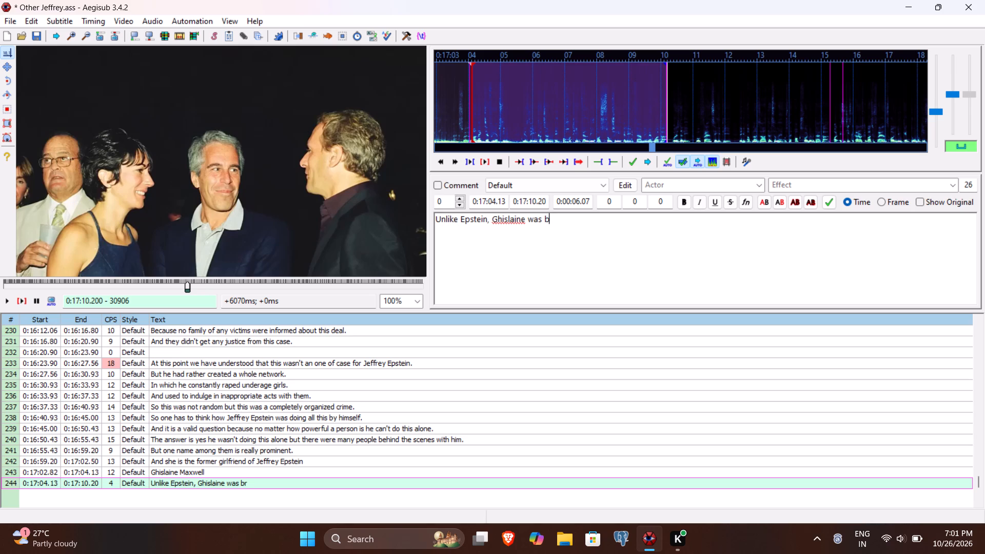
pyautogui.press('BackSpace')
pyautogui.write('orn in')
pyautogui.press('space')
pyautogui.write('a')
pyautogui.press('space')
pyautogui.write('really we')
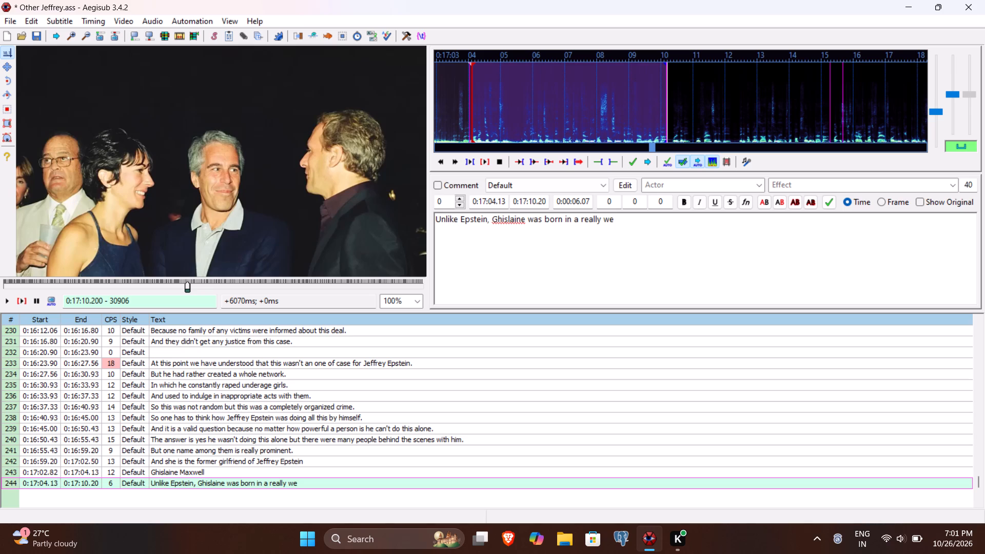
pyautogui.press('l')
pyautogui.press('BackSpace')
pyautogui.write('alt')
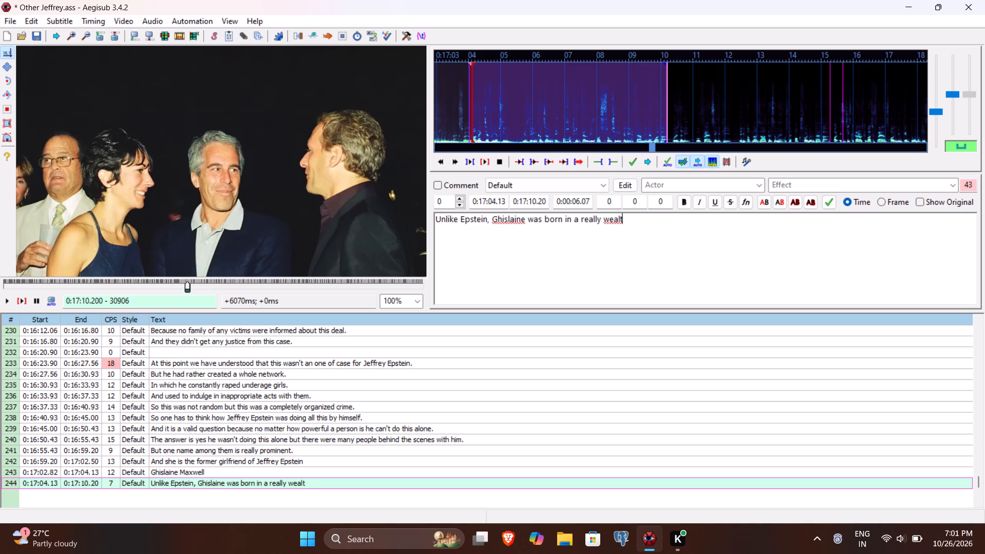
pyautogui.write('hy and socially elite famil')
pyautogui.write('y.')
pyautogui.press('Return')
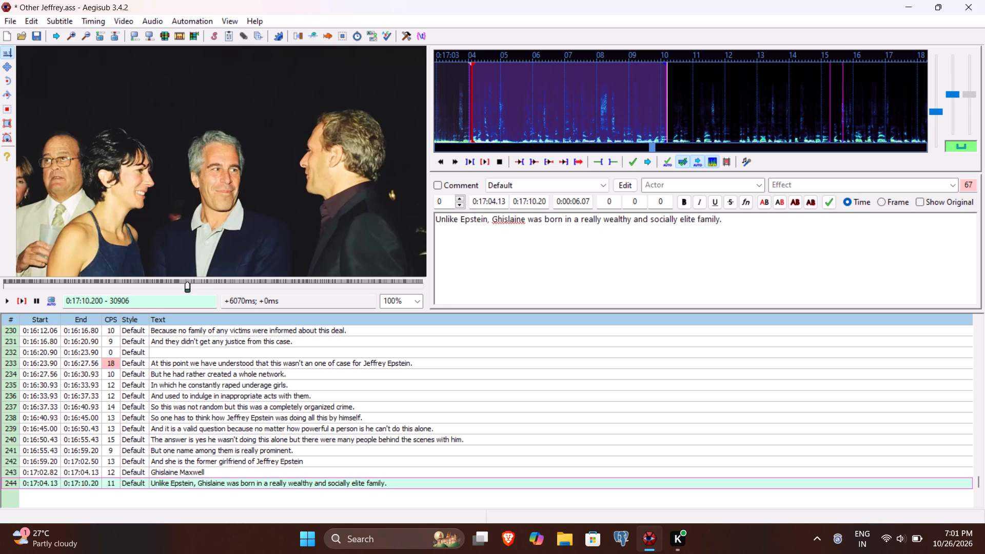
# Play from line 245's start to the end of the phrase and set the line's end time to 0:17:15.36.
pyautogui.click(18, 301)
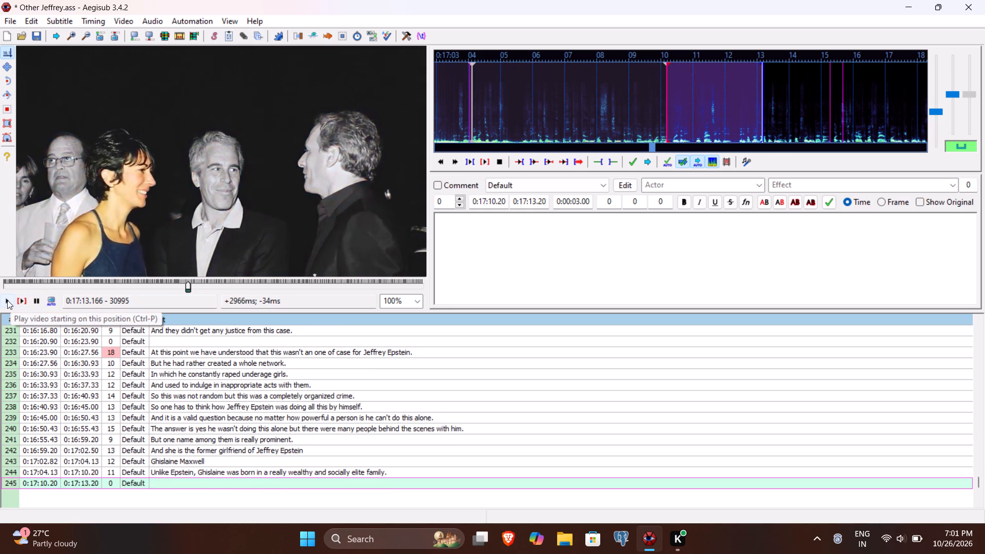
pyautogui.click(7, 300)
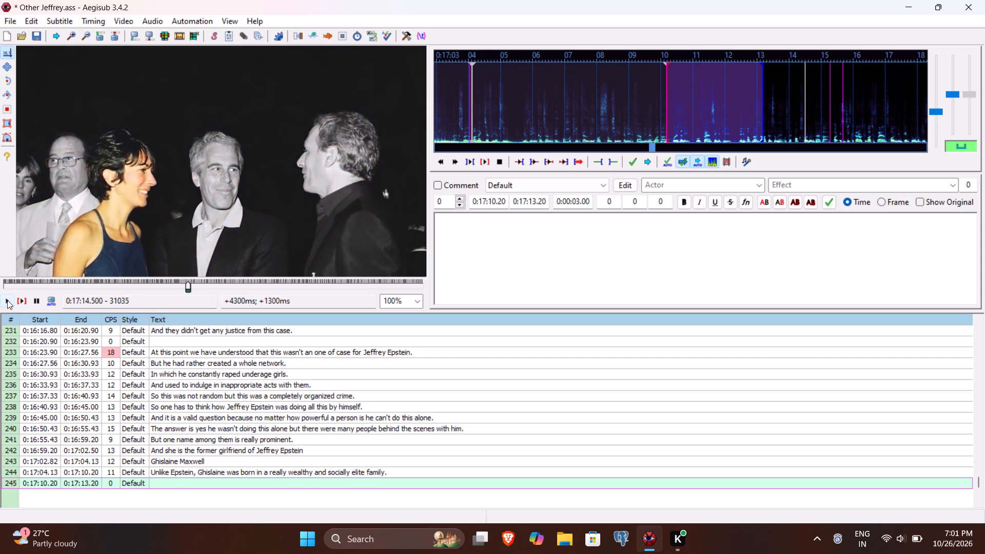
pyautogui.click(7, 300)
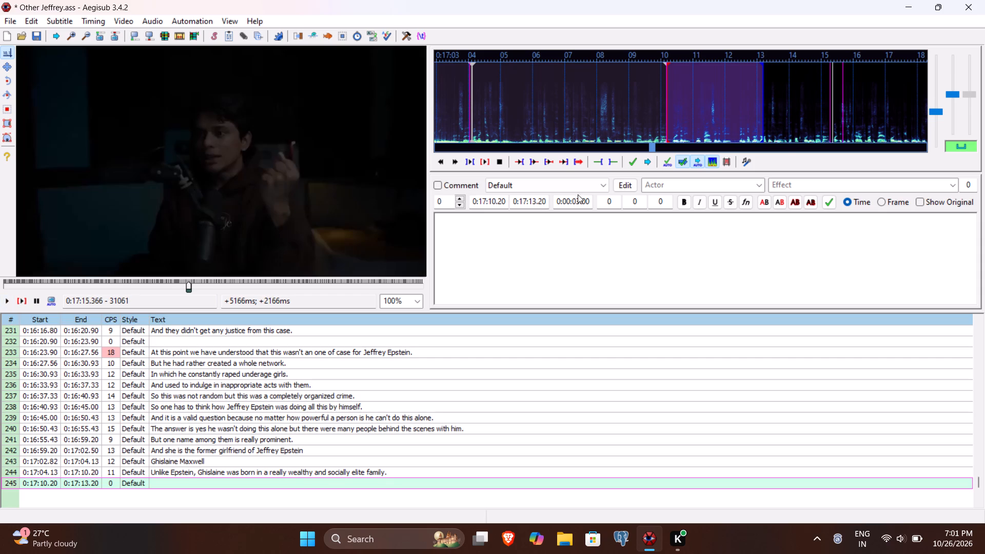
pyautogui.click(535, 201)
pyautogui.press('BackSpace')
pyautogui.press('5')
pyautogui.write('36')
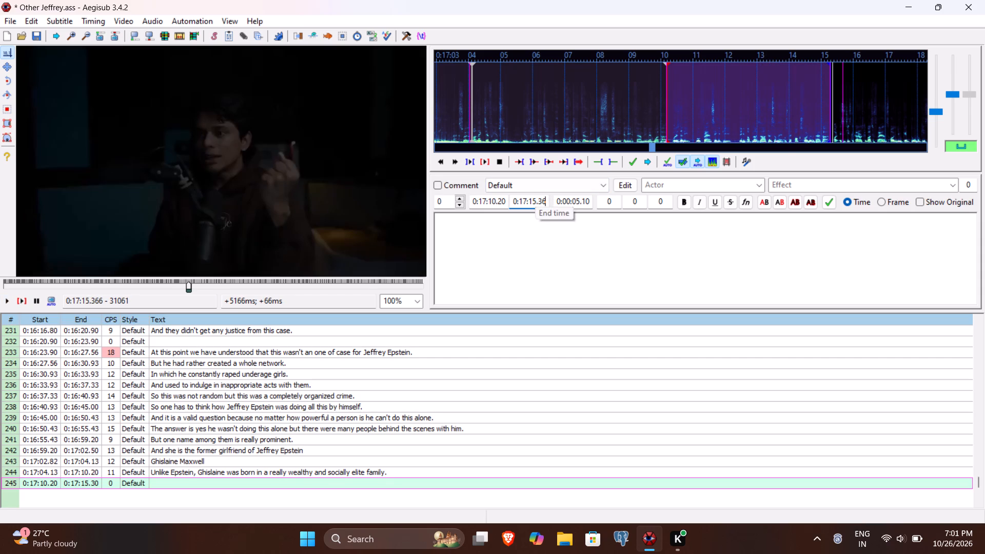
# Enter "Originally she was from France, but she had spent most of her time in Oxford." as line 245's text, replaying the line, and save the file.
pyautogui.click(515, 247)
pyautogui.write('Org')
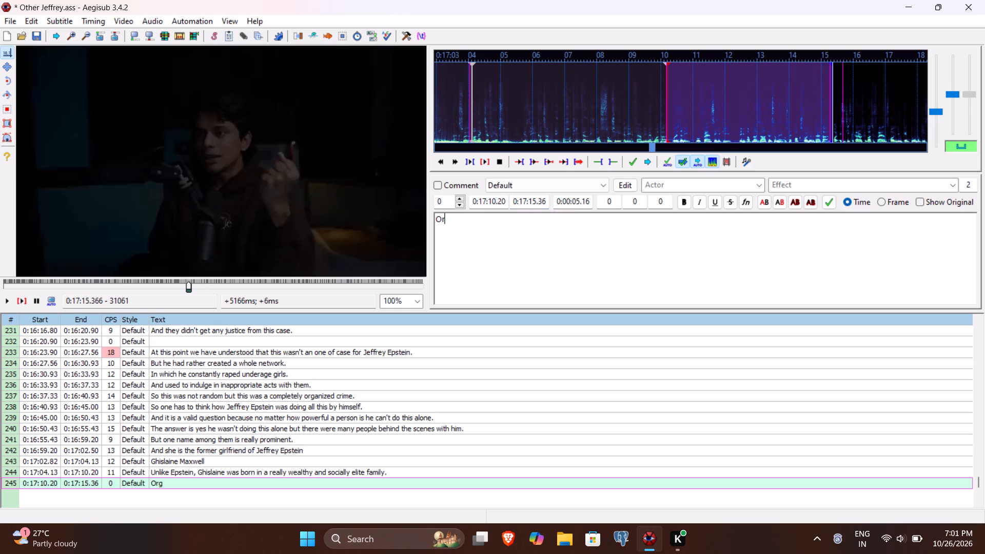
pyautogui.press('BackSpace')
pyautogui.write('iginally she was from France, but')
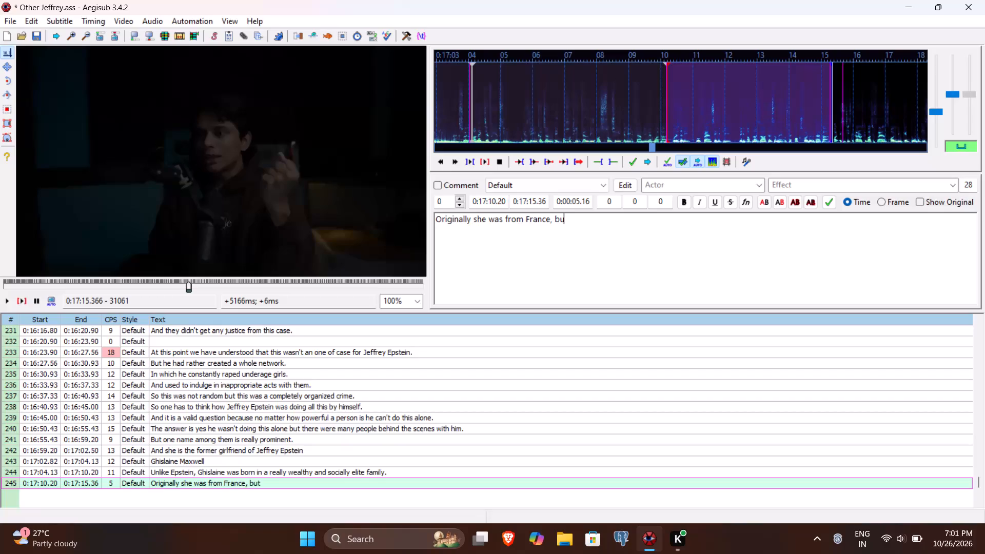
pyautogui.press('space')
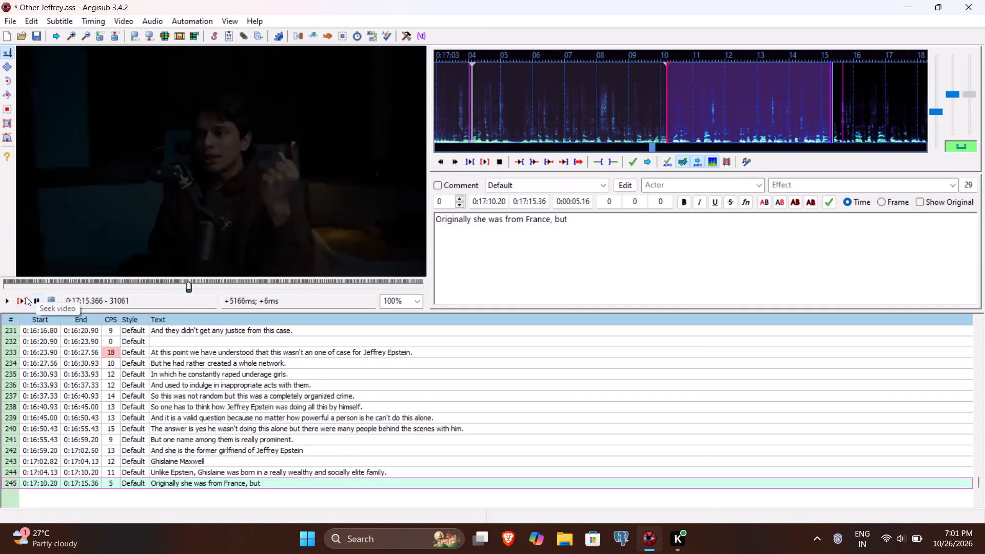
pyautogui.click(23, 299)
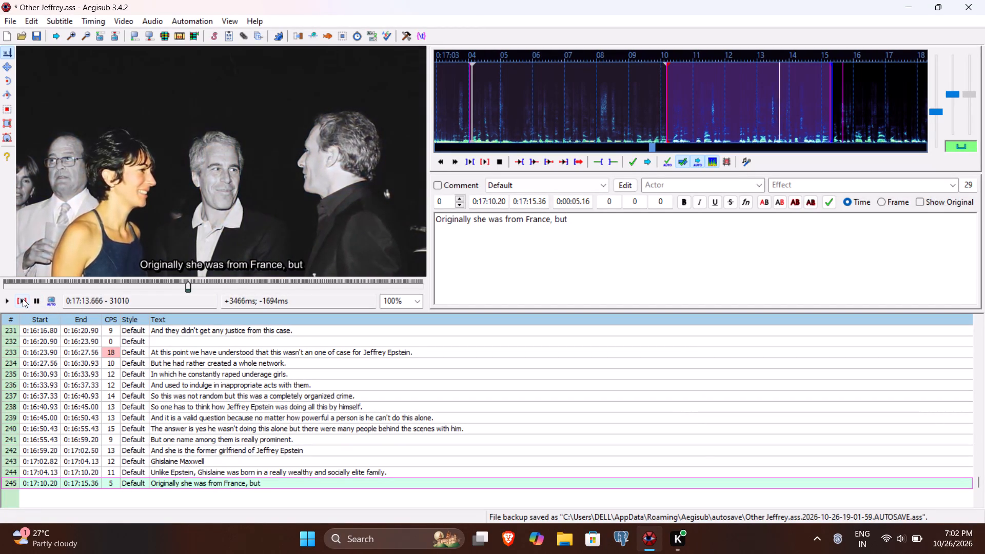
pyautogui.write('she ad')
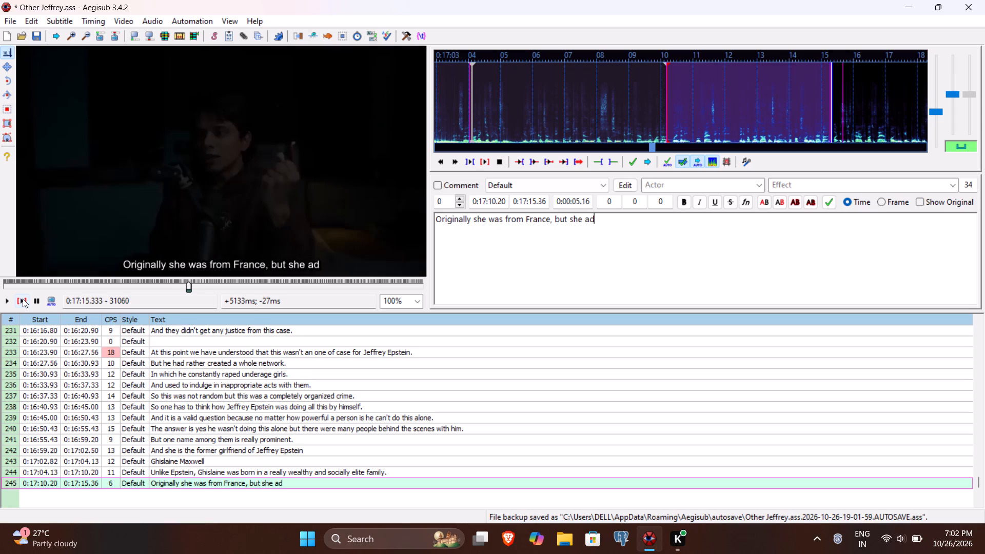
pyautogui.press('BackSpace')
pyautogui.press('BackSpace')
pyautogui.write('had spent more')
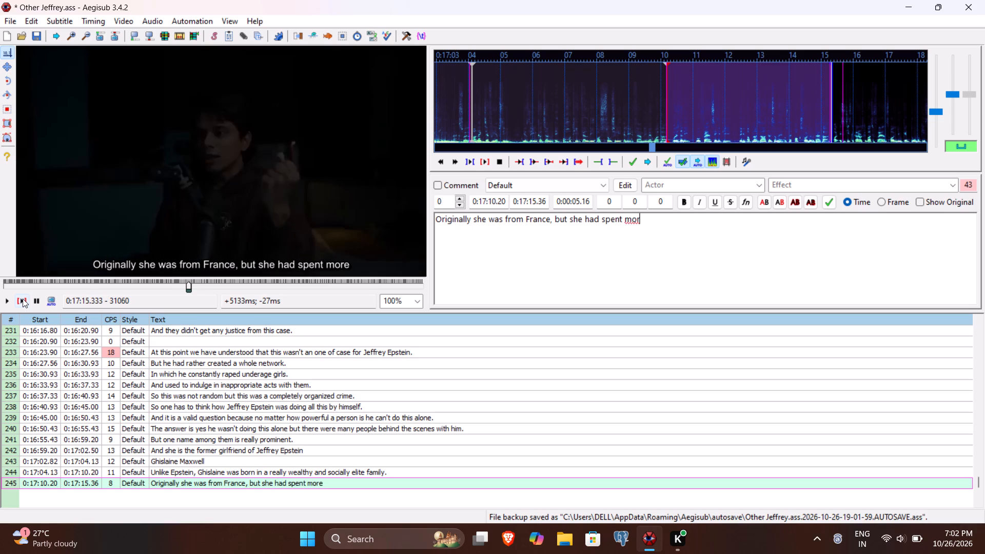
pyautogui.press('BackSpace')
pyautogui.press('BackSpace')
pyautogui.write('st of her time in Oxford')
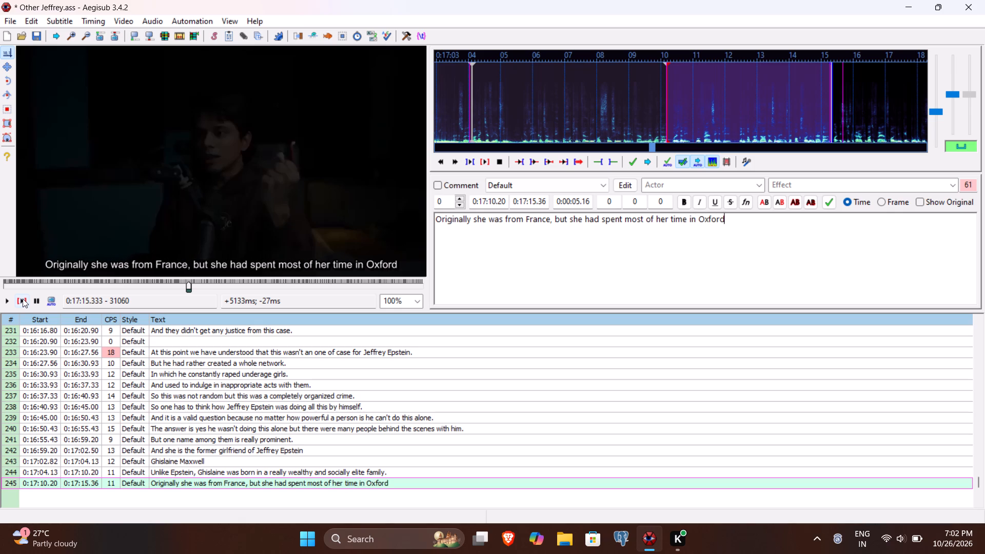
pyautogui.press('.')
pyautogui.hotkey('ctrl', 's')
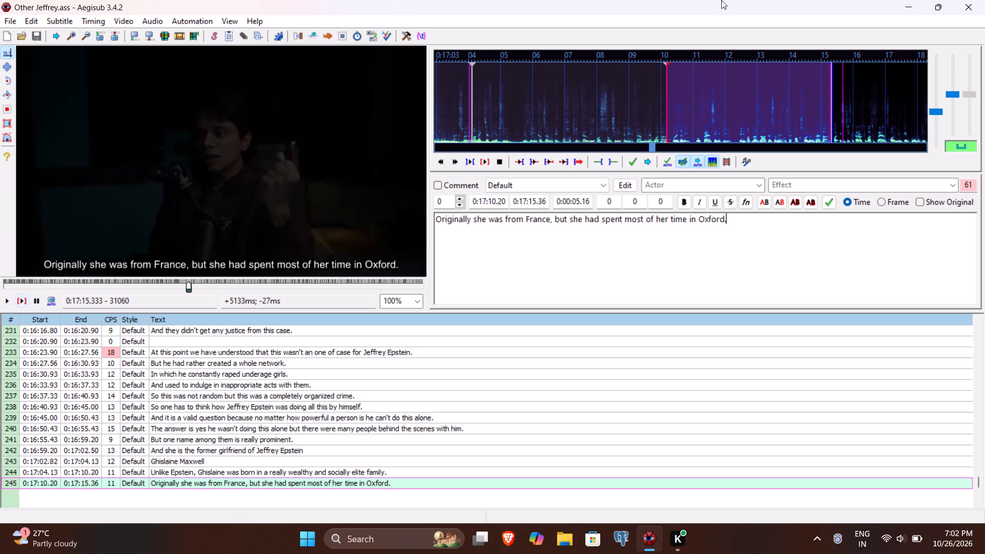